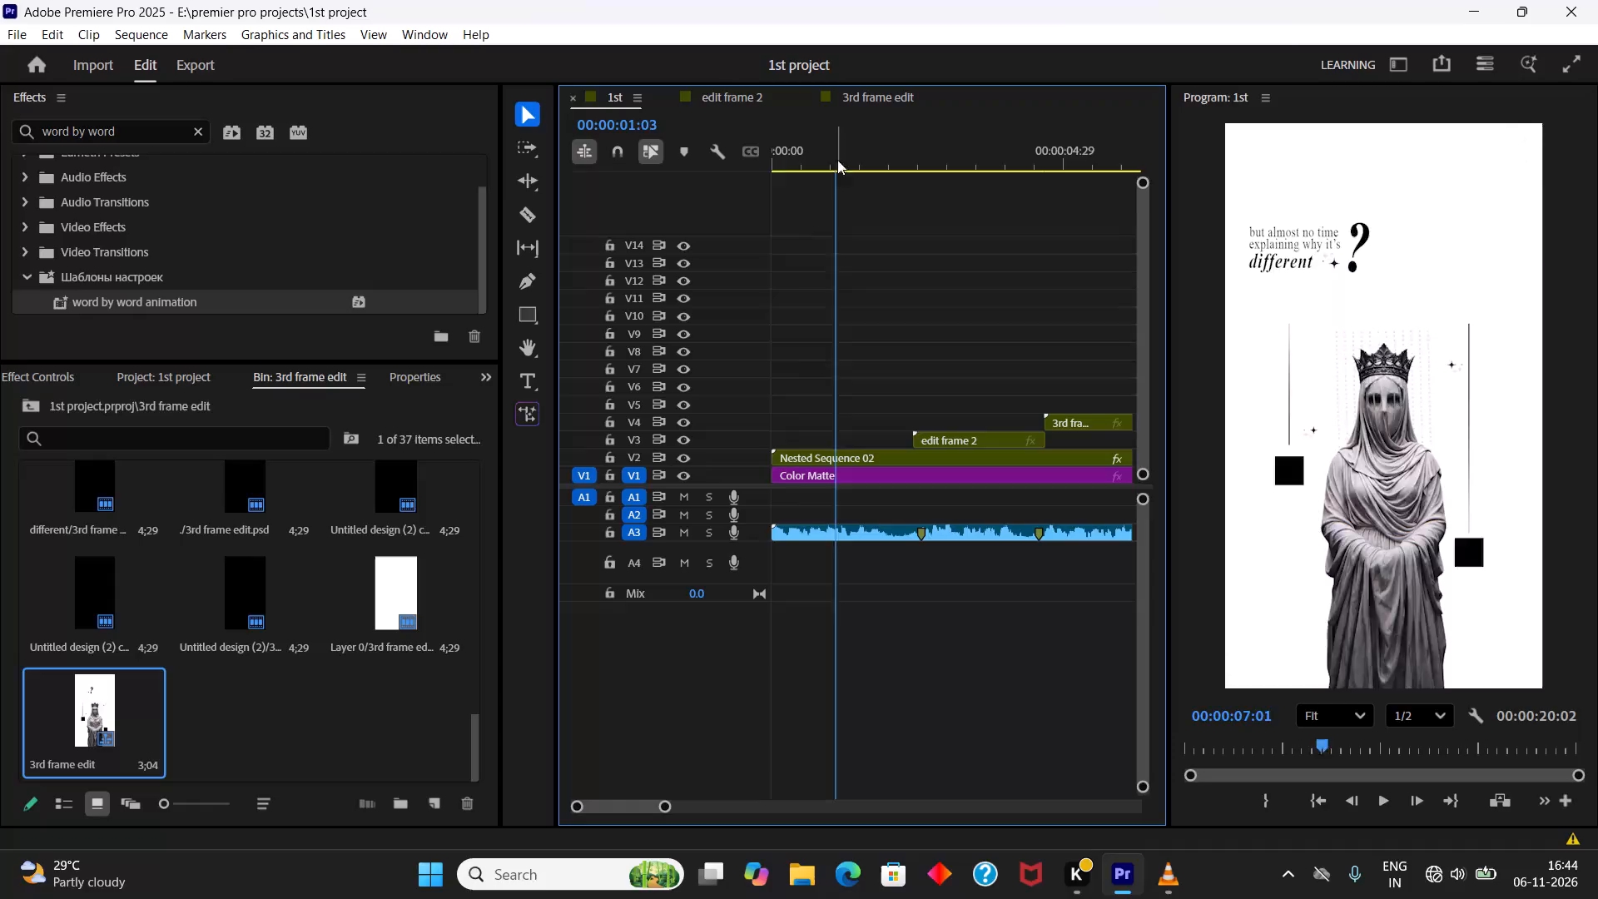
Play back and scrub through the 1st sequence to review the edited frames and their text animations.
key("space")
right_click_drag(978, 0, 946, 0)
right_click_drag(700, 0, 689, 0)
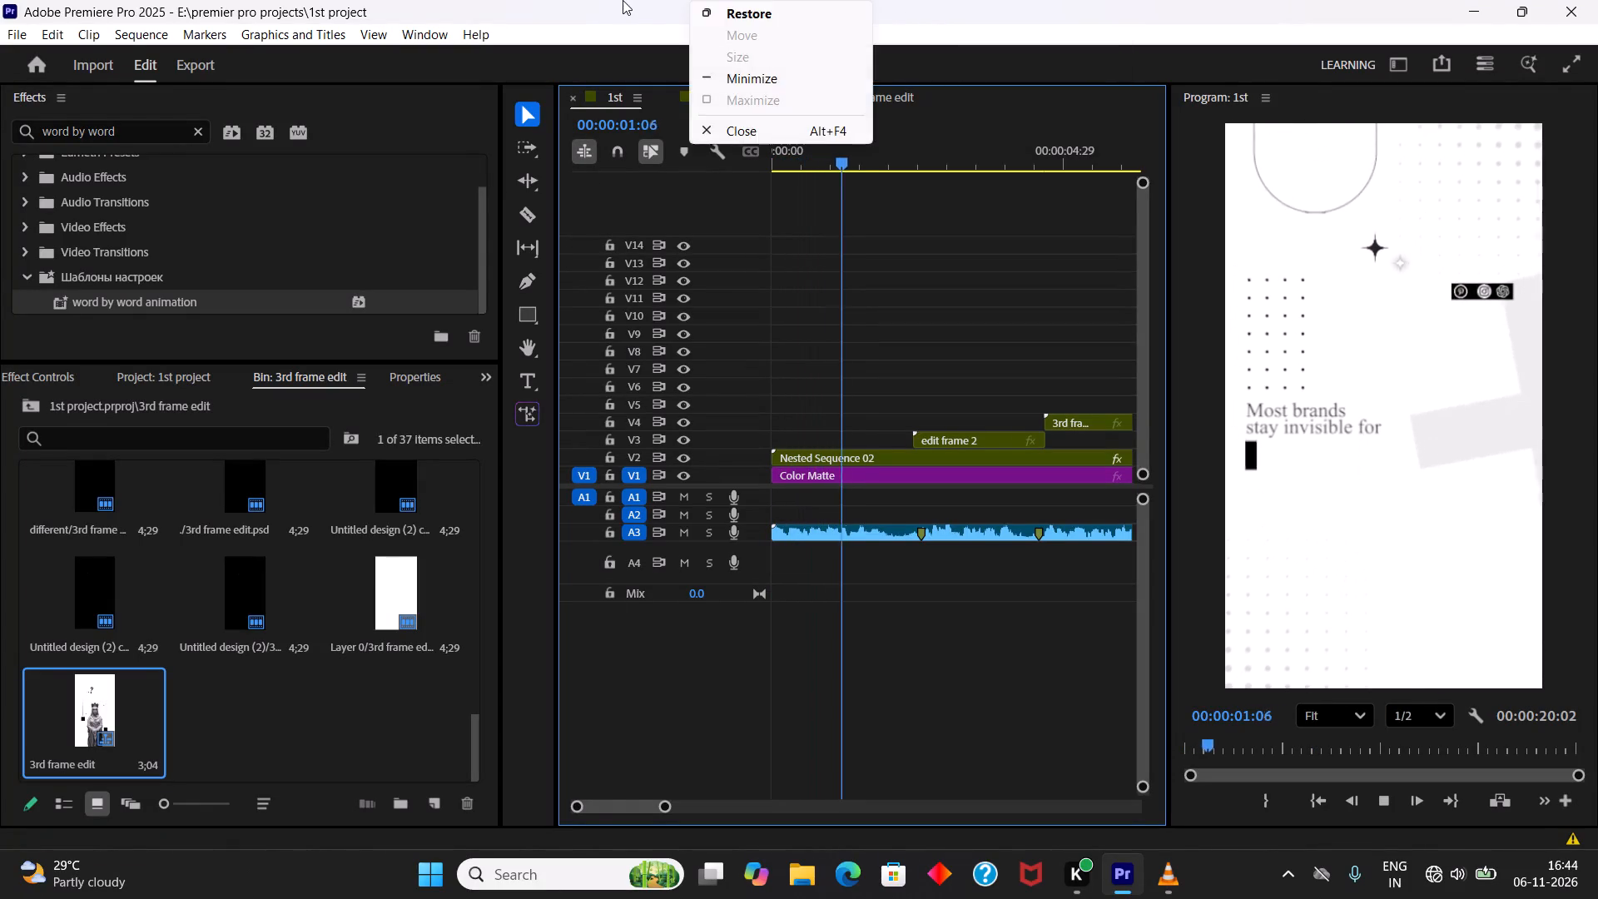
left_click(623, 0)
right_click_drag(801, 0, 787, 0)
right_click_drag(715, 2, 680, 5)
left_click(608, 2)
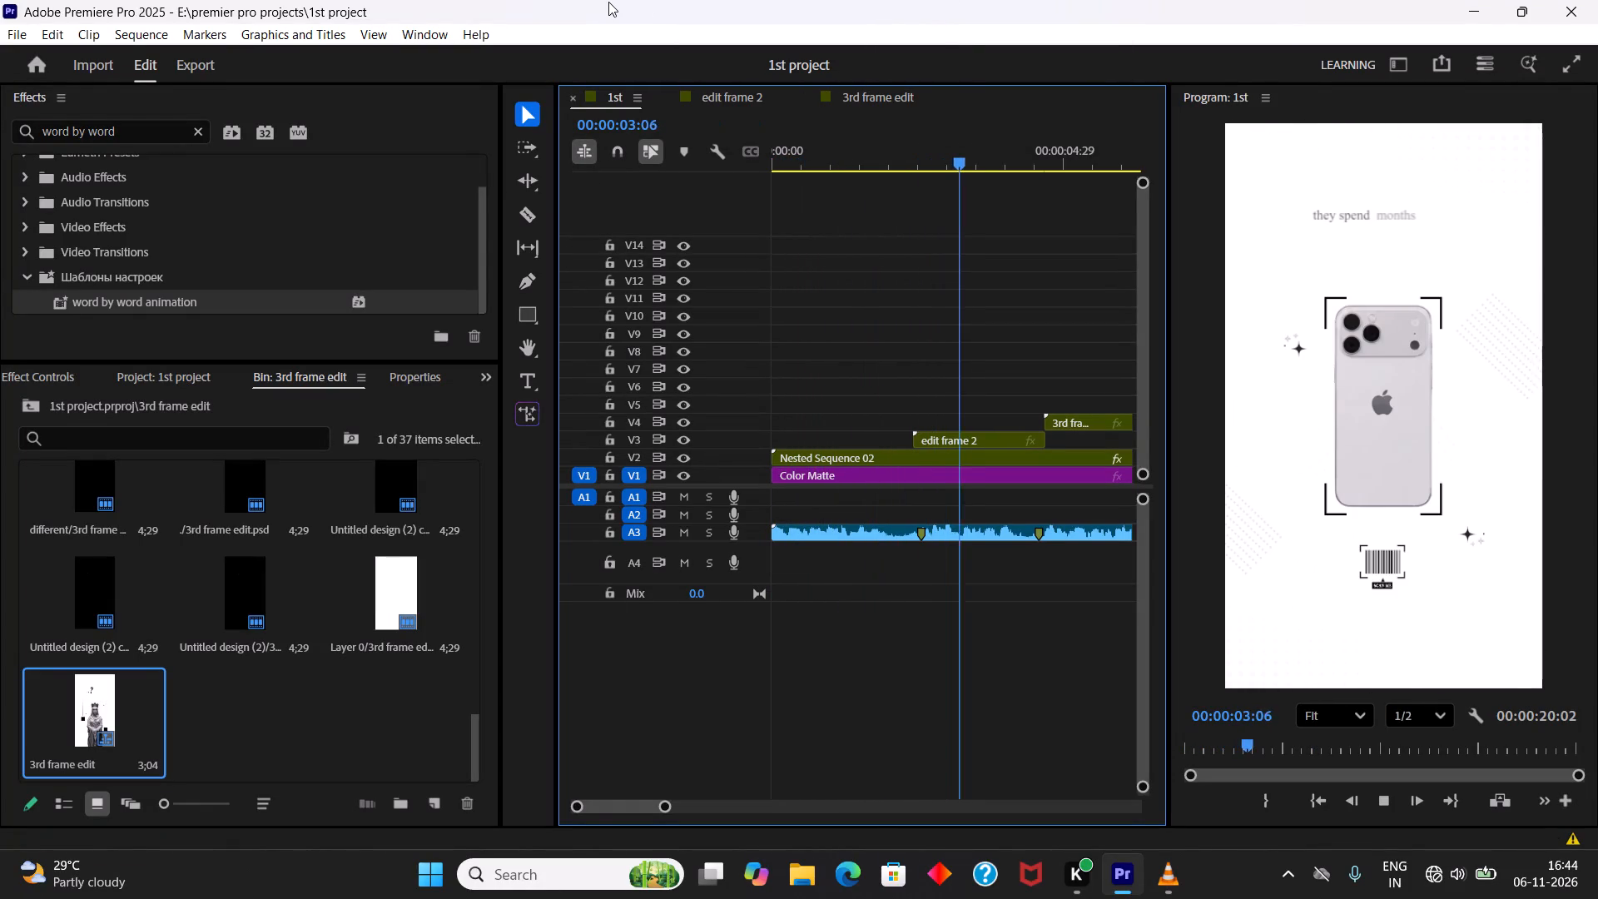
right_click(710, 0)
right_click_drag(687, 5, 667, 5)
left_click(629, 7)
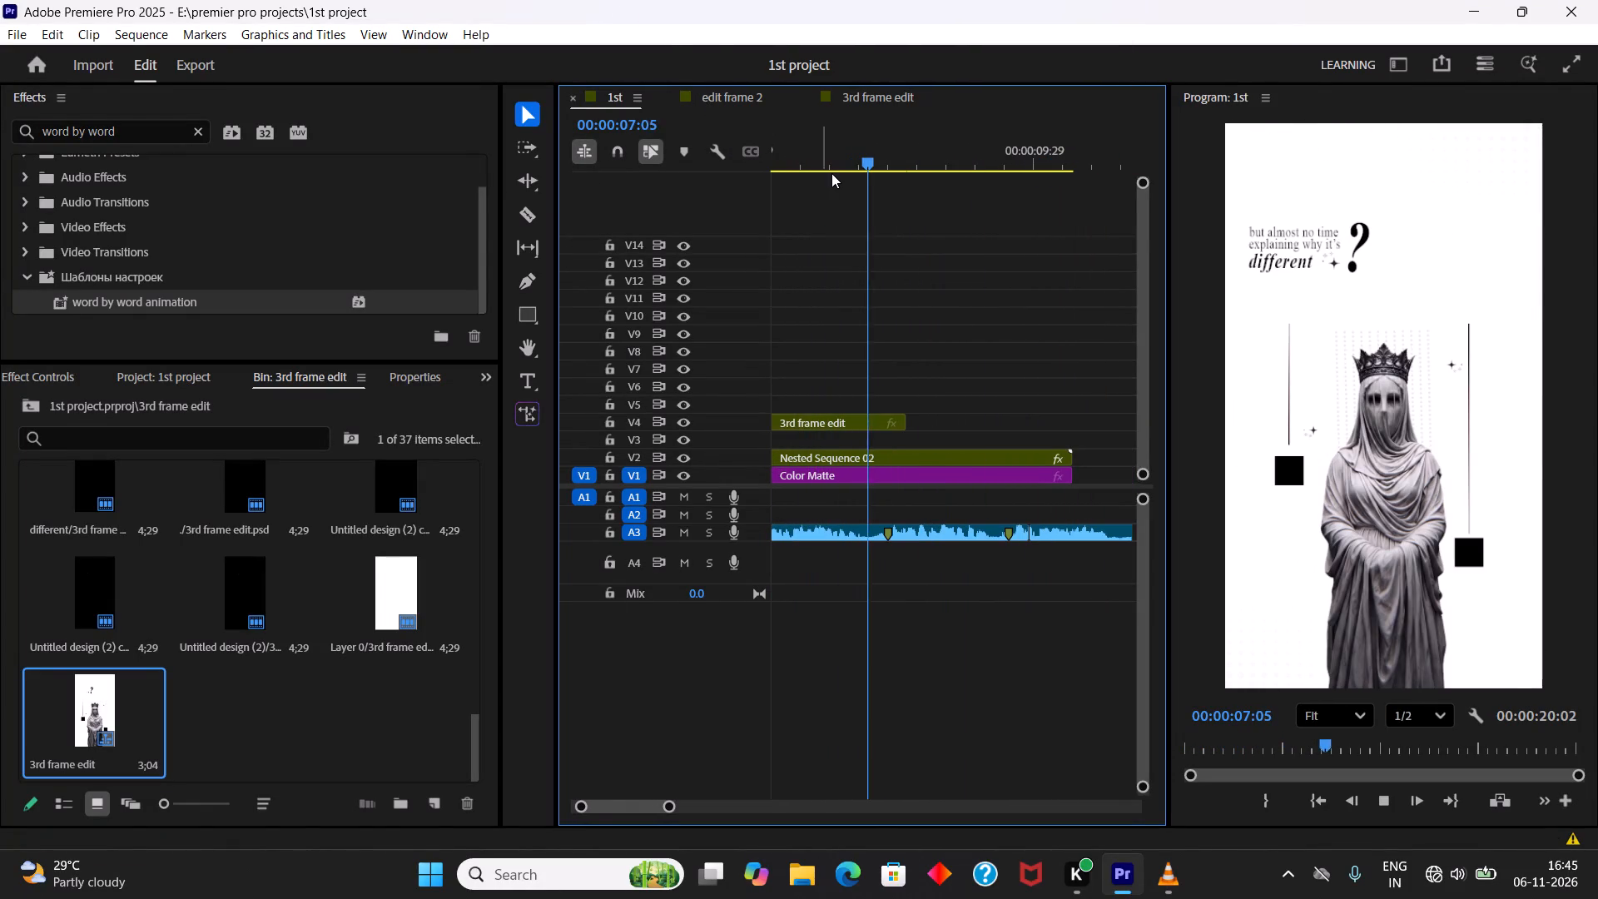
key("space")
left_click_drag(841, 169, 1124, 216)
Open the 3rd frame edit sequence and move the playhead to 00;00;00;19, during the opening text animation.
left_click(884, 96)
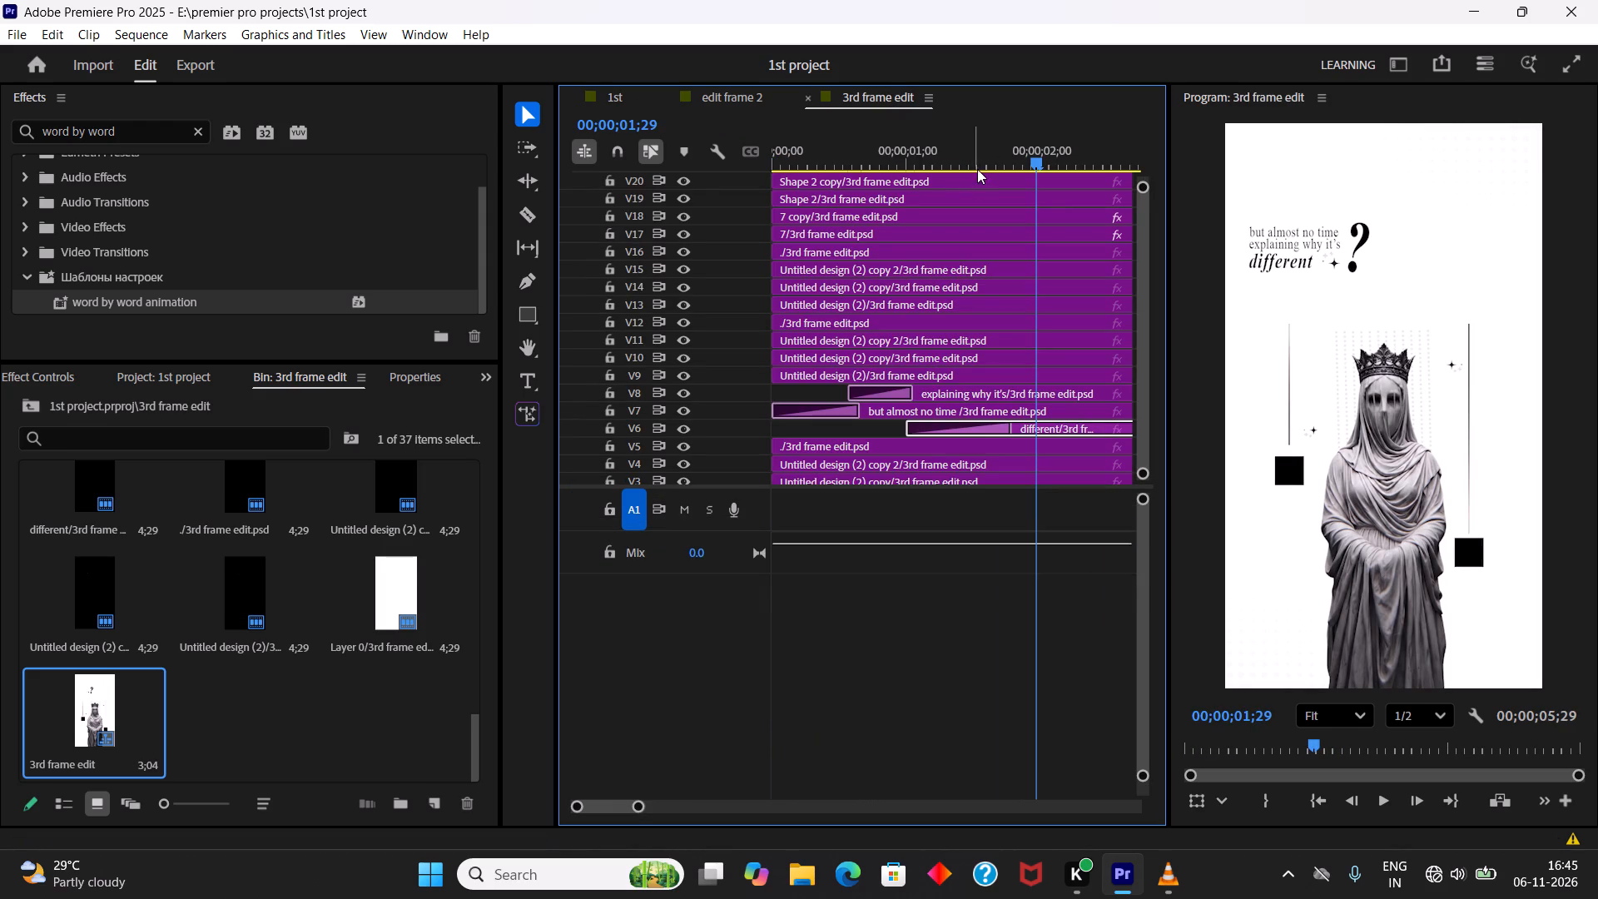
left_click_drag(973, 161, 860, 195)
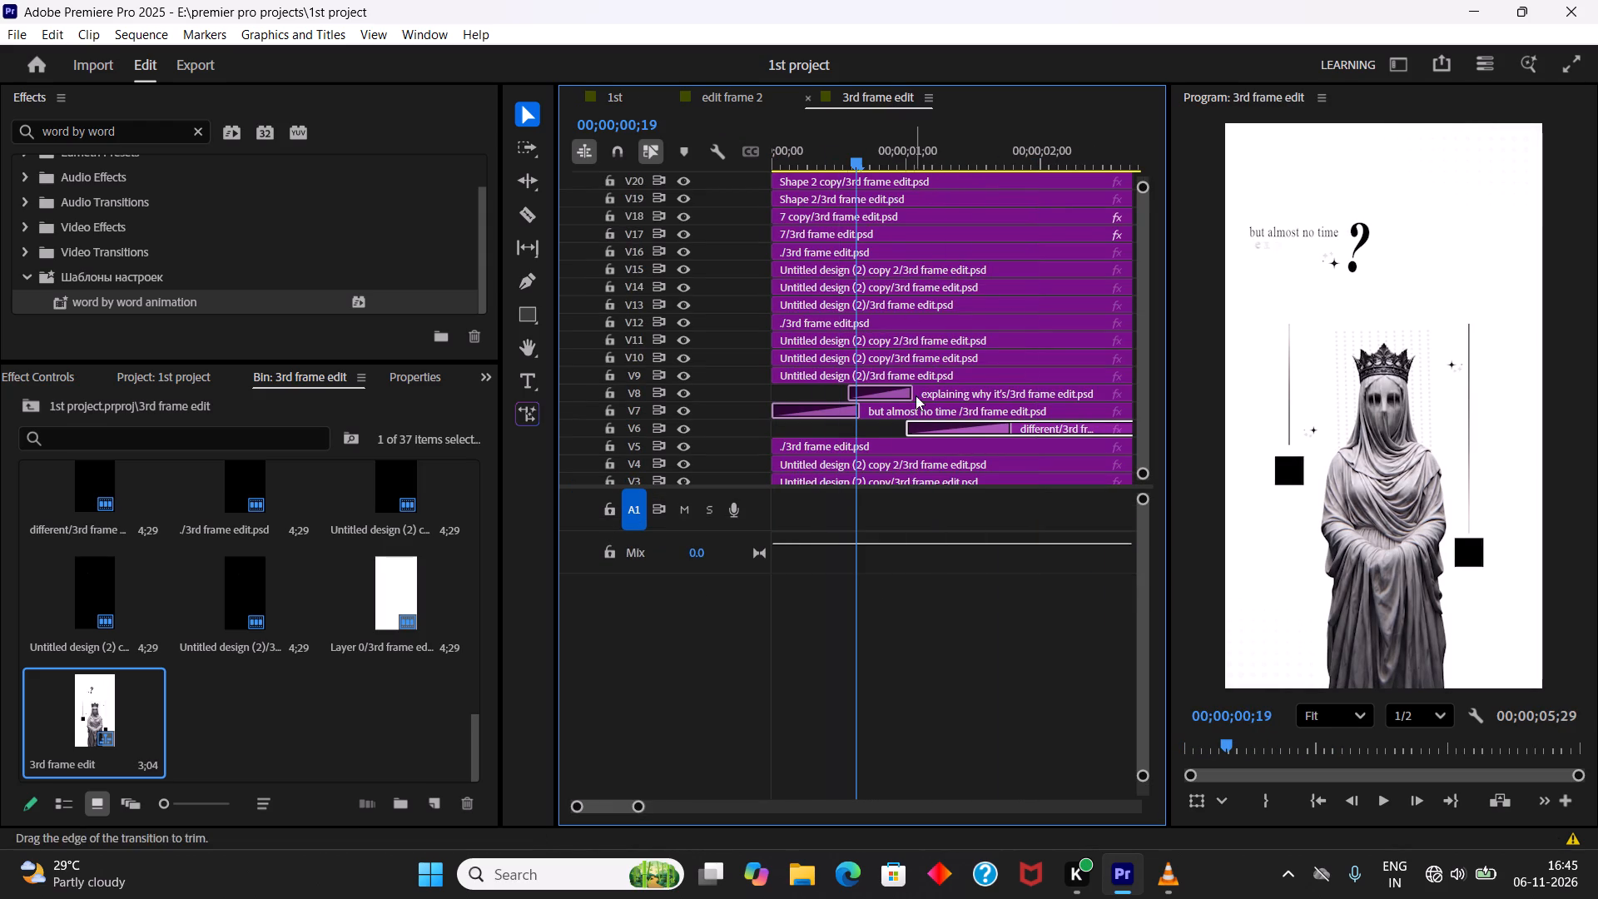
right_click(1008, 0)
left_click(939, 0)
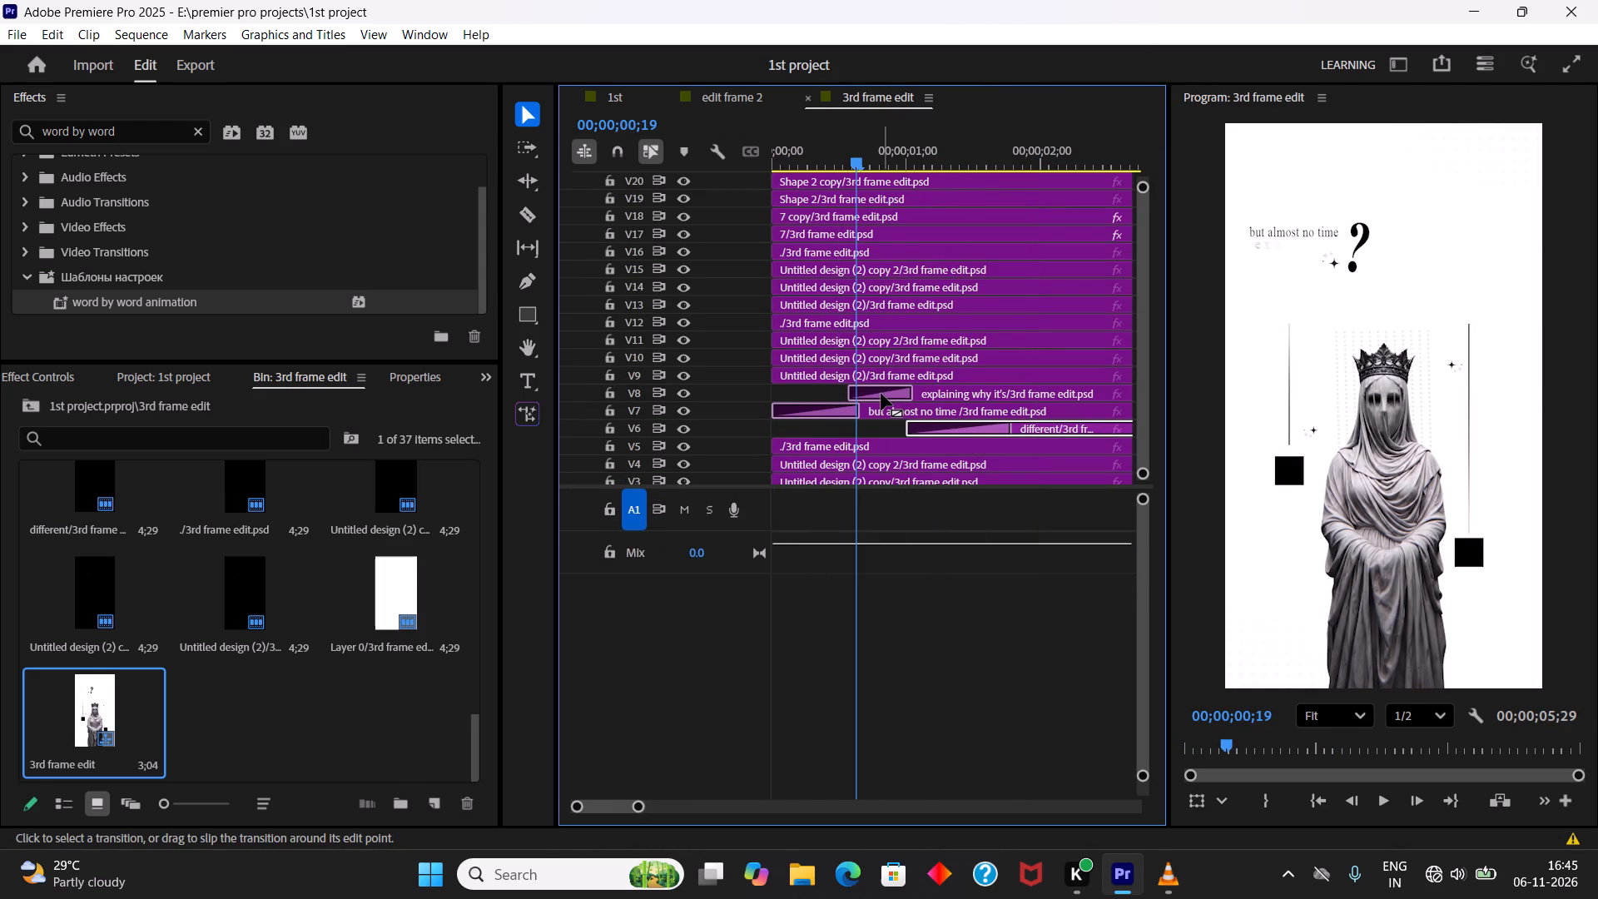
Set the first Push value to 20 in the Text Animator transition on the "explaining why it's" clip.
left_click(881, 394)
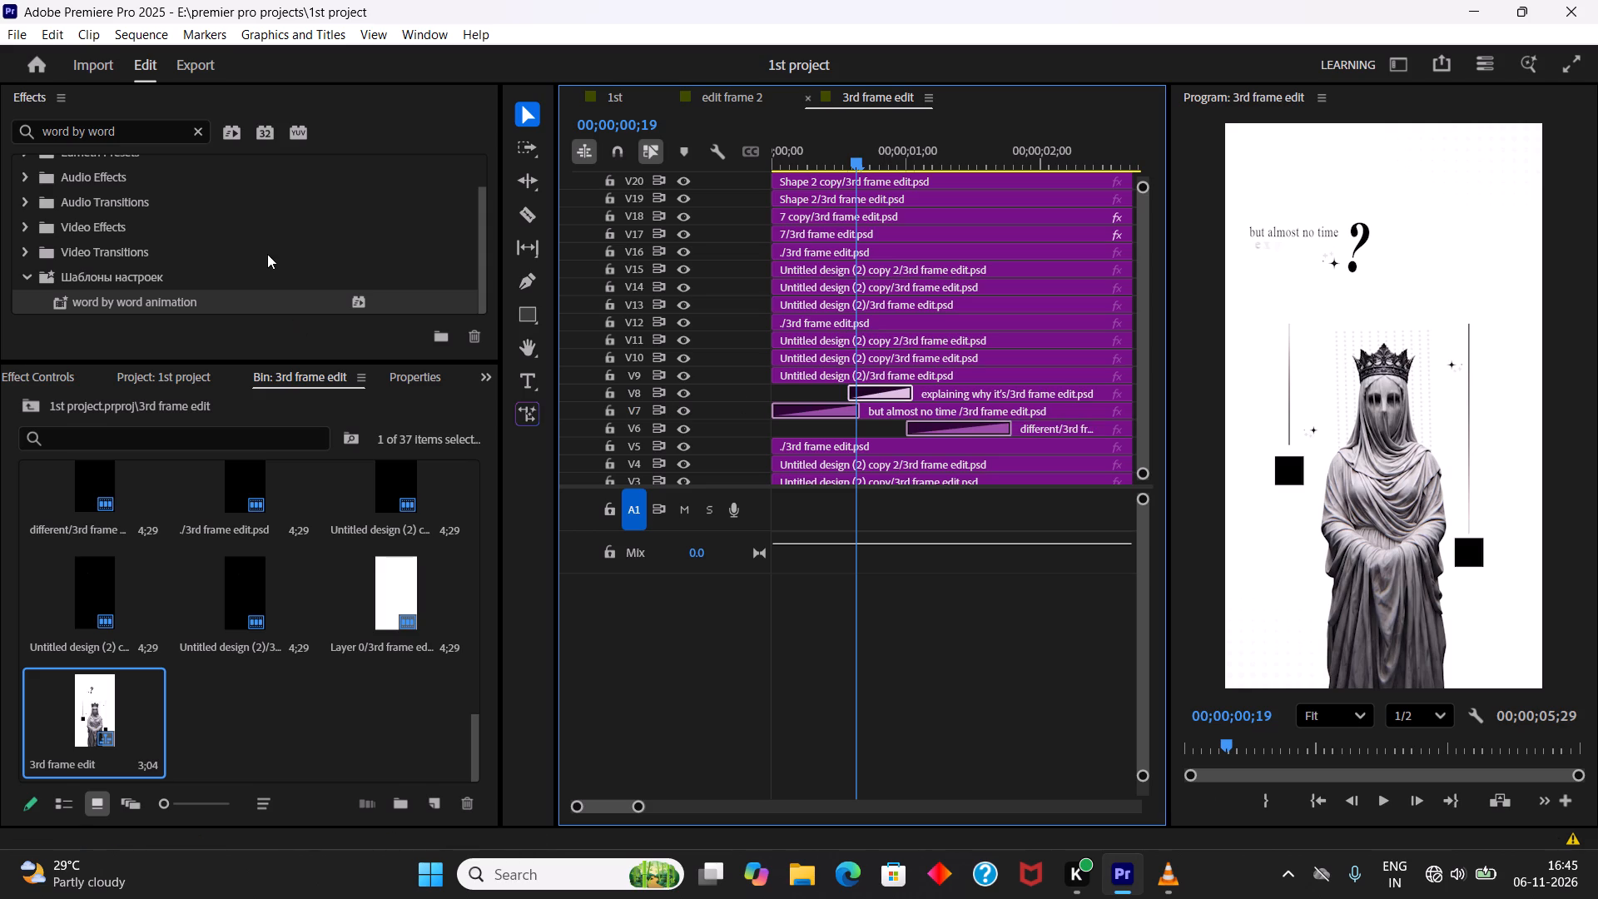
left_click(168, 375)
left_click(34, 379)
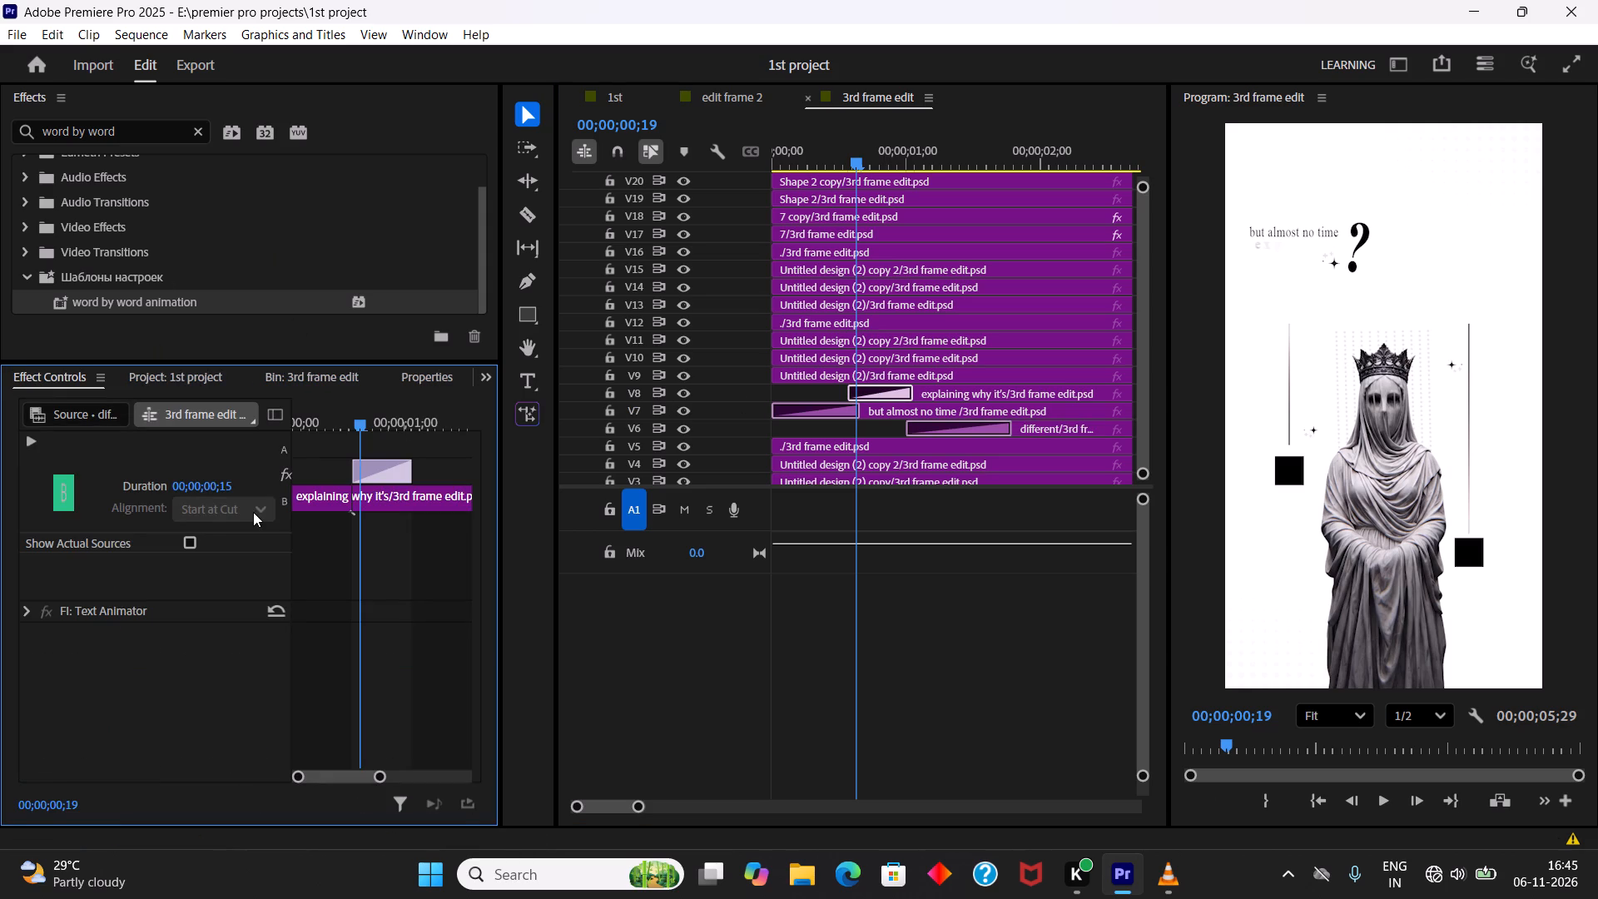
left_click(24, 618)
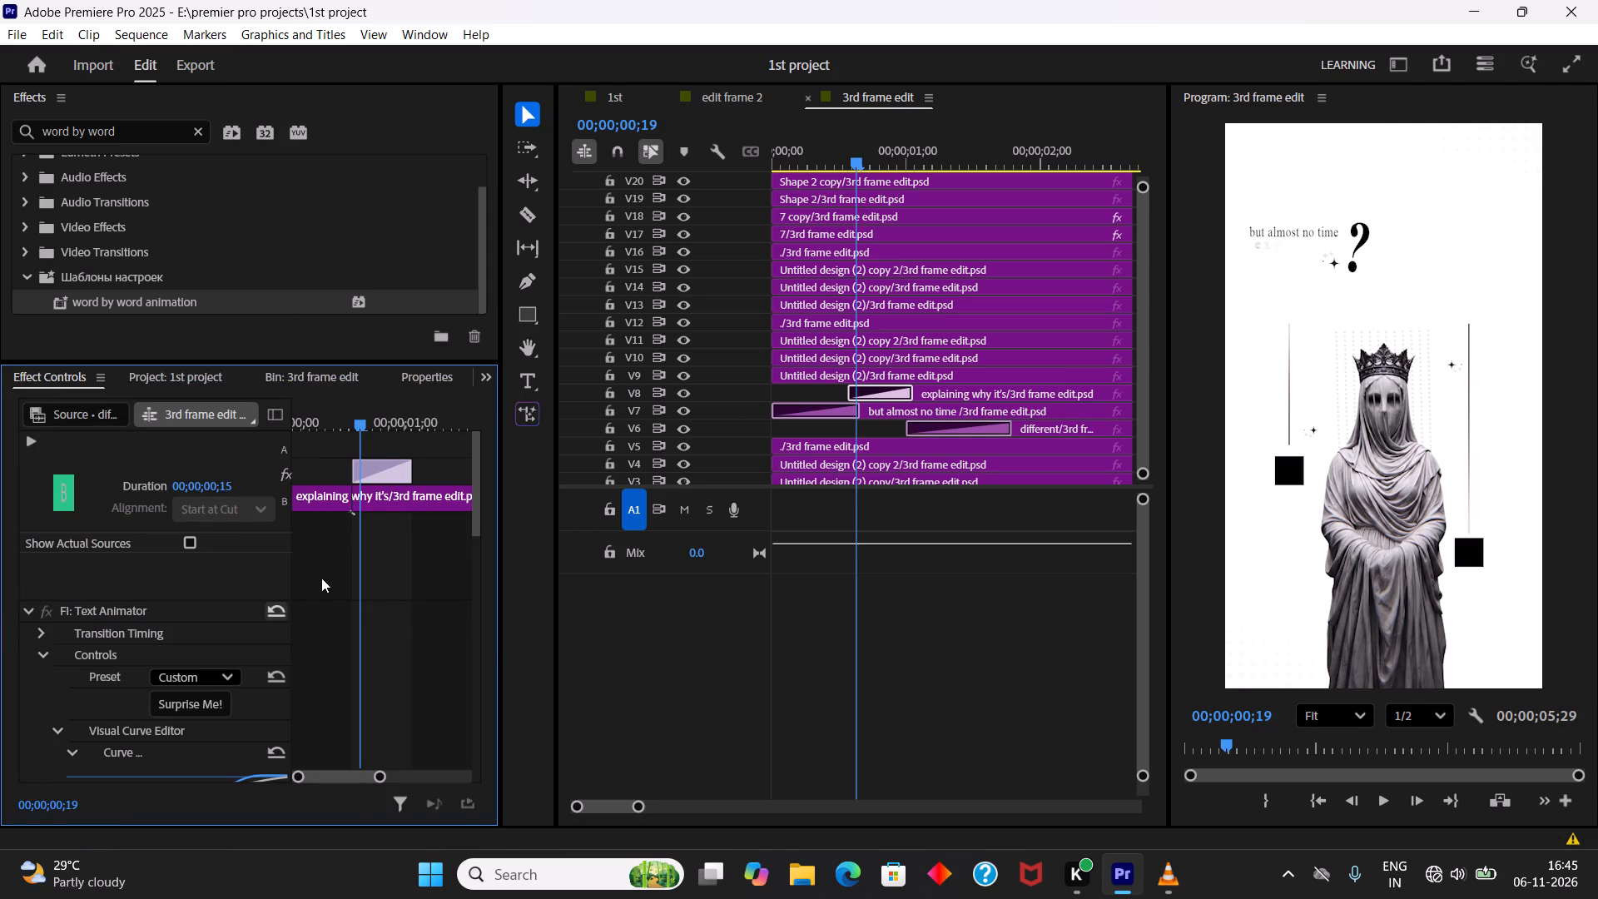
scroll(371, 524, "up", 5)
scroll(375, 544, "down", 6)
scroll(446, 523, "down", 5)
scroll(437, 541, "up", 3)
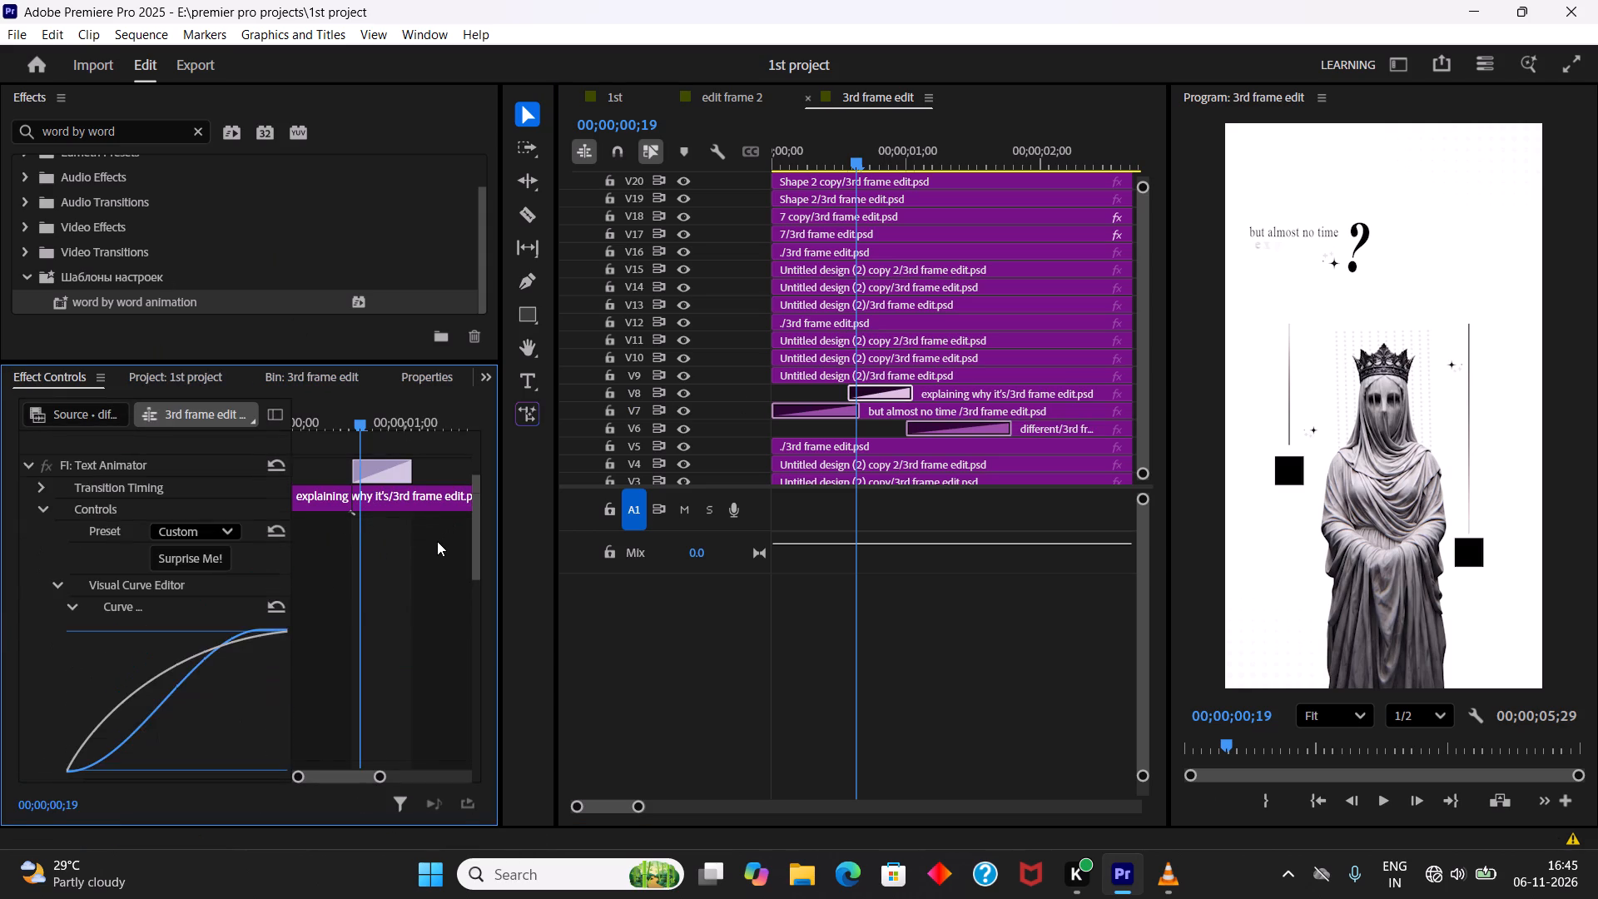
scroll(437, 541, "up", 8)
scroll(424, 594, "down", 5)
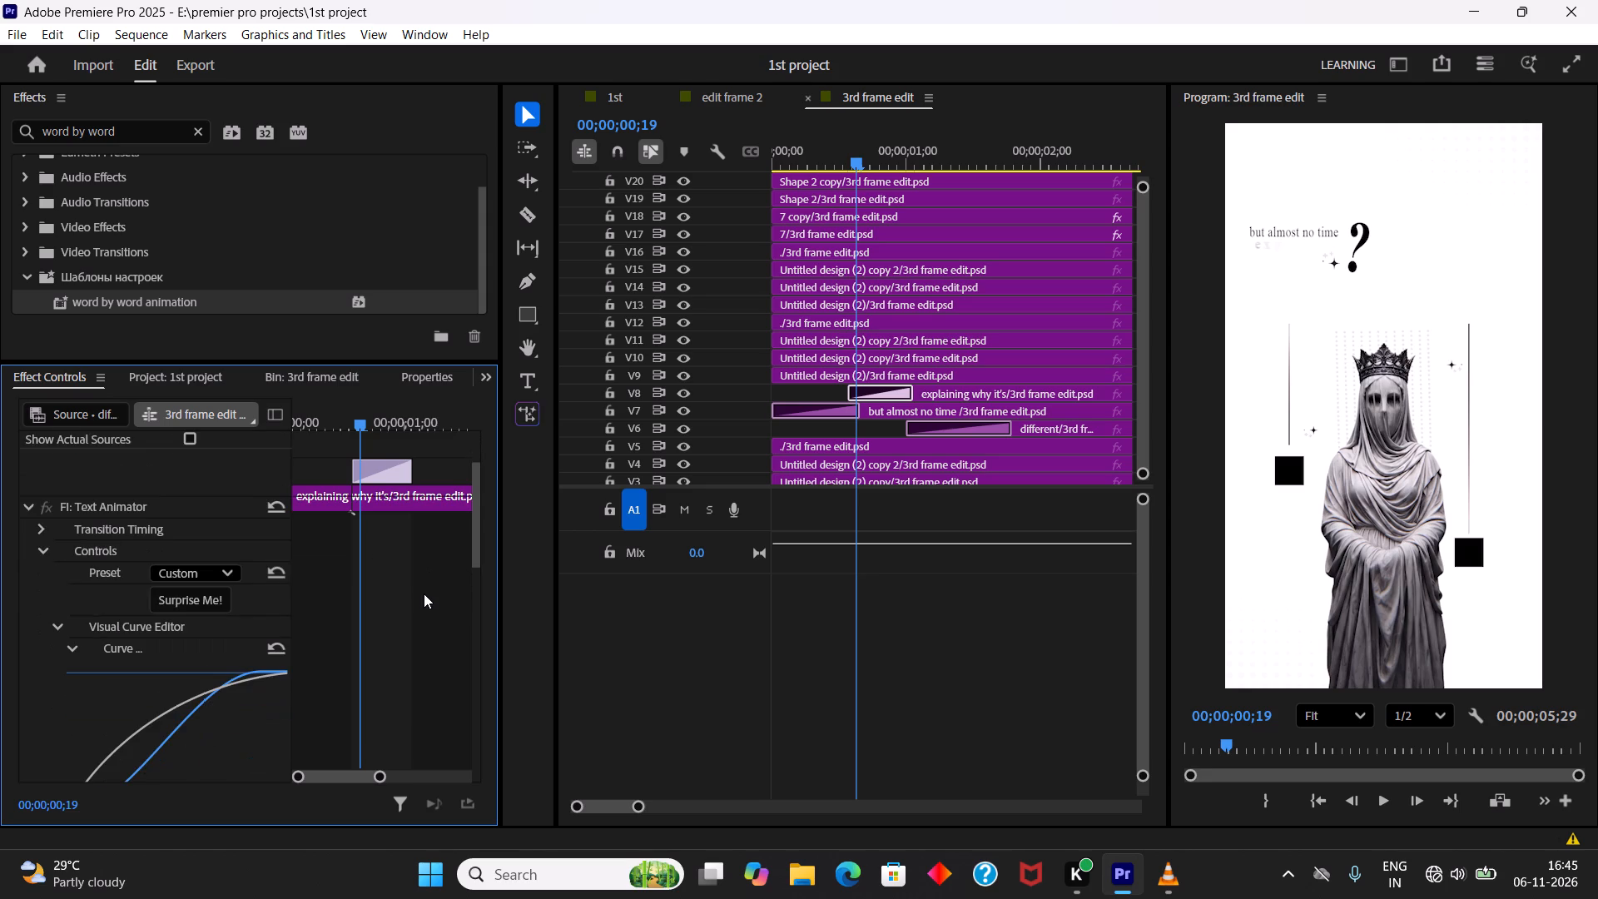
scroll(424, 594, "down", 12)
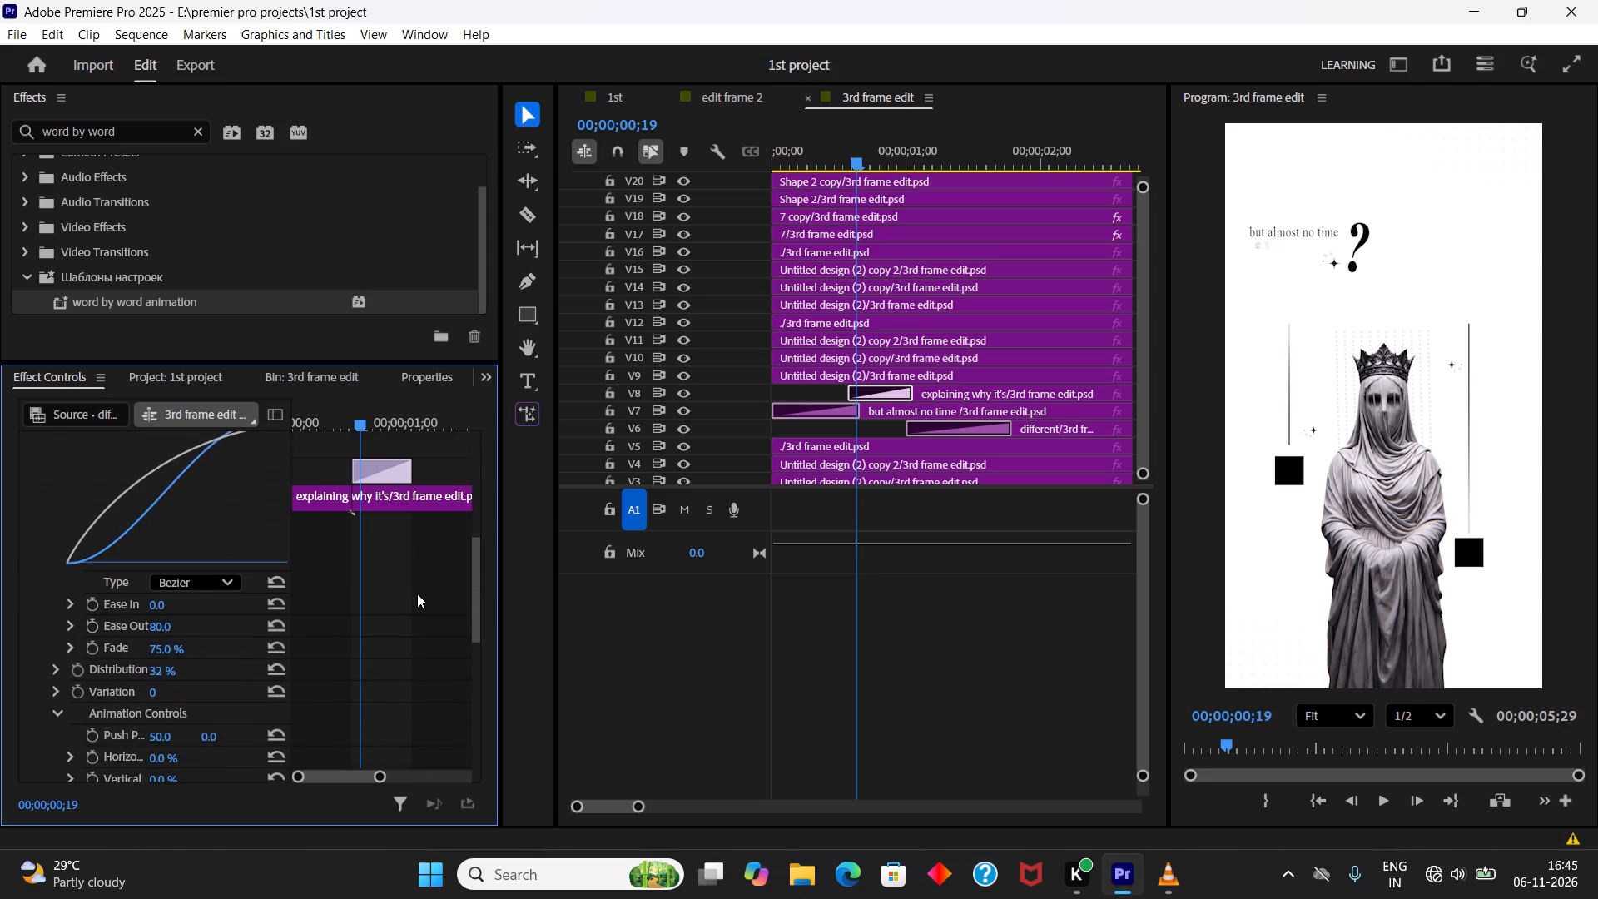
scroll(417, 594, "down", 1)
scroll(76, 664, "down", 4)
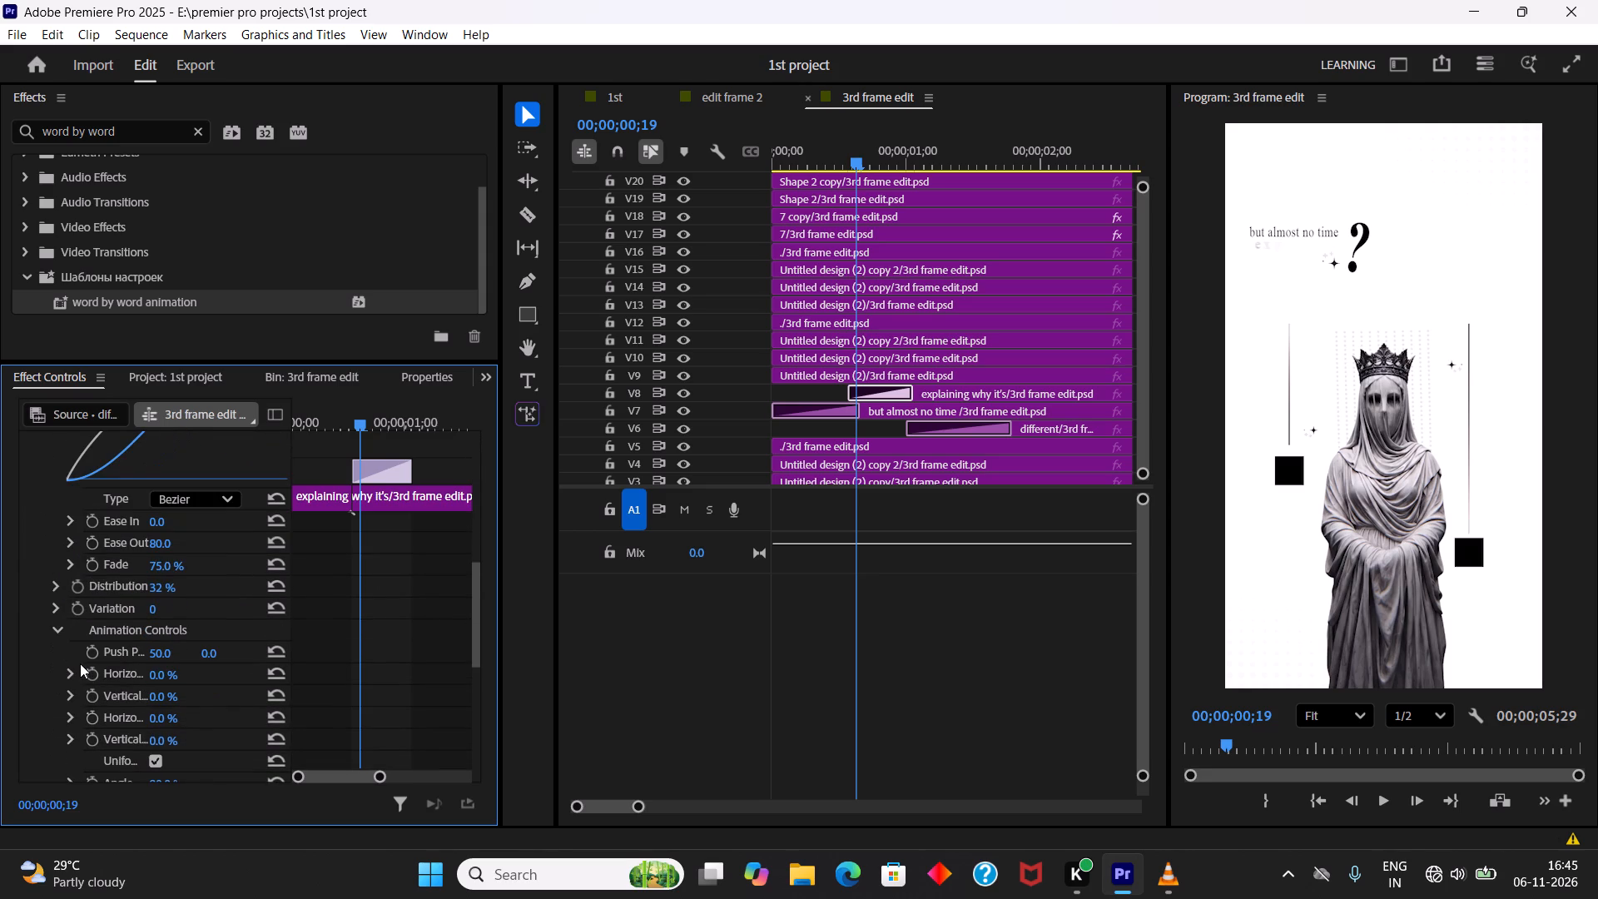
left_click(166, 631)
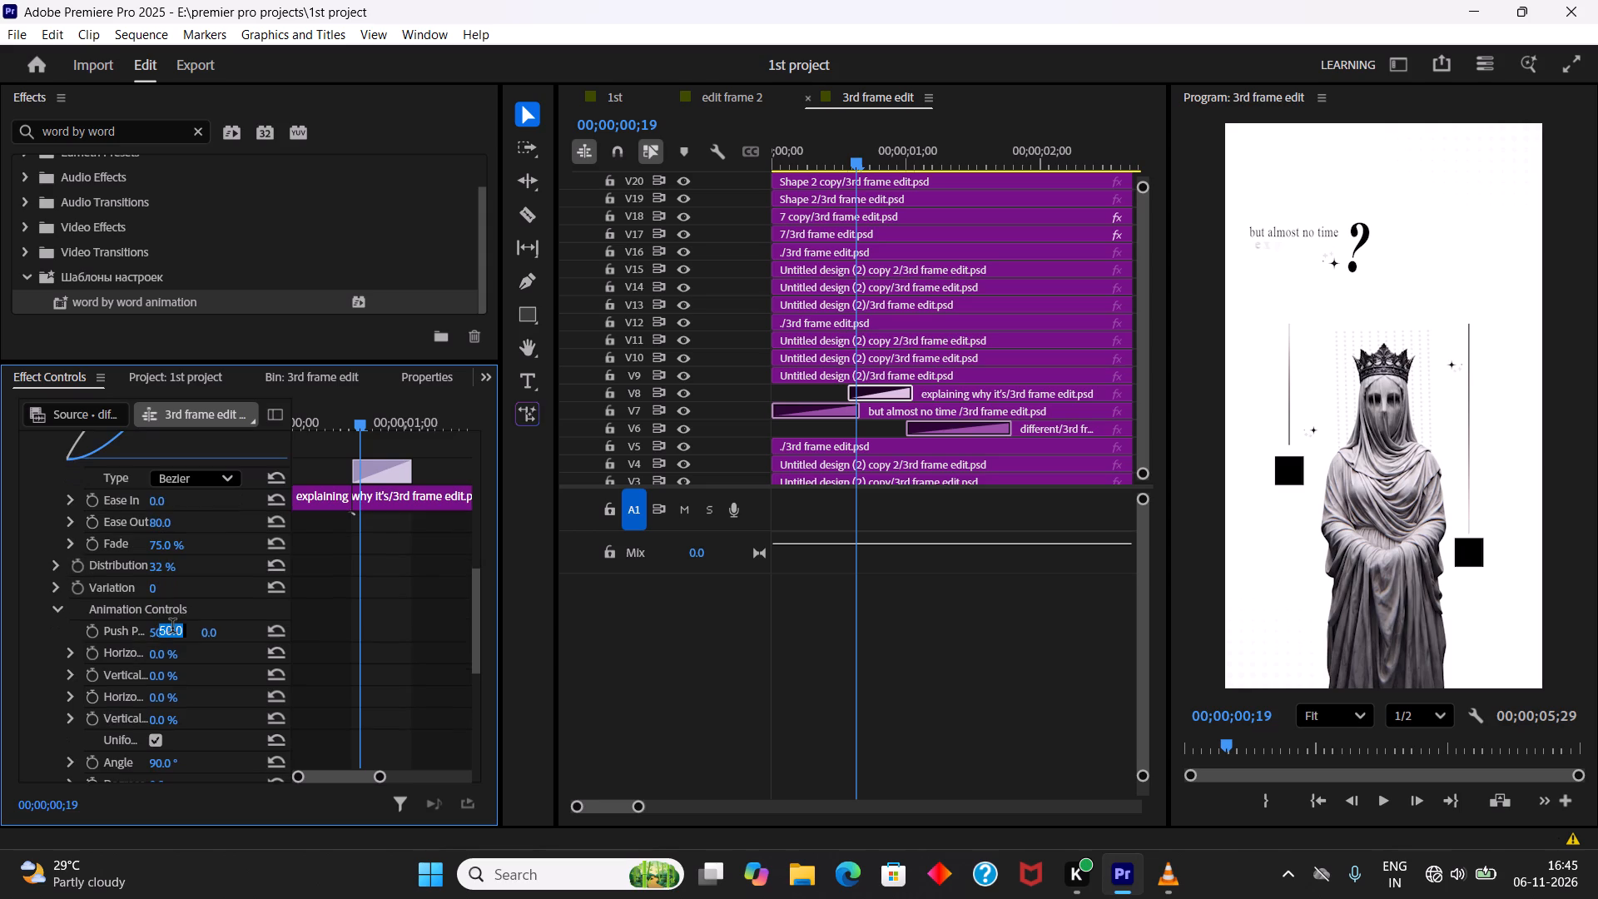
key("2")
key("0")
key("Return")
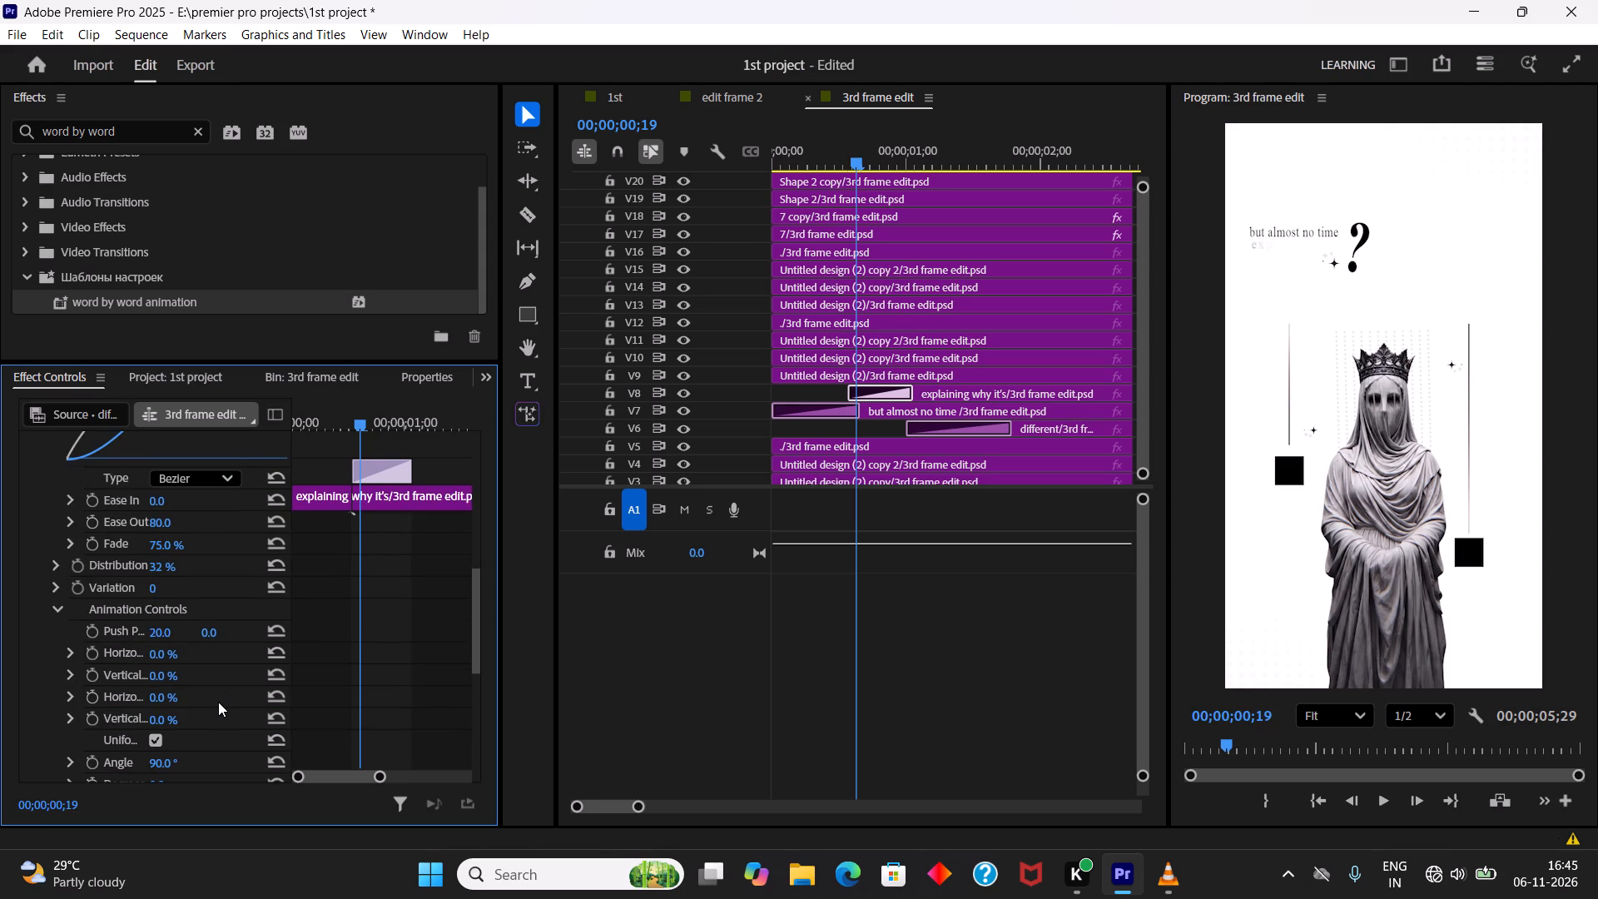
scroll(218, 702, "down", 4)
scroll(218, 702, "up", 3)
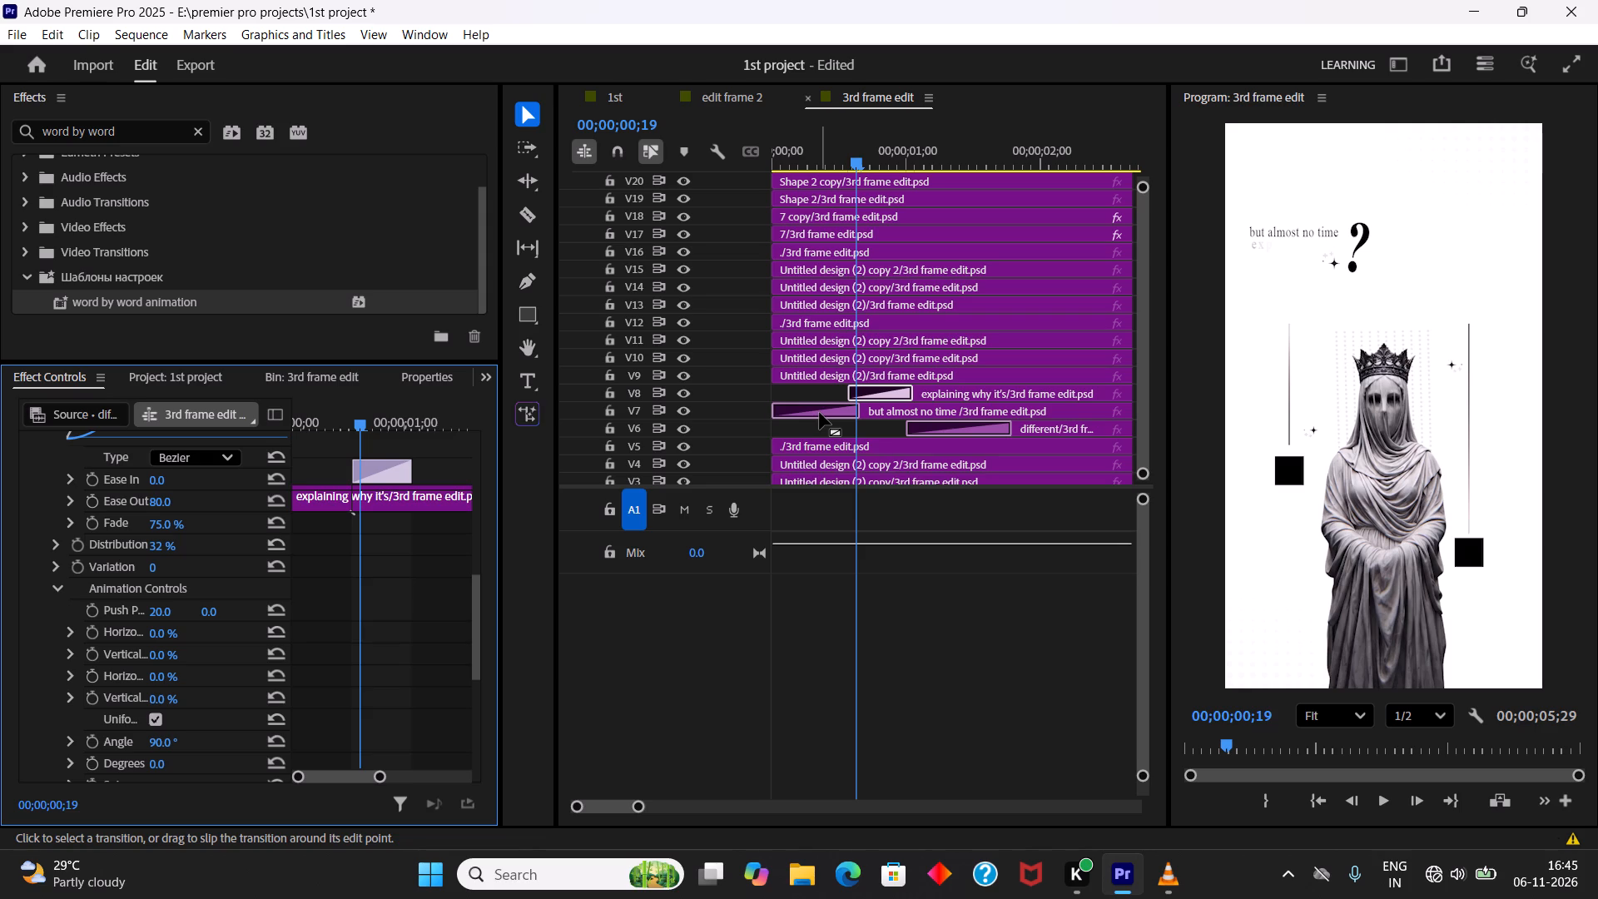
Set the first Push value to 20 in the Text Animator transition on the "but almost no time" clip.
left_click(820, 413)
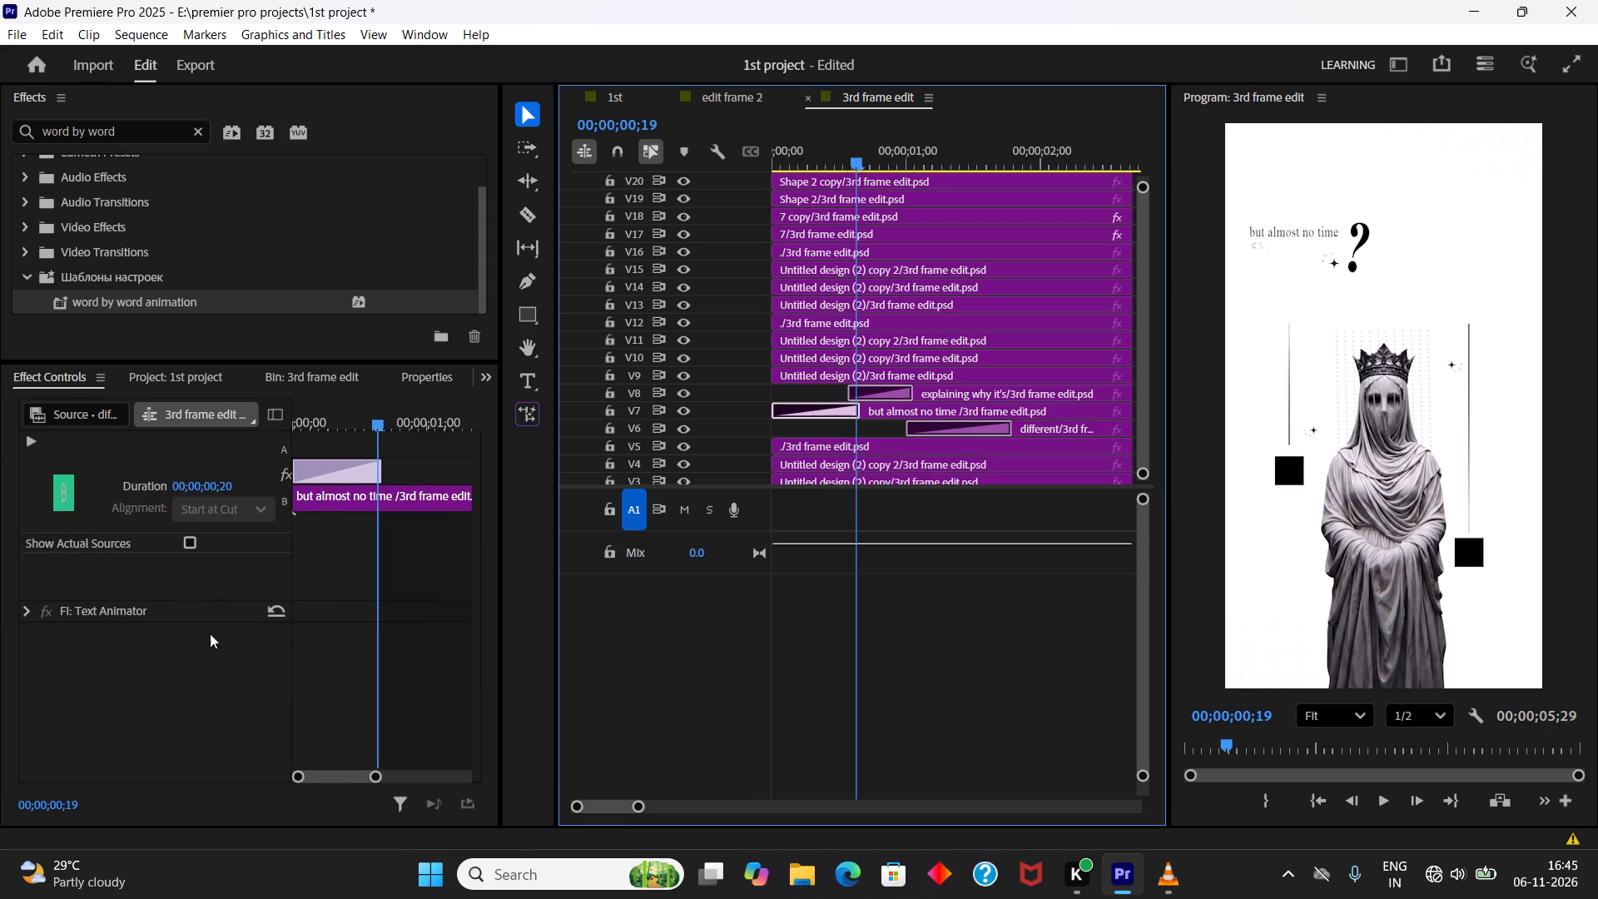
left_click(27, 607)
scroll(120, 611, "down", 5)
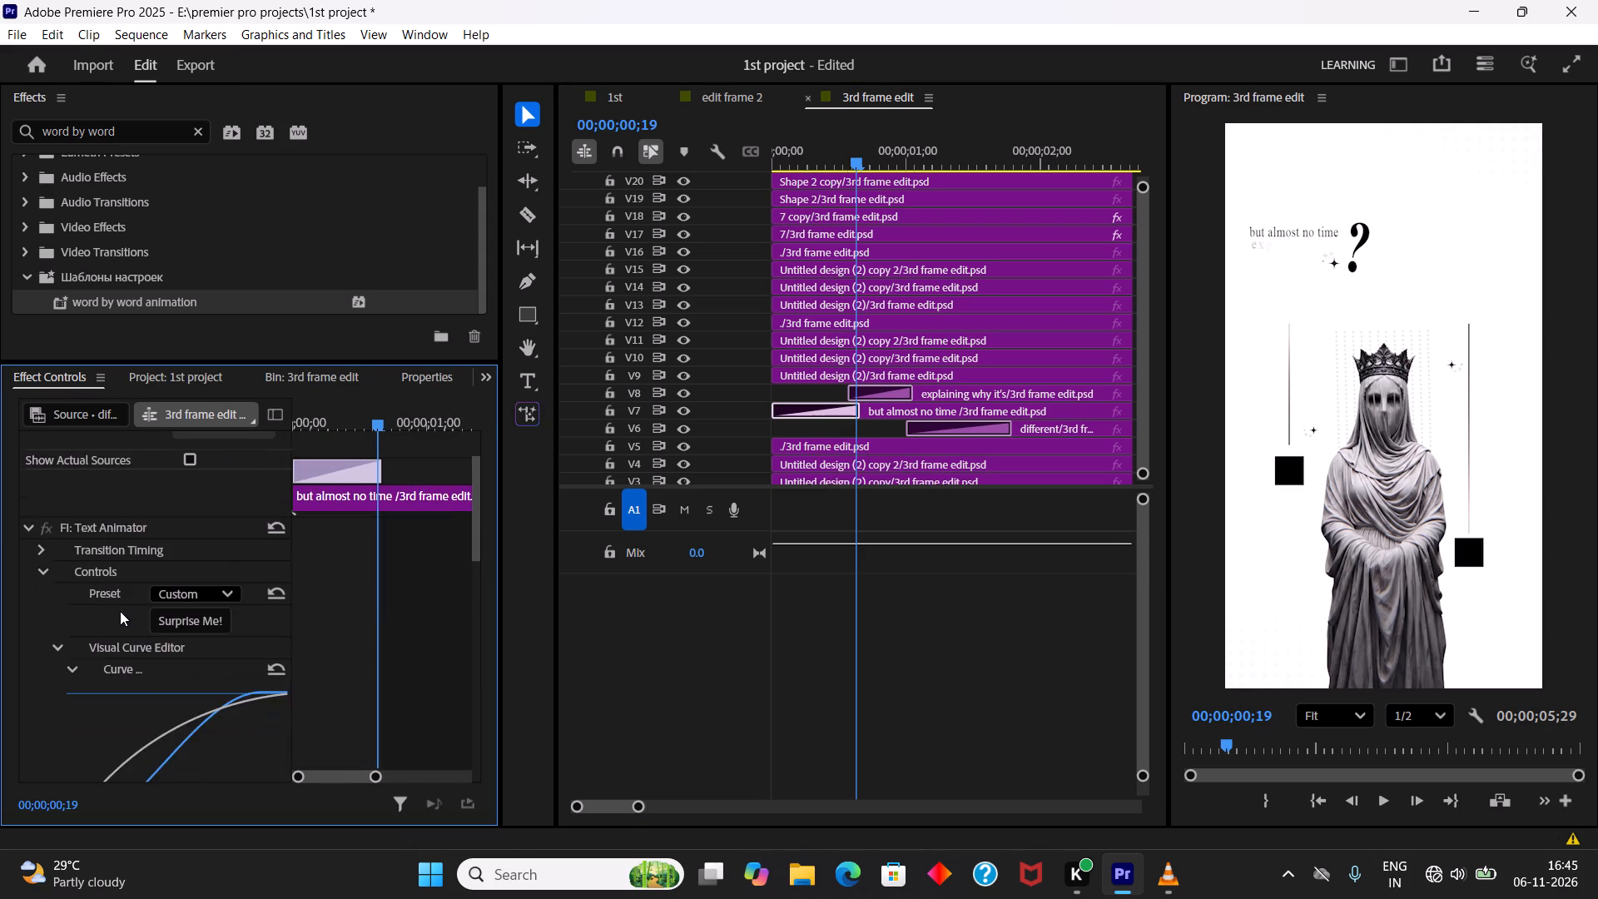
scroll(120, 611, "down", 16)
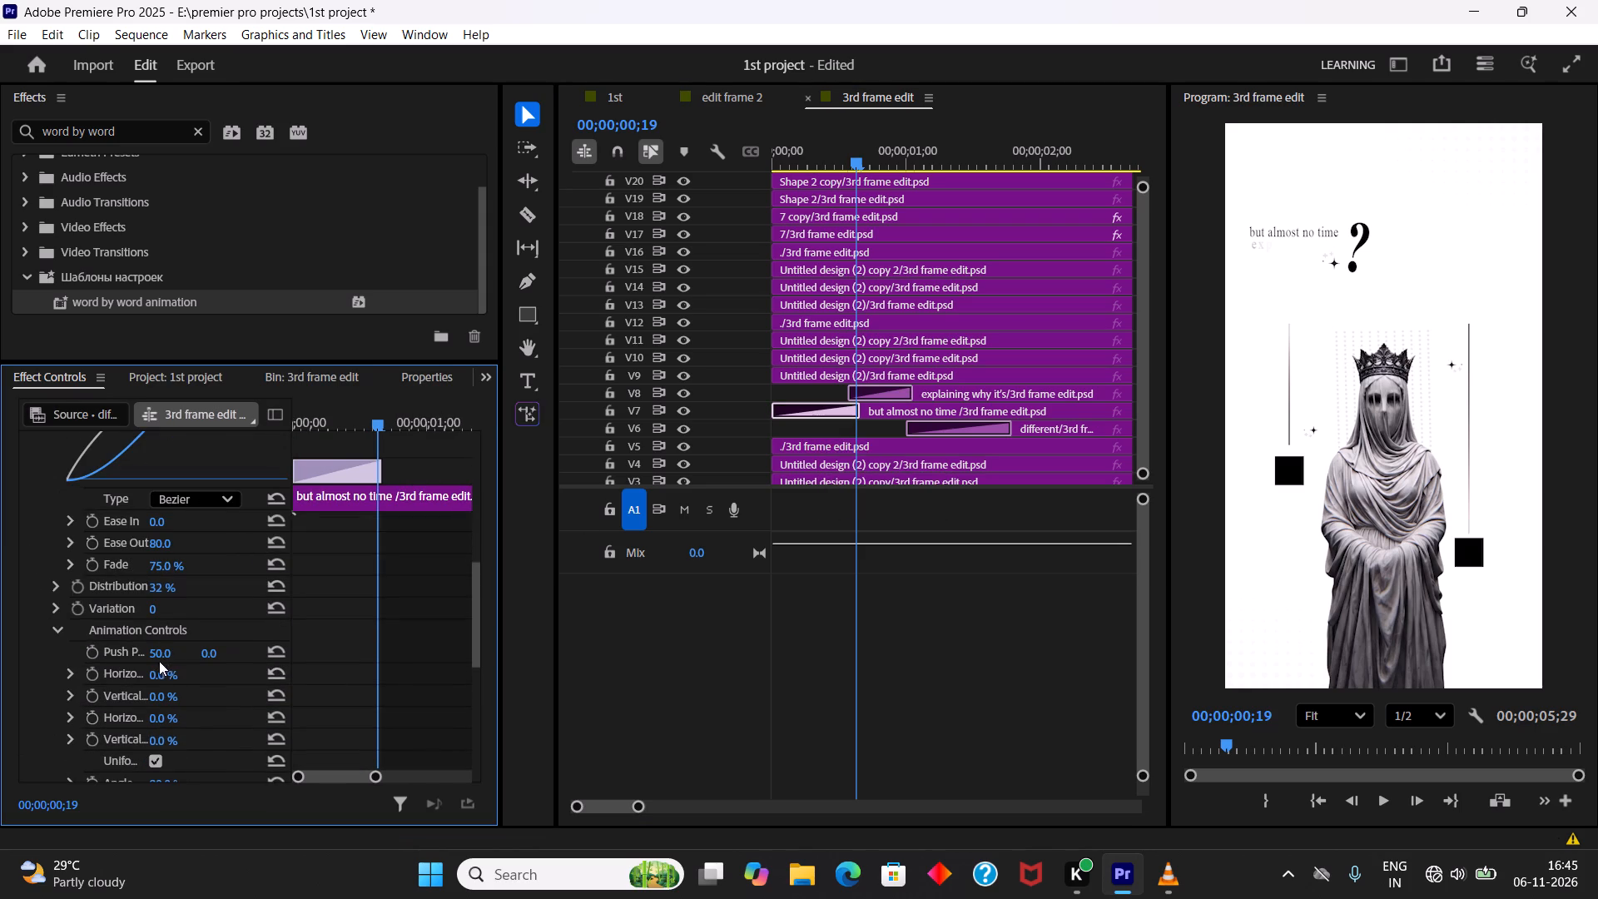
left_click(160, 657)
type("20")
key("Return")
Set the first Push value to 20 in the Text Animator transition on the "different" clip.
scroll(861, 511, "down", 4)
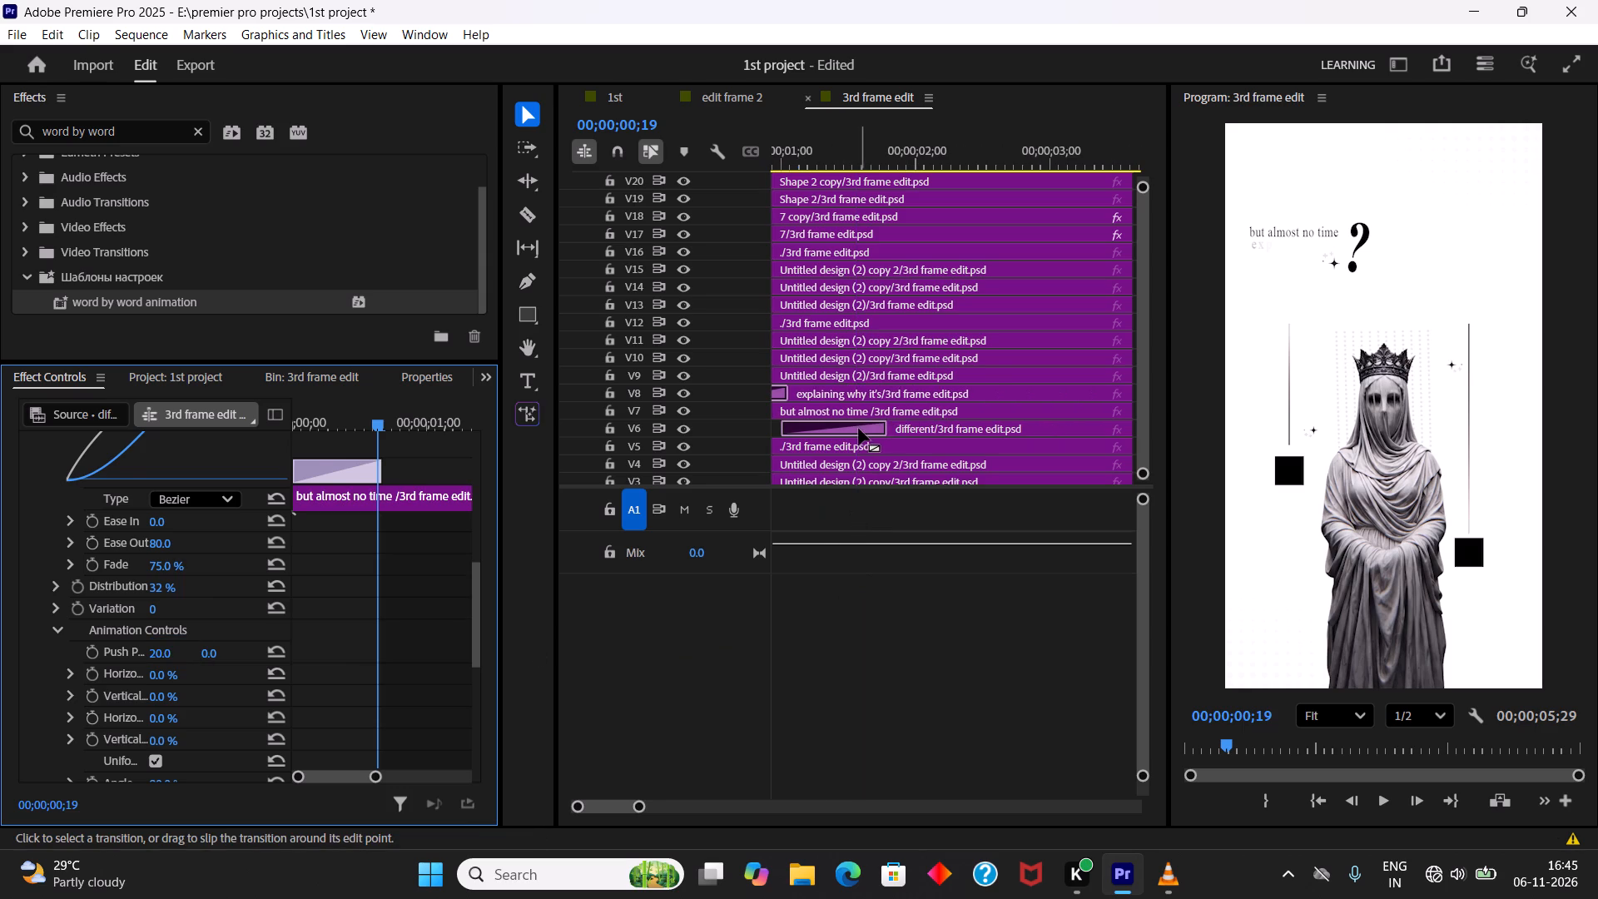
left_click(858, 429)
left_click(22, 613)
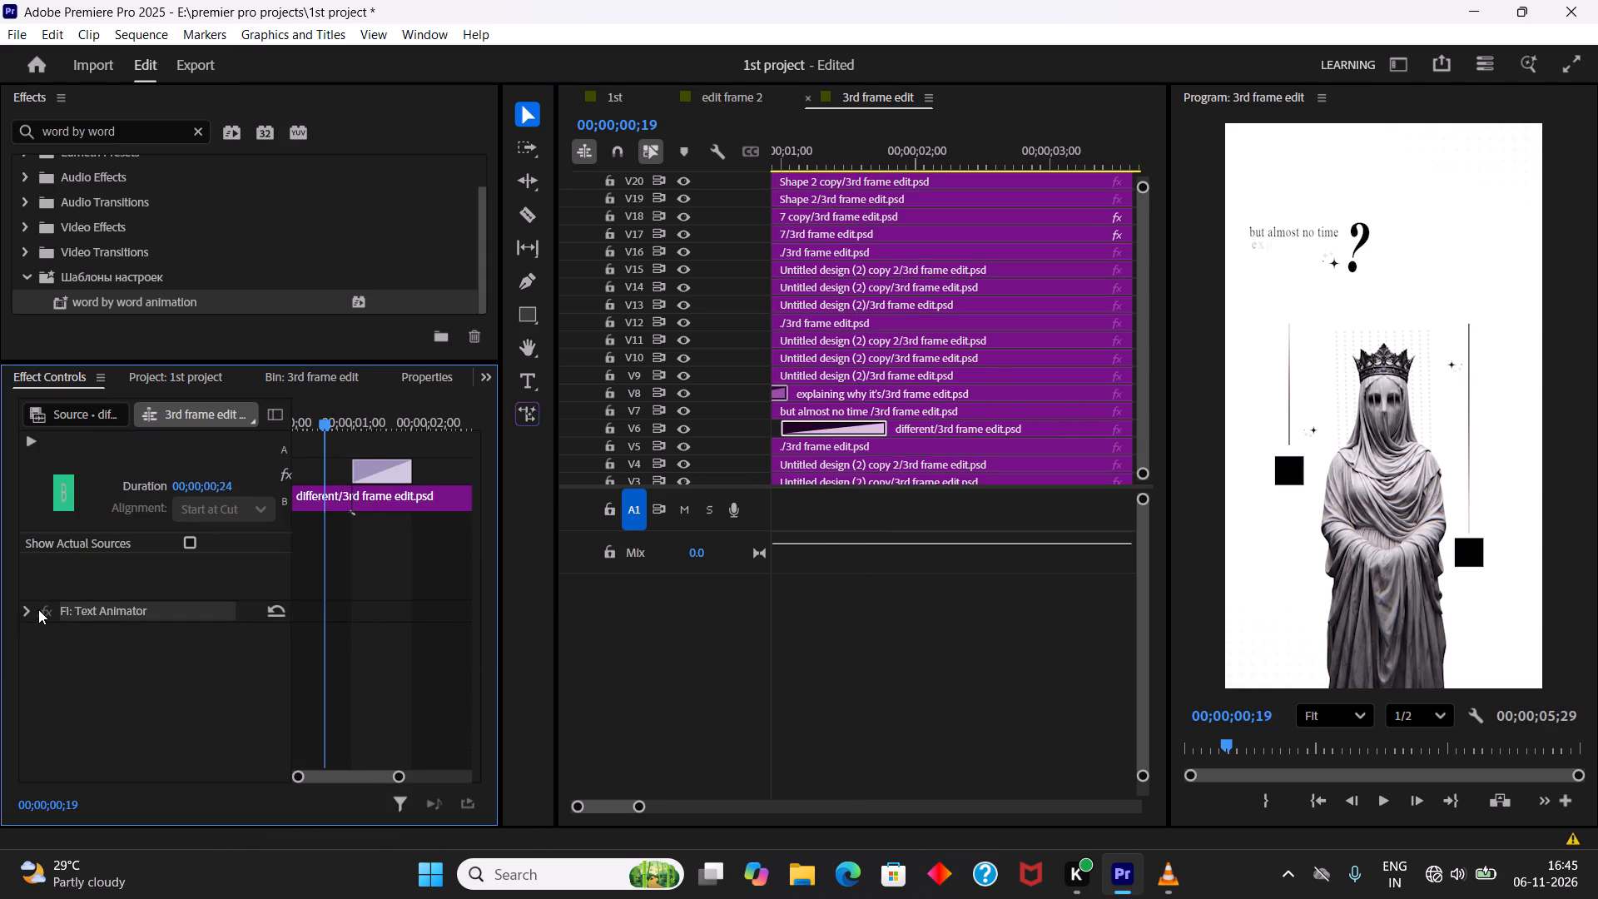
scroll(41, 611, "down", 4)
left_click(23, 611)
scroll(136, 612, "down", 14)
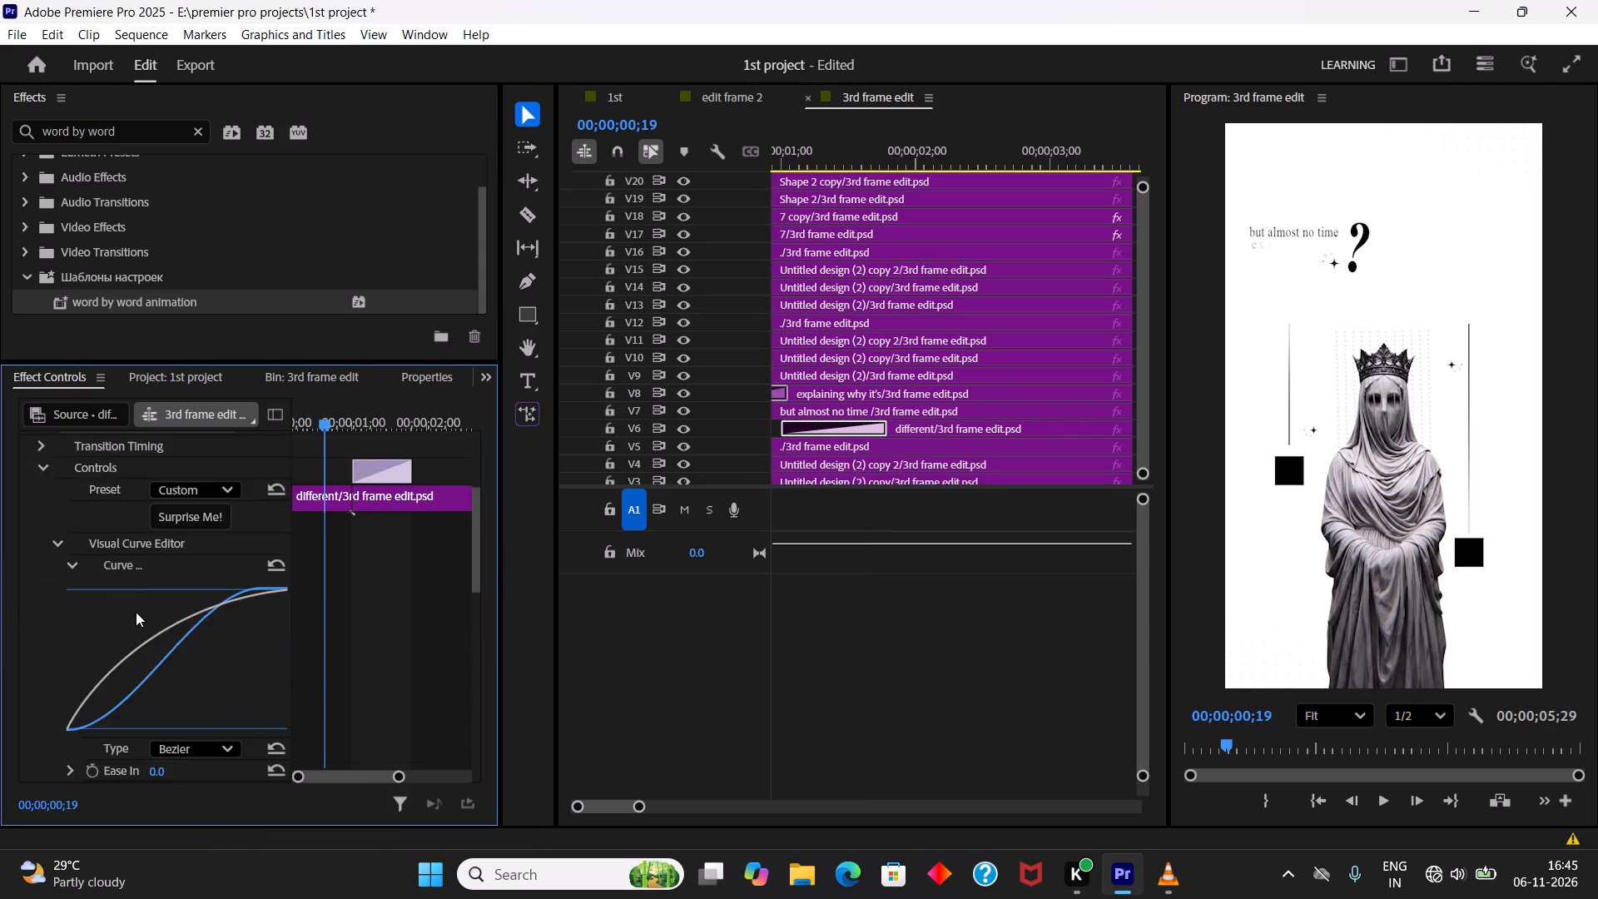
scroll(136, 612, "down", 7)
left_click(159, 653)
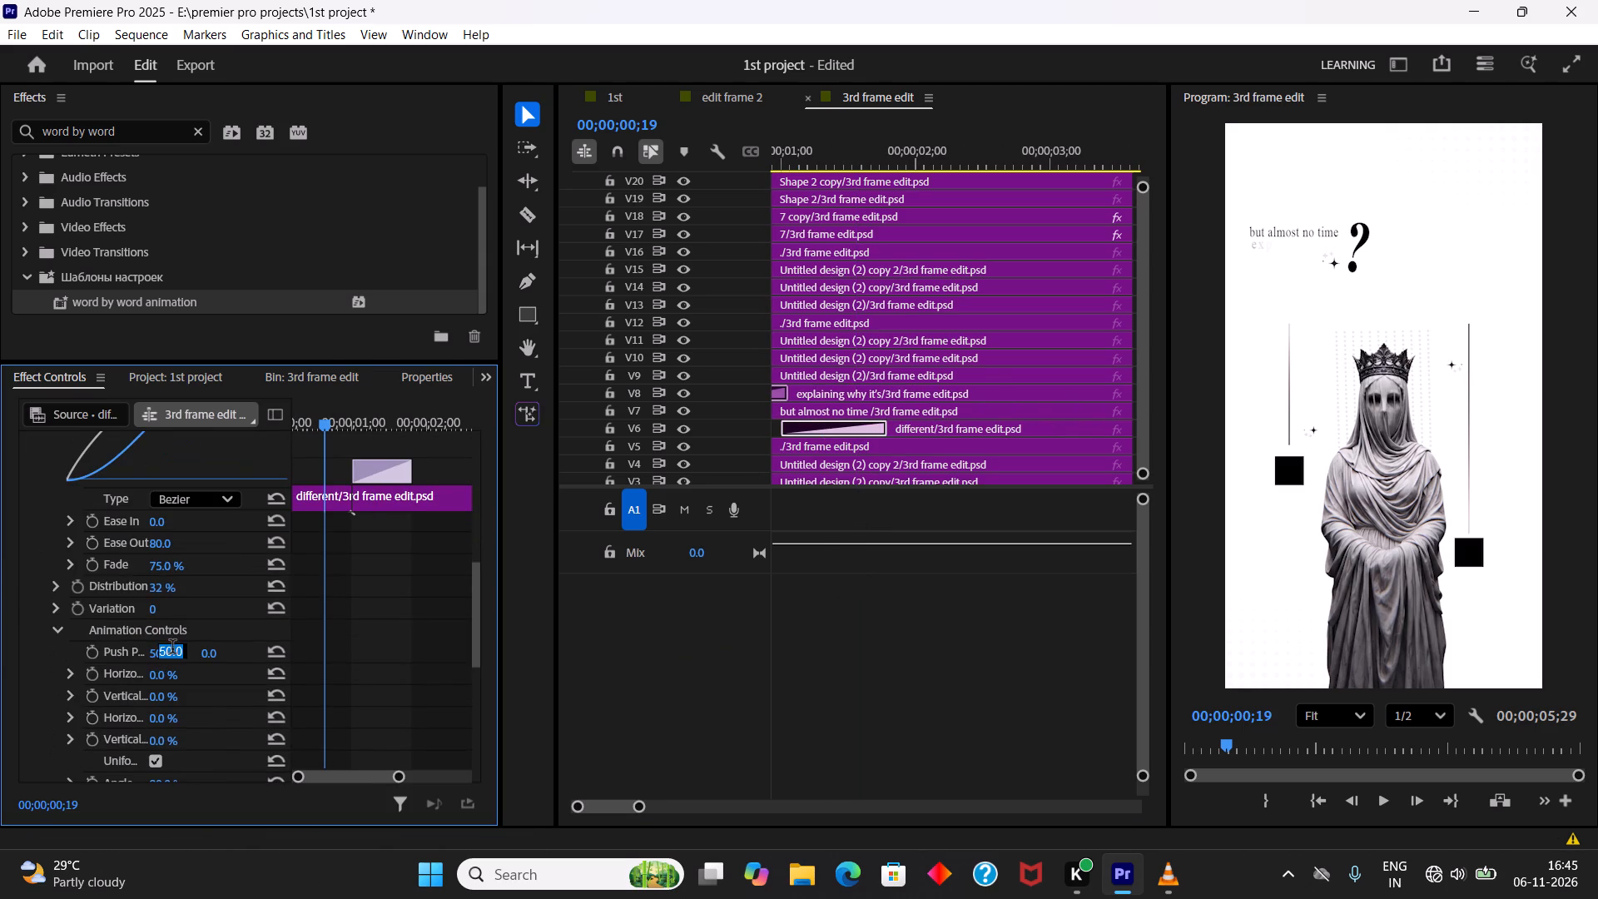
type("20")
key("Return")
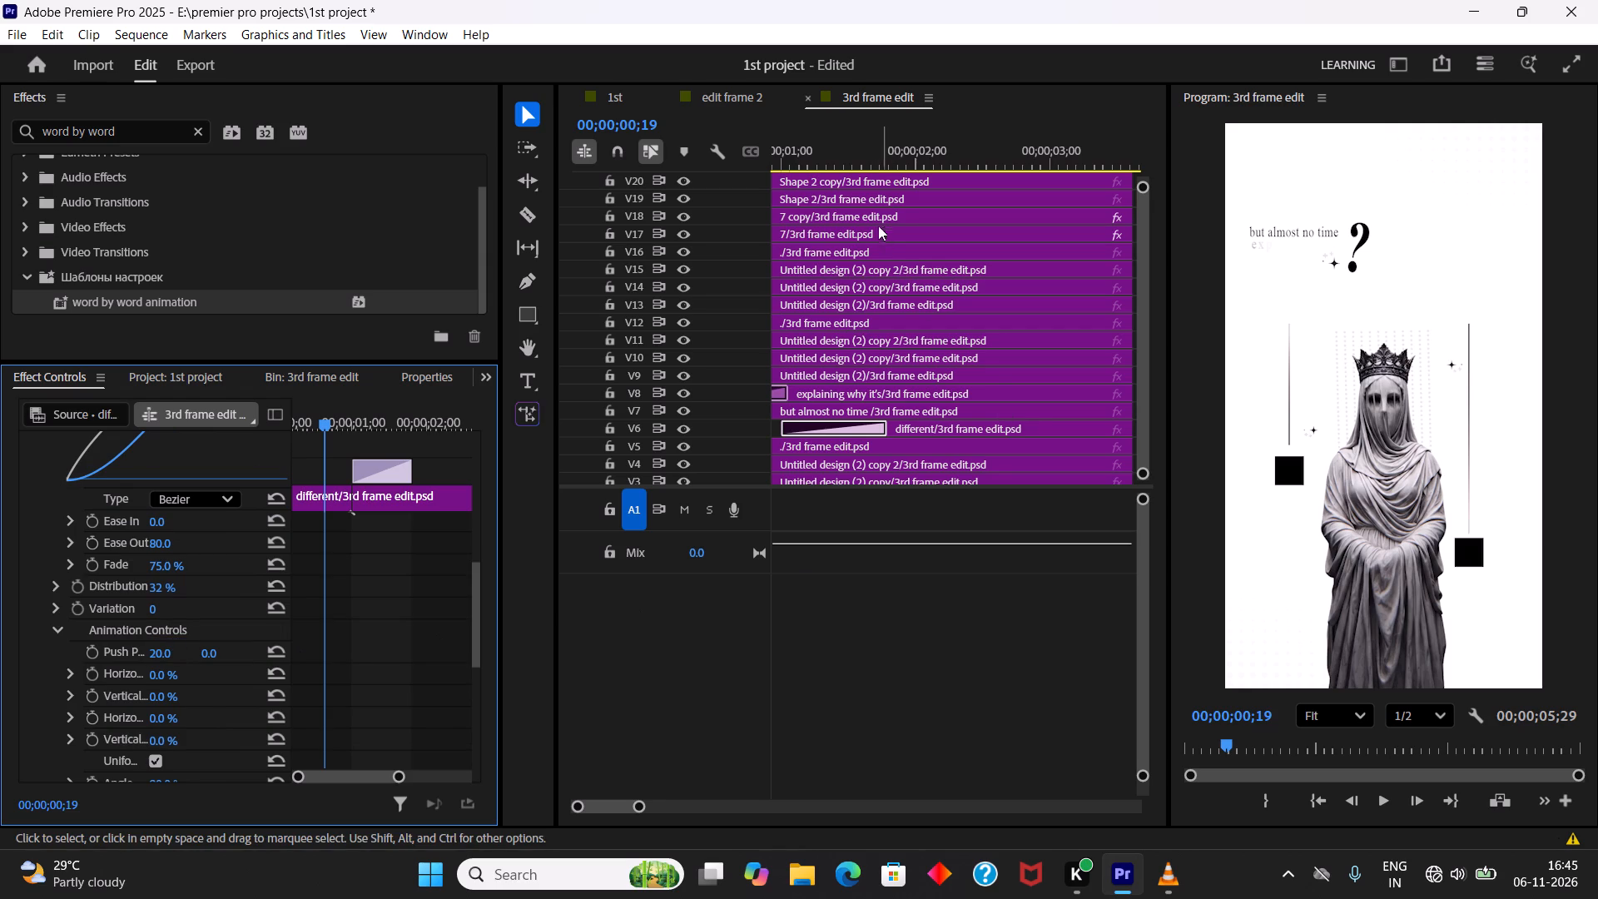
Play back the opening text animation in the 3rd frame edit sequence from the start several times to review its timing.
left_click_drag(859, 164, 606, 176)
key("space")
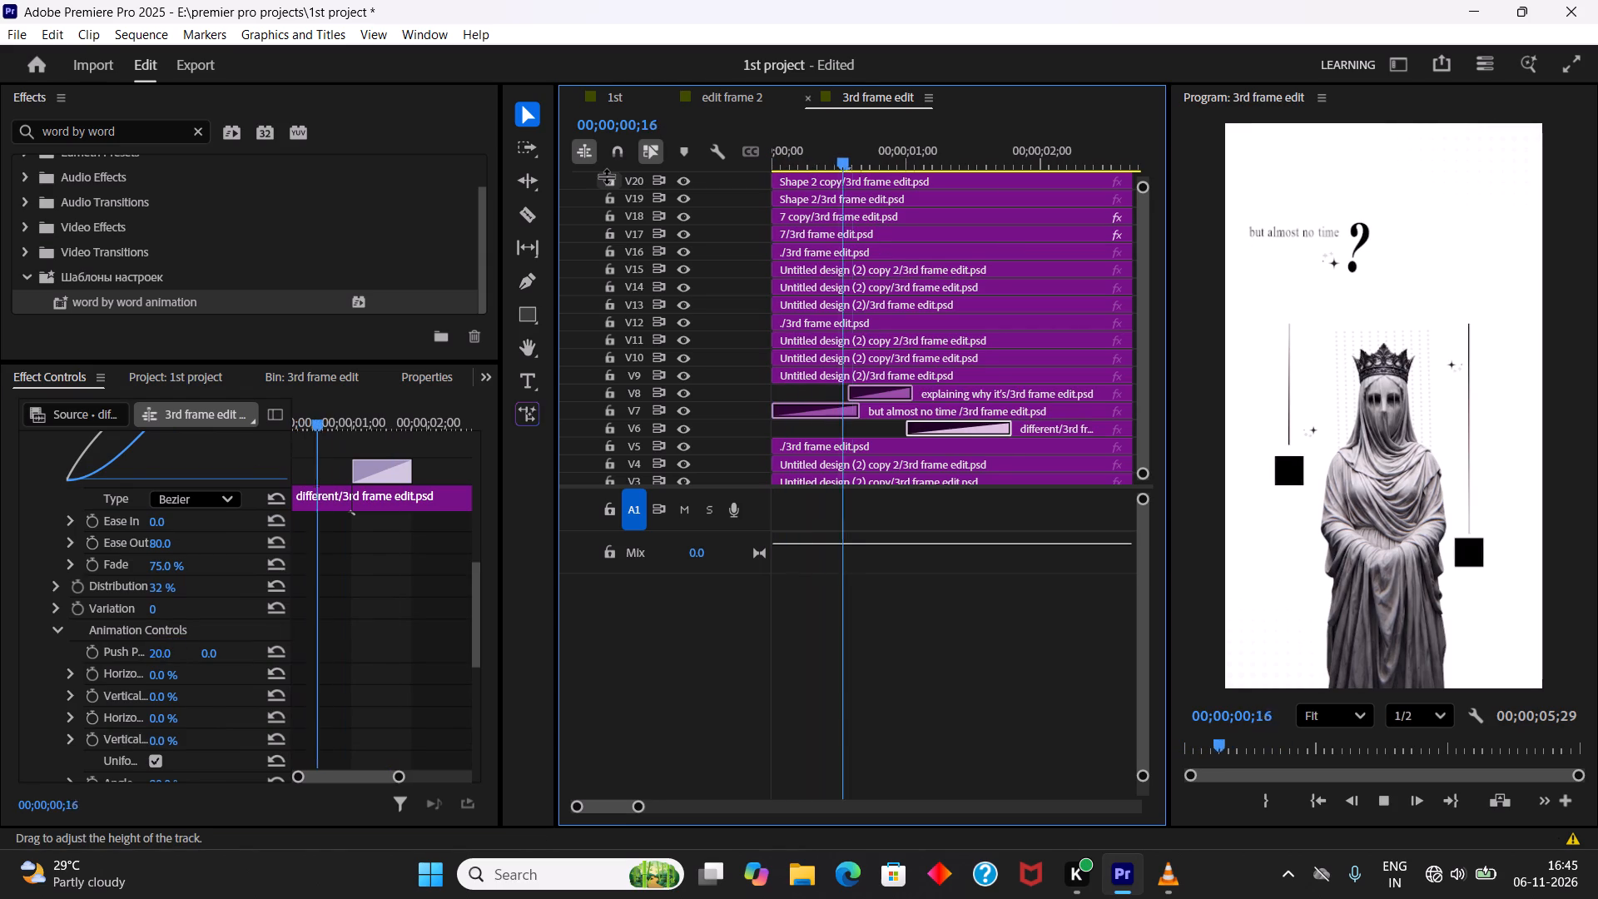
key("space")
left_click_drag(820, 161, 660, 165)
key("space")
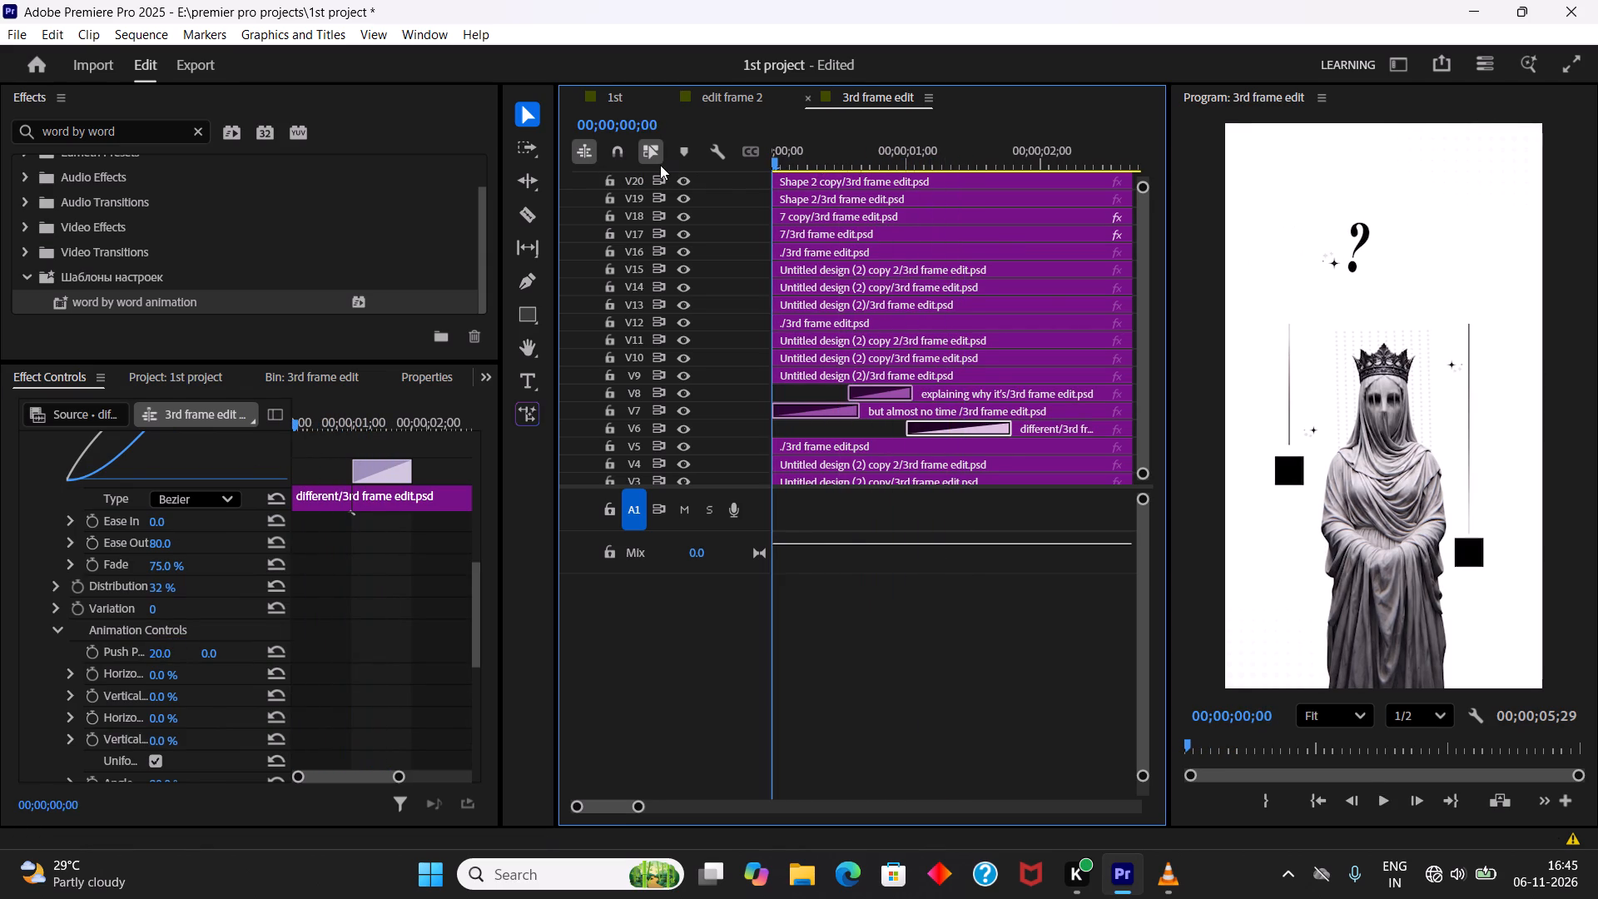
key("space")
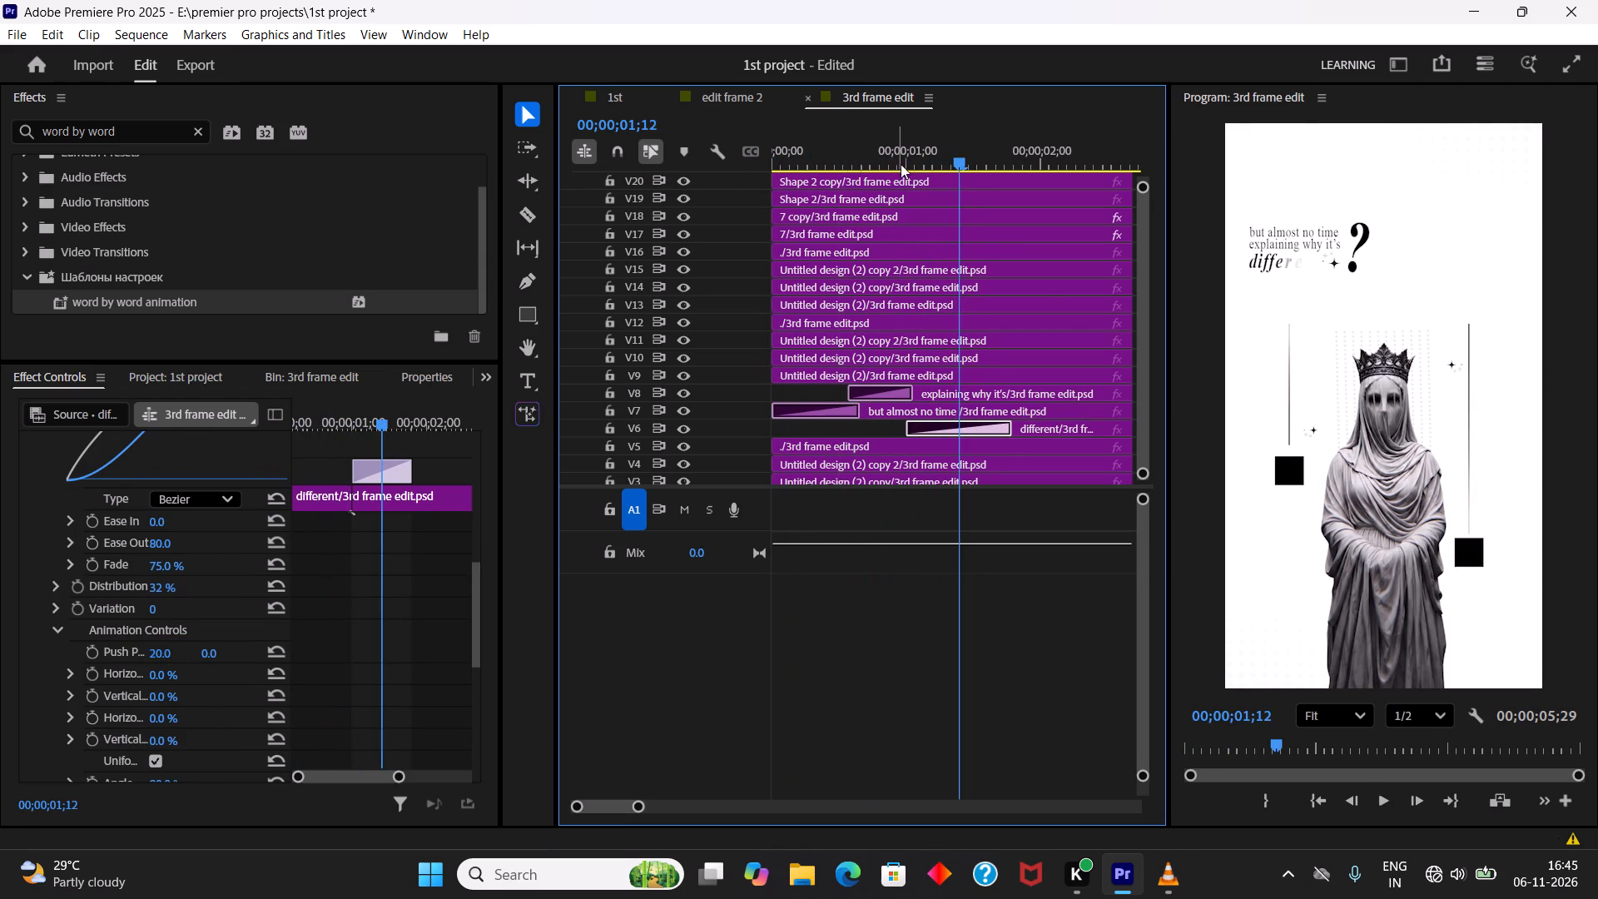
left_click_drag(868, 158, 682, 174)
key("space")
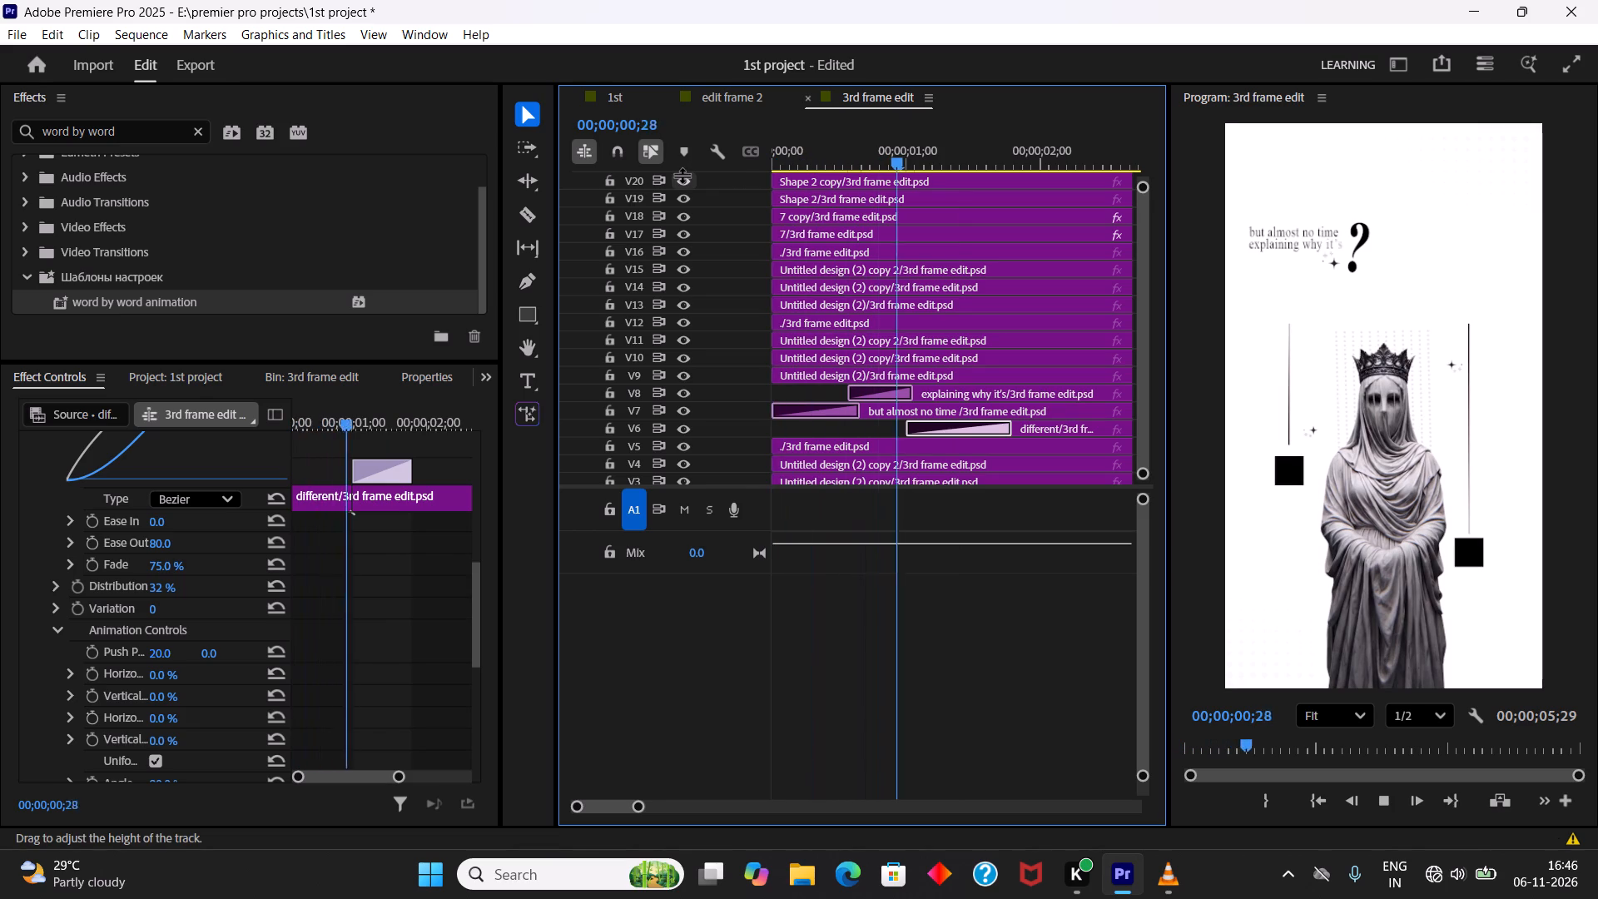
key("space")
left_click_drag(811, 167, 763, 164)
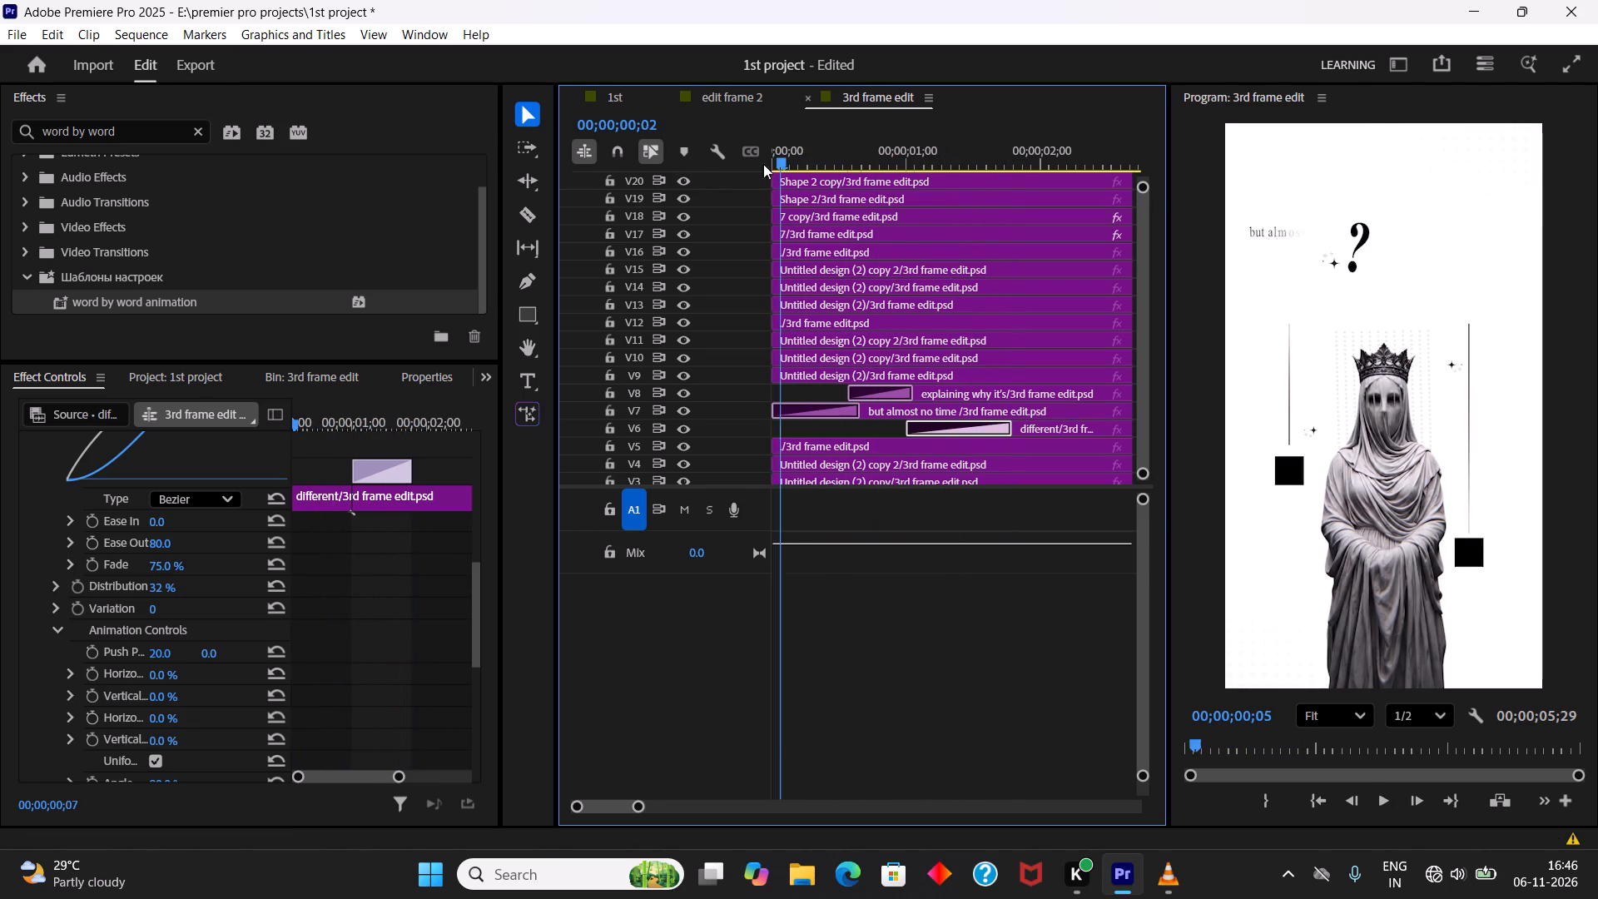
left_click_drag(763, 164, 703, 170)
key("space")
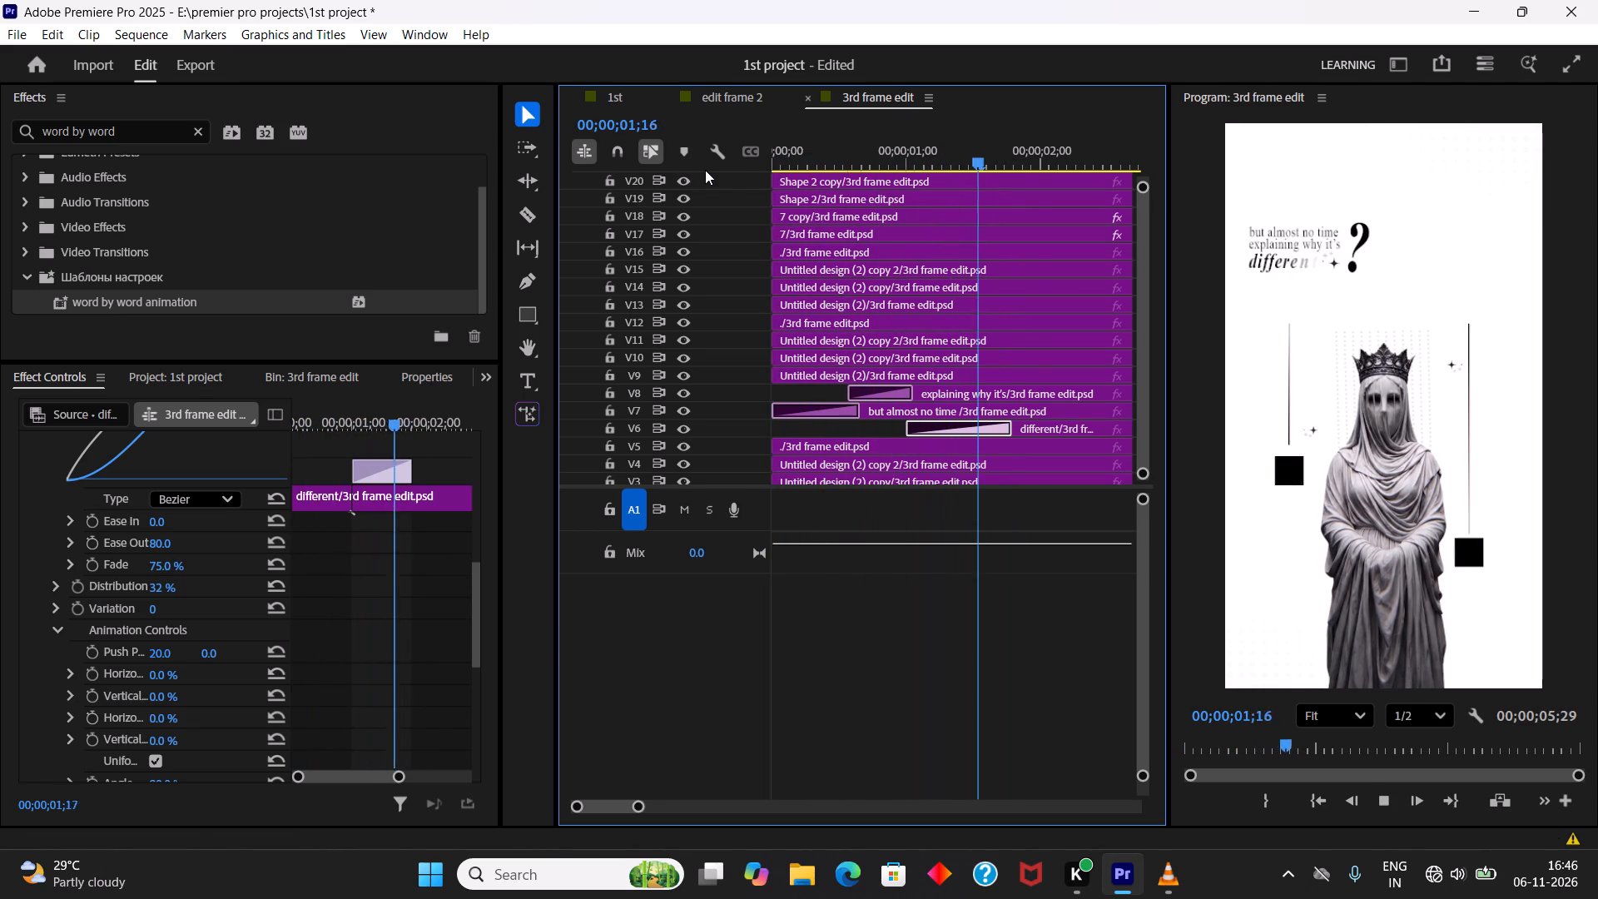
key("space")
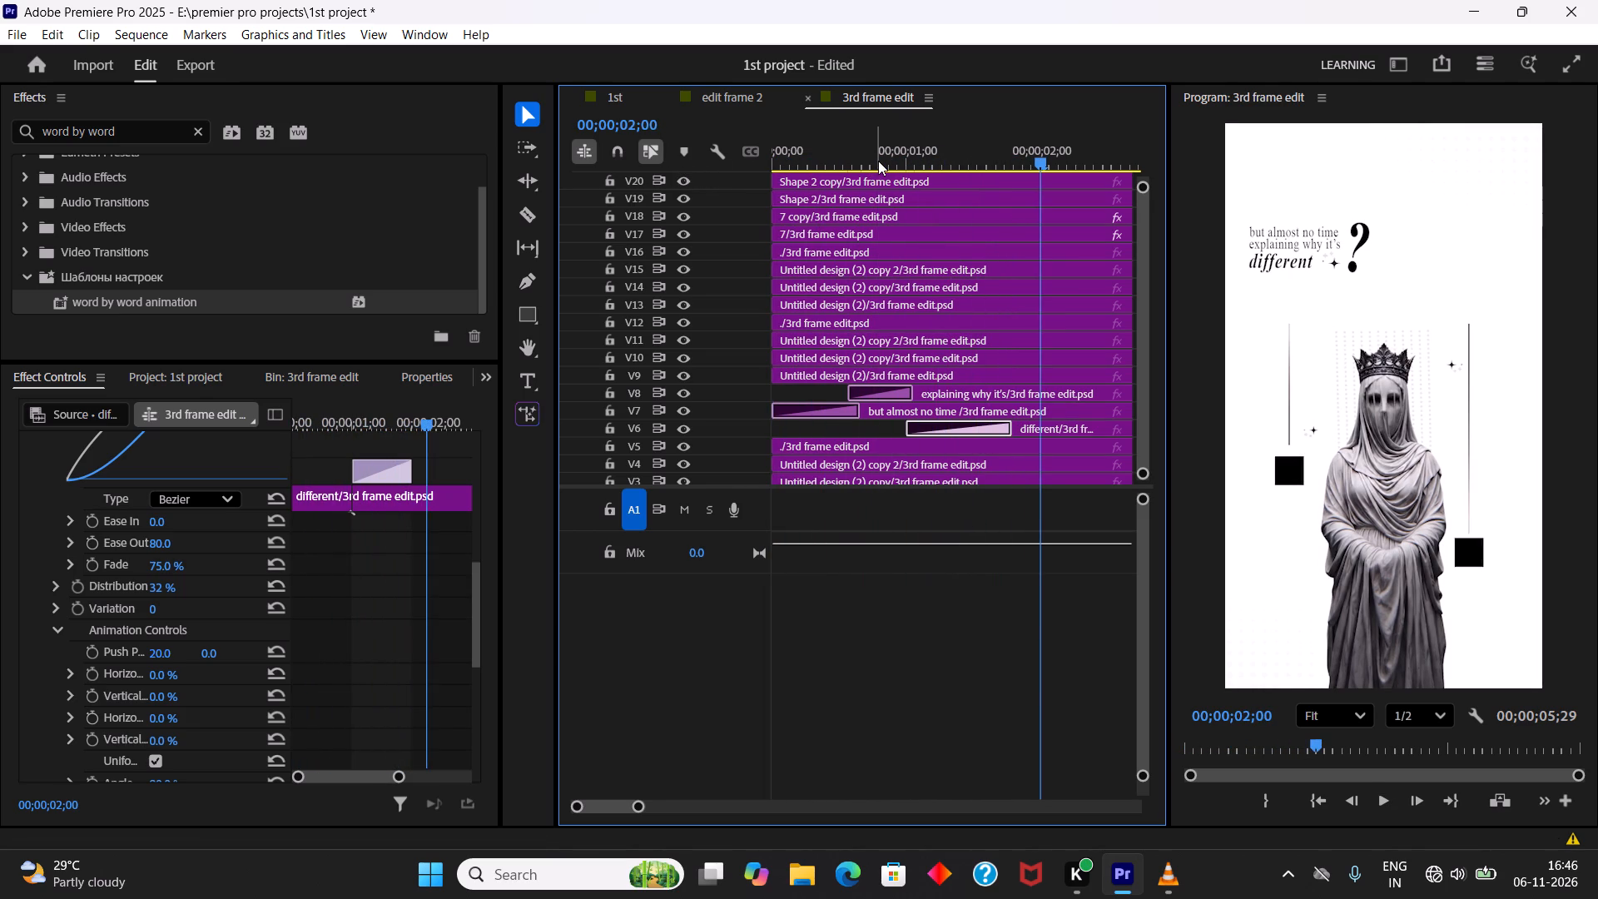
left_click_drag(878, 161, 620, 169)
key("space")
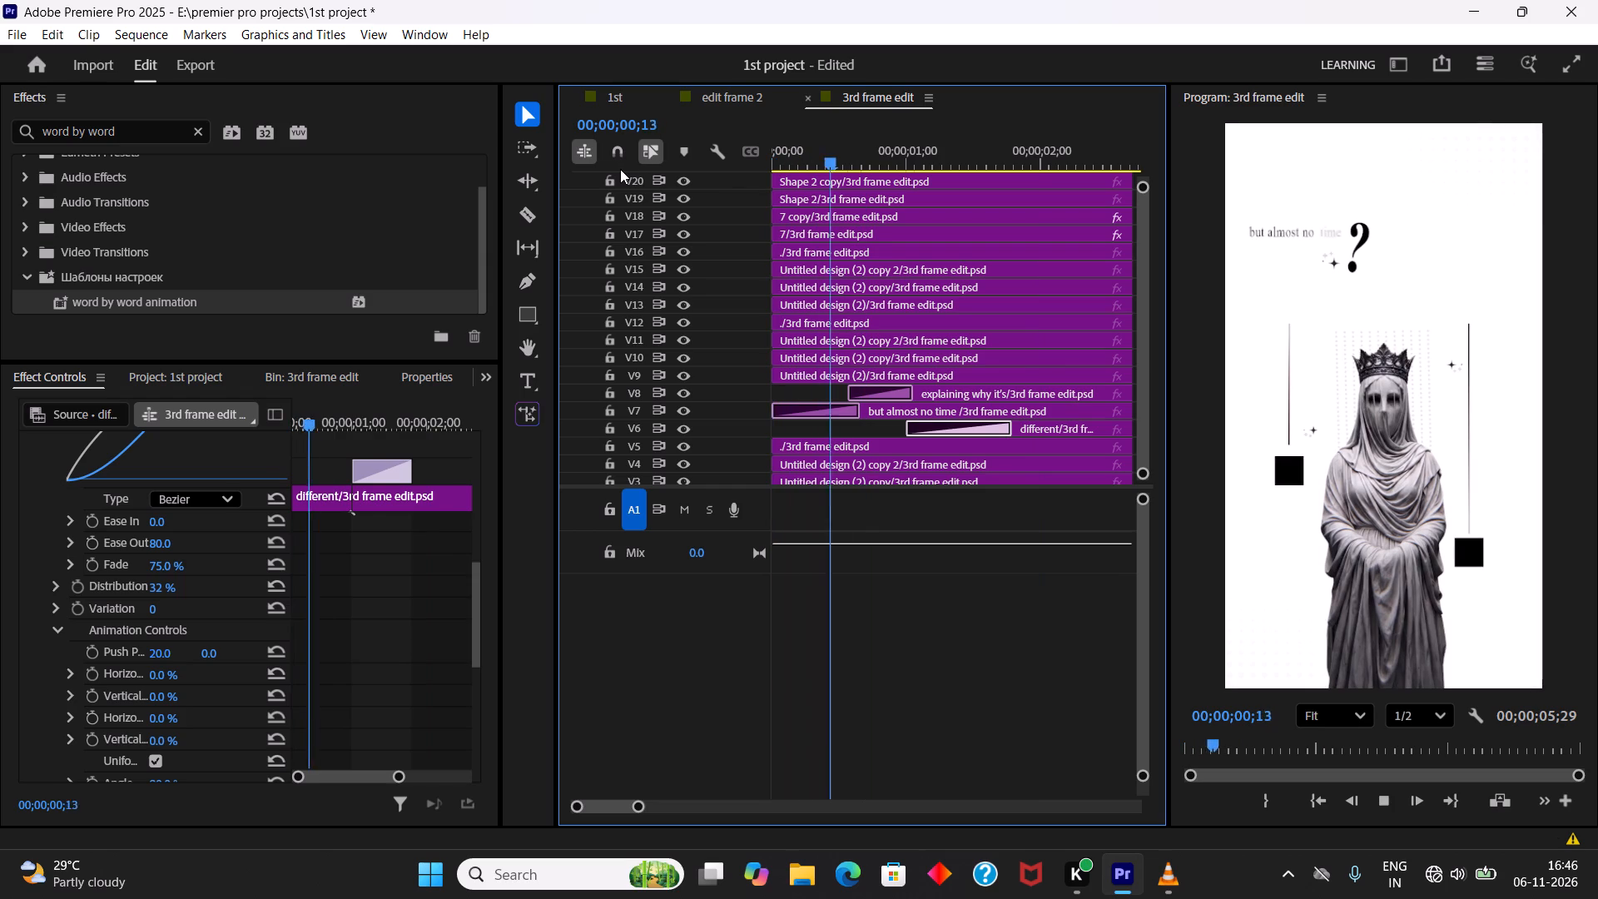
key("space")
left_click_drag(795, 160, 740, 163)
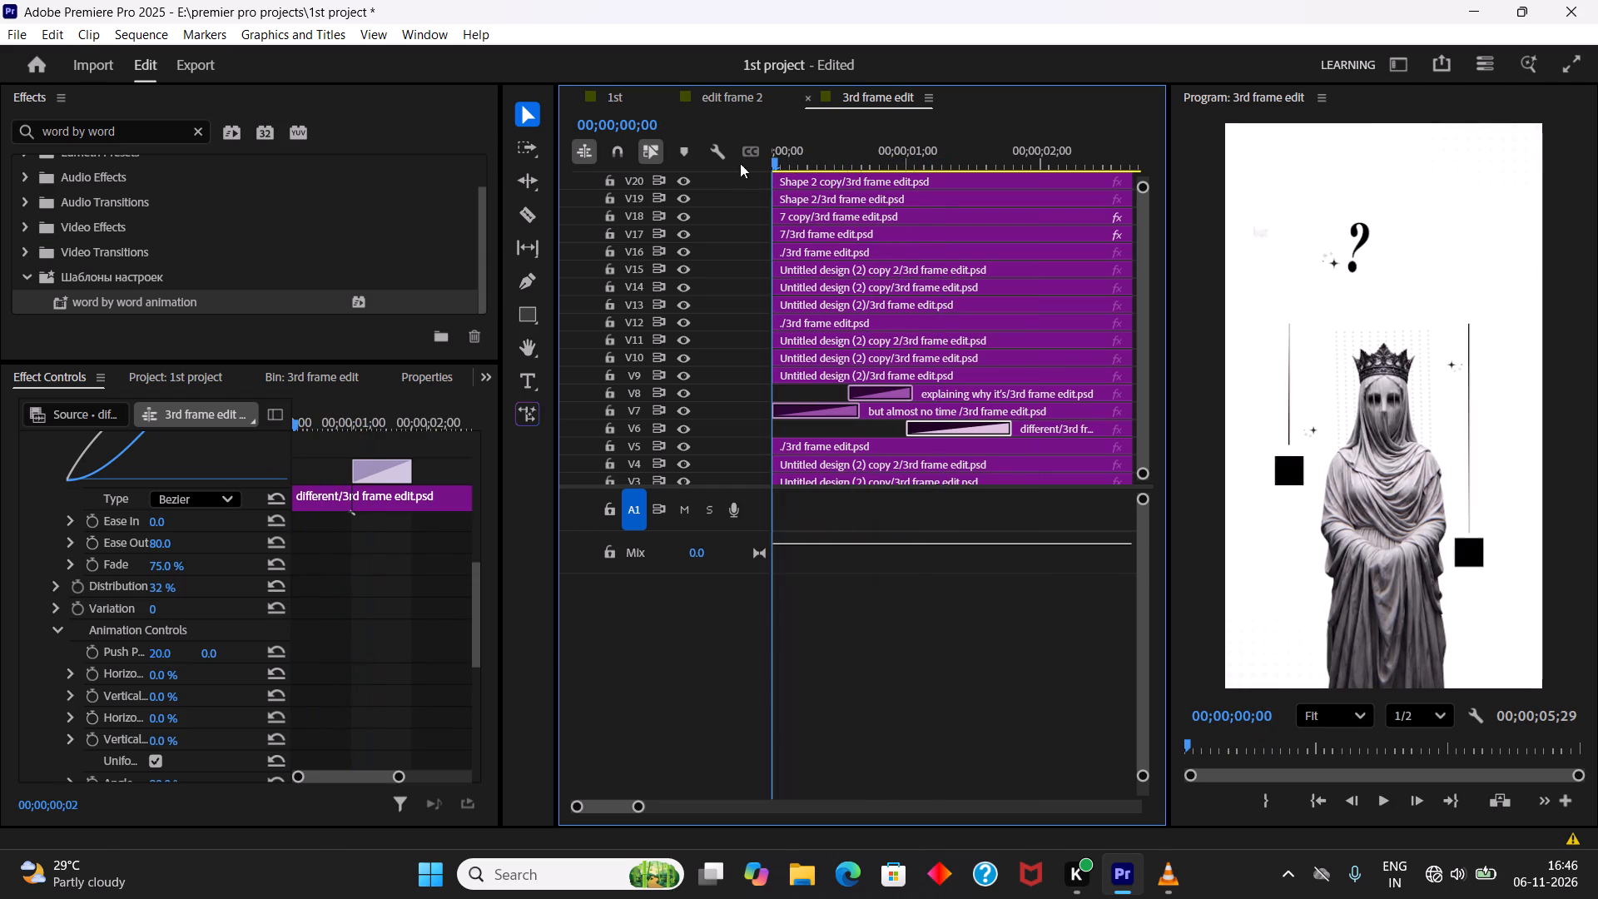
left_click_drag(740, 163, 710, 166)
key("space")
key("space")
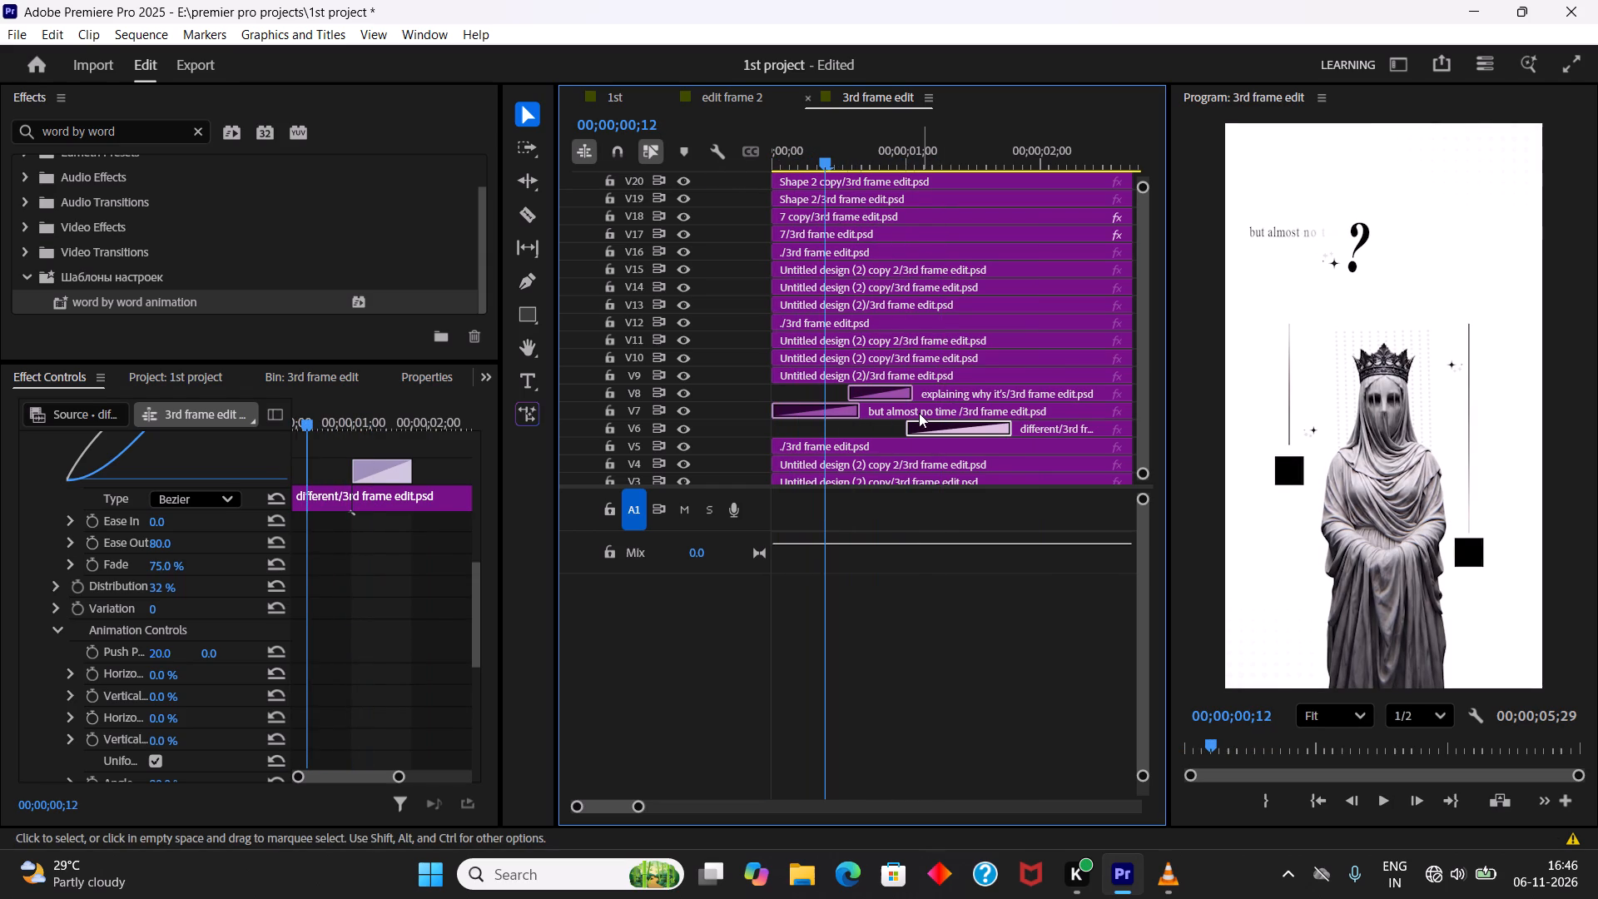
Trim the start of the "explaining why it's" clip on V8 to 00;00;00;20, where the "but almost no time" transition ends.
left_click_drag(842, 163, 849, 163)
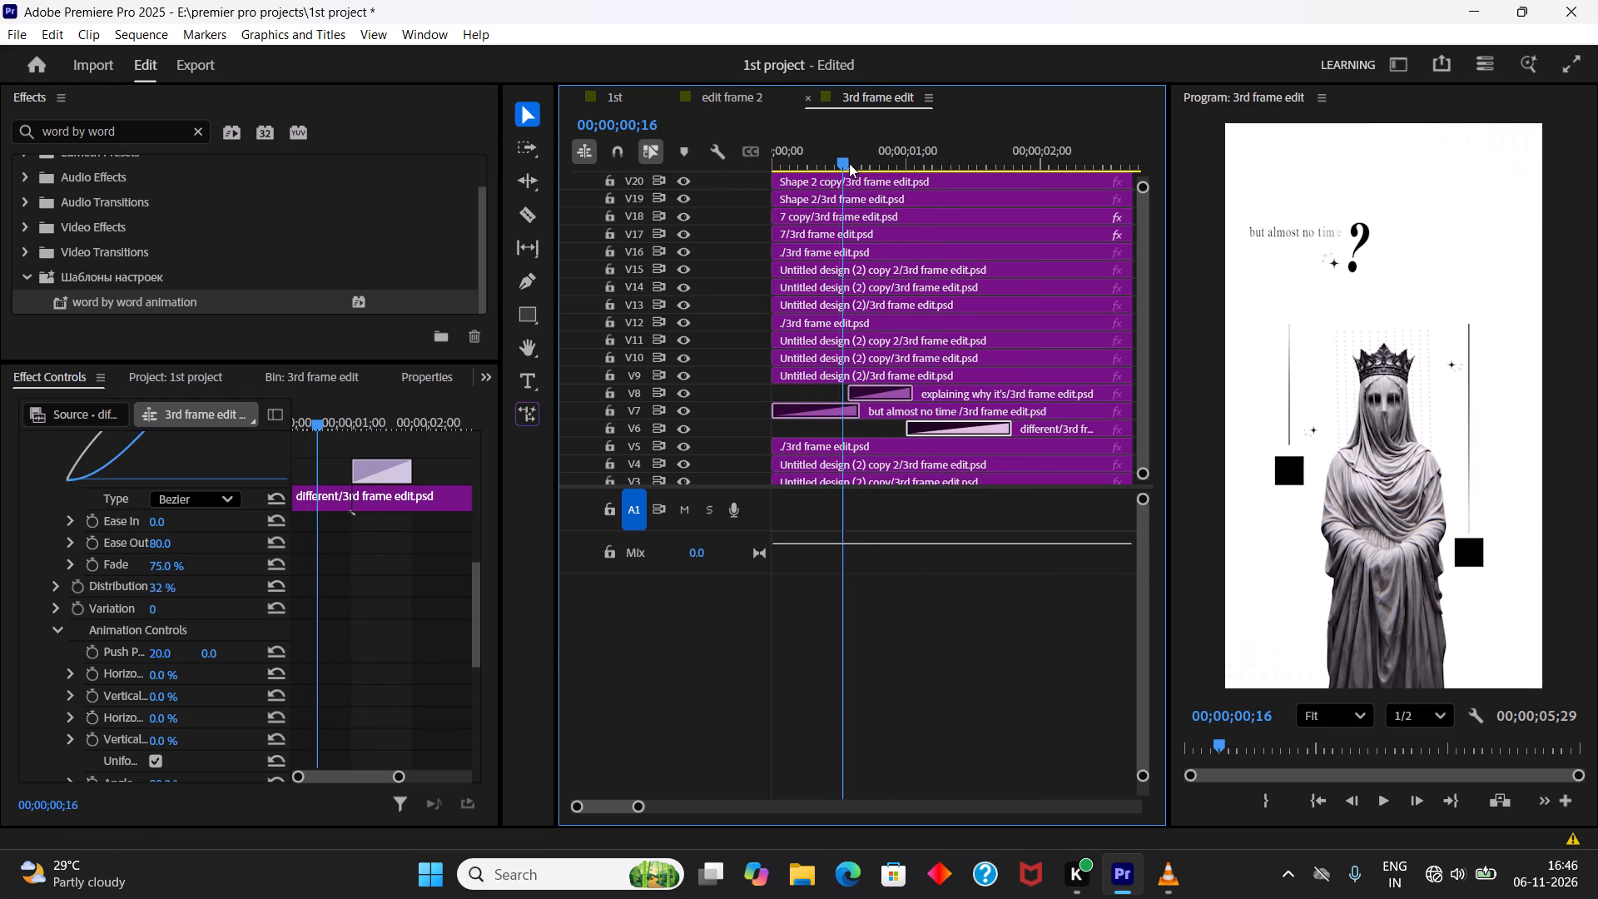
left_click_drag(849, 163, 857, 168)
key("equal")
key("equal")
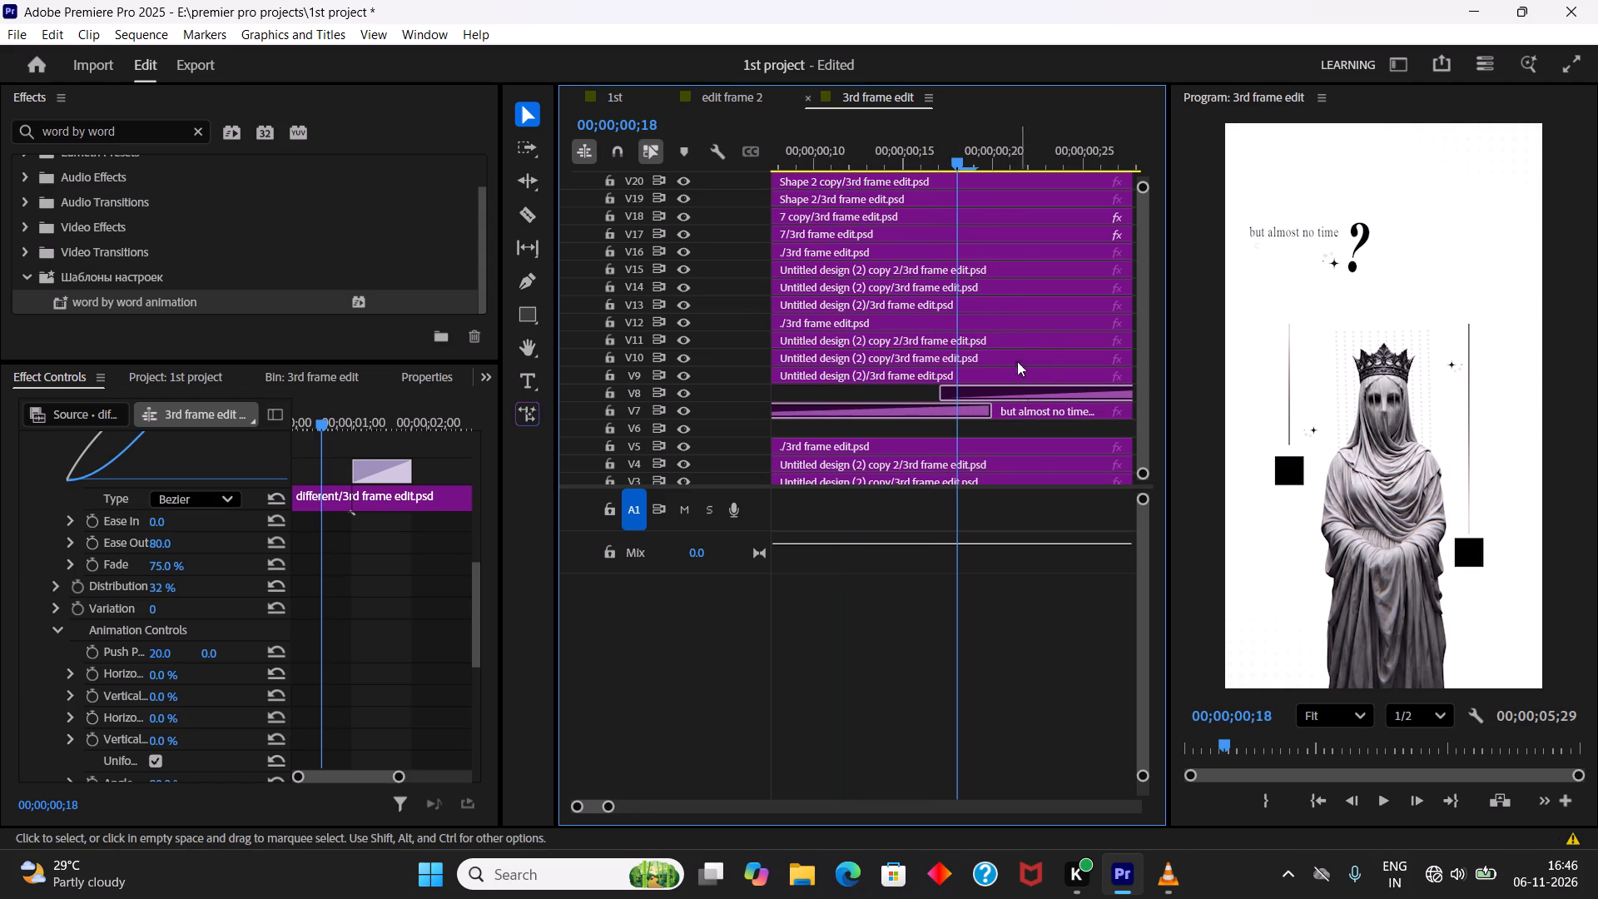
left_click_drag(957, 163, 937, 174)
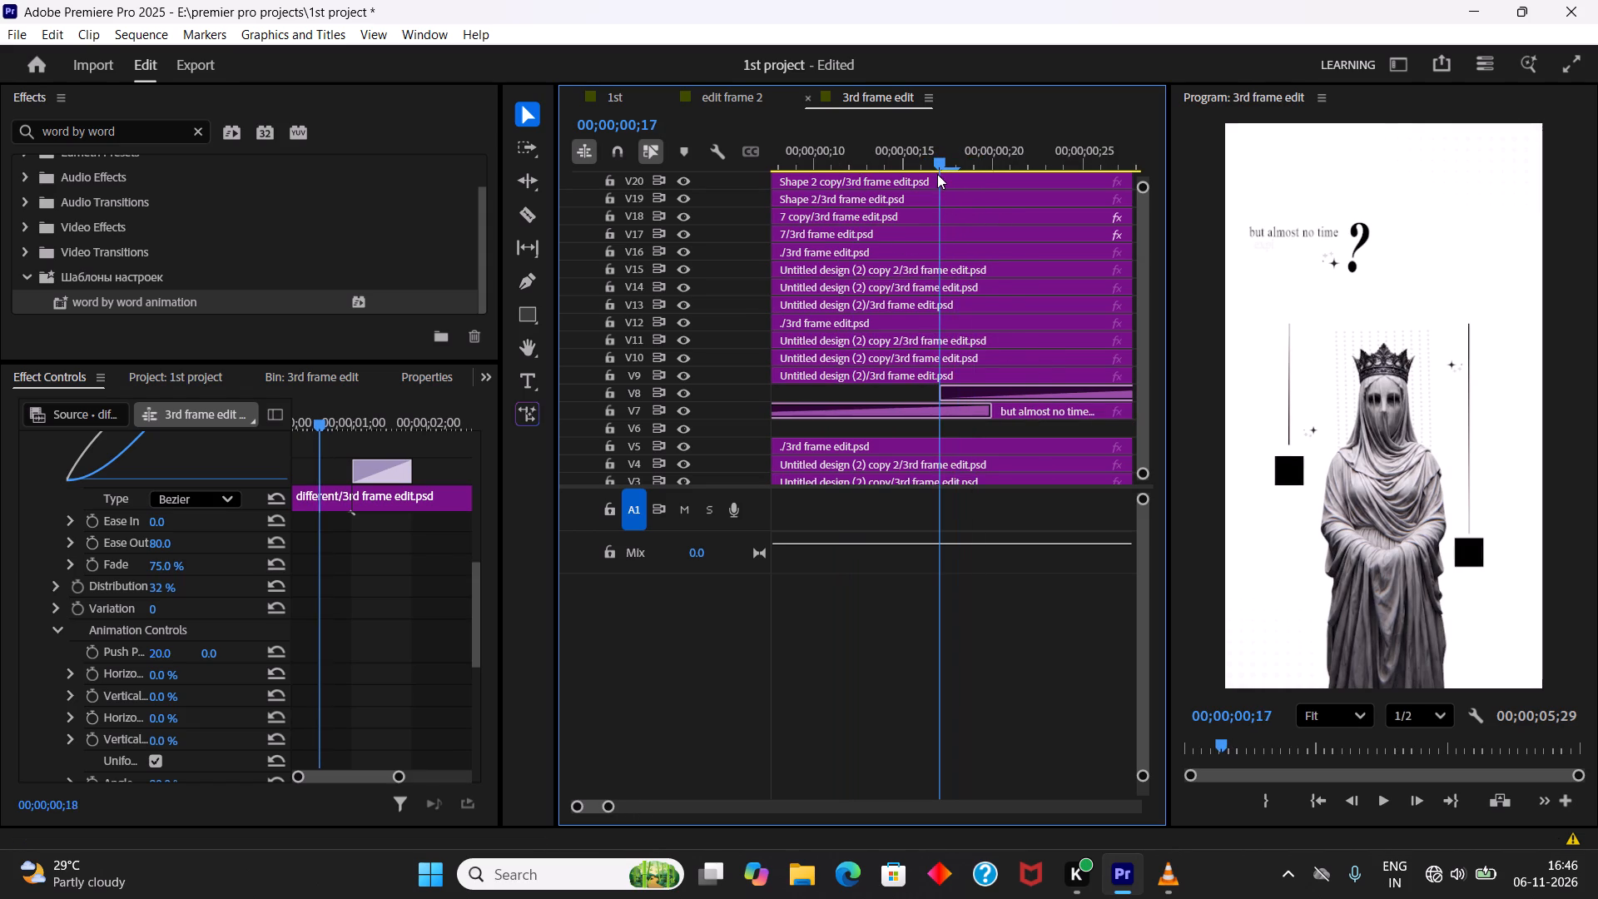
left_click_drag(937, 174, 990, 181)
left_click_drag(1012, 390, 1050, 388)
left_click(1050, 388)
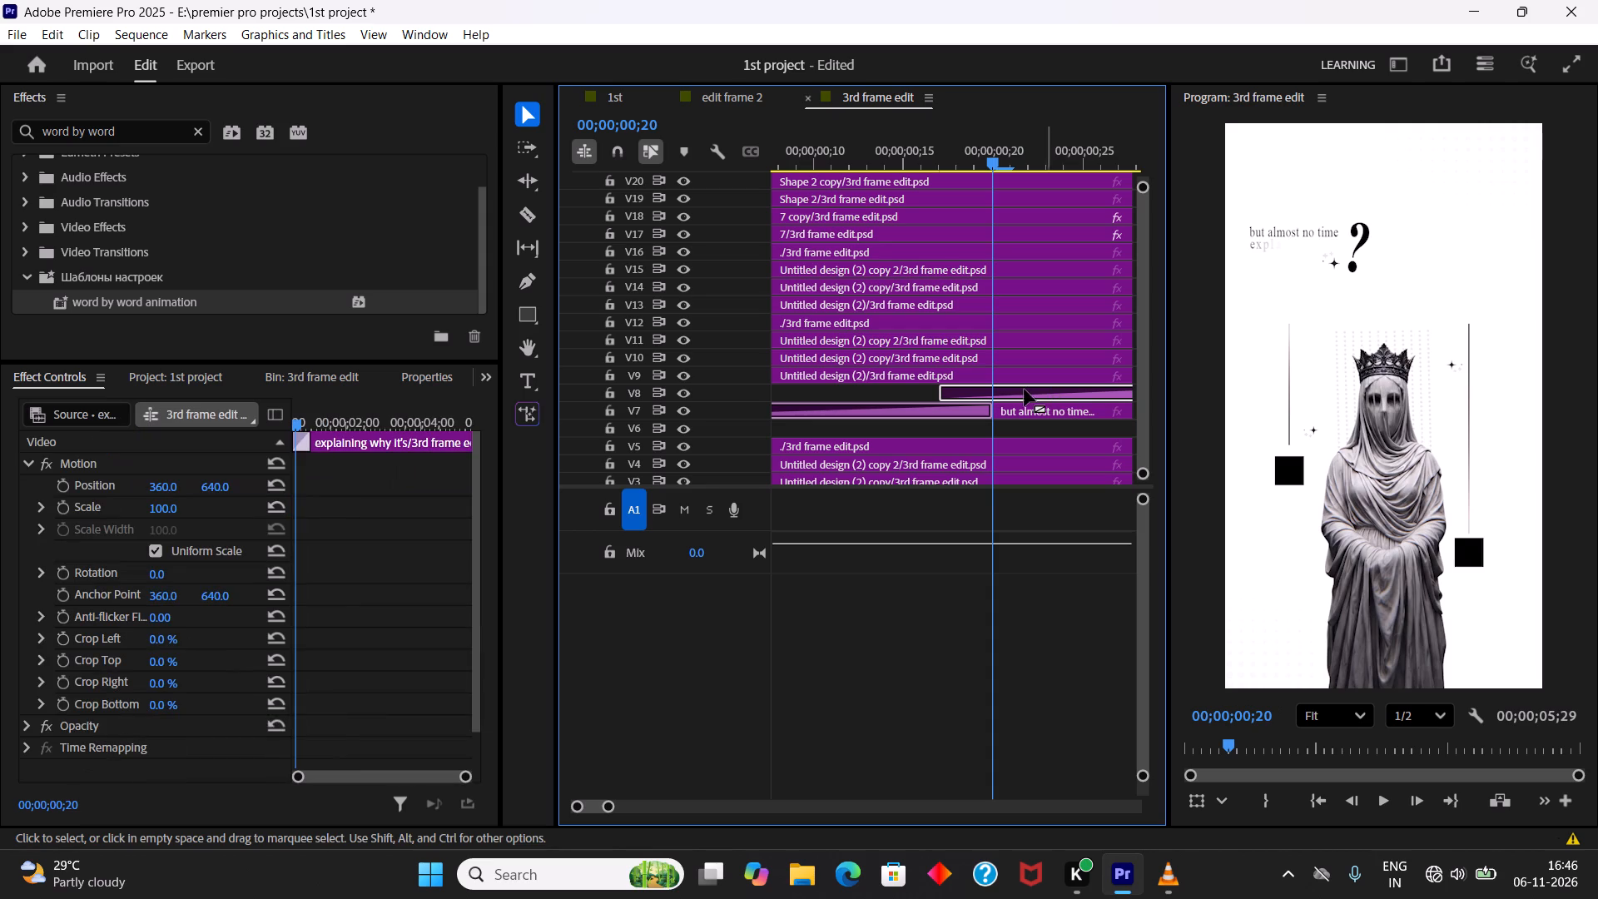
left_click_drag(1022, 390, 1059, 388)
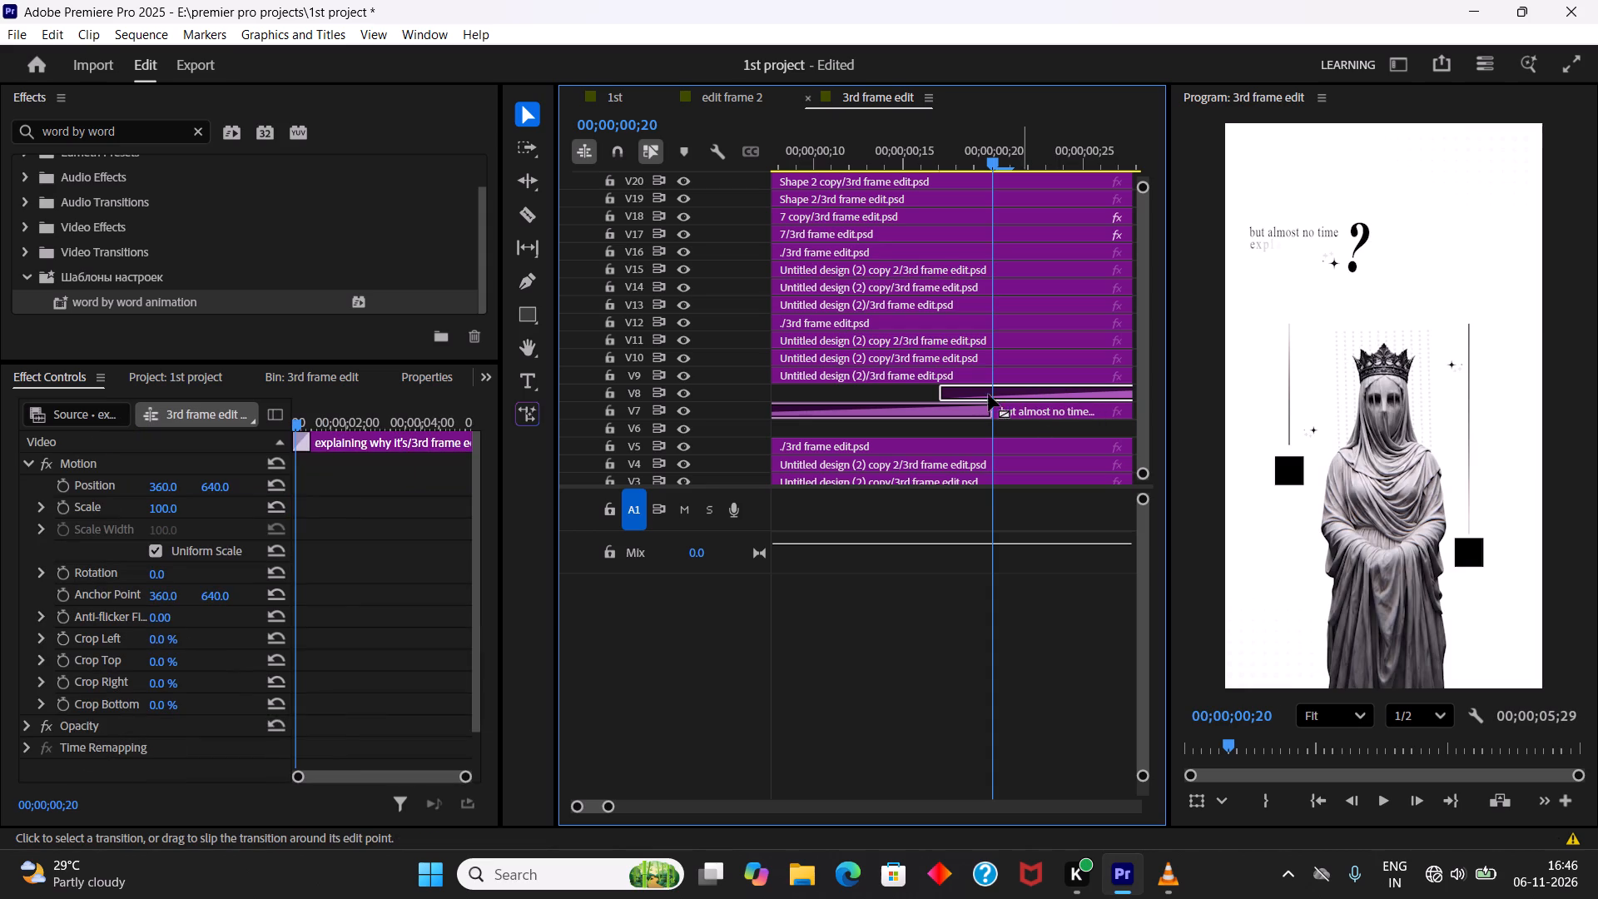
left_click_drag(945, 390, 977, 390)
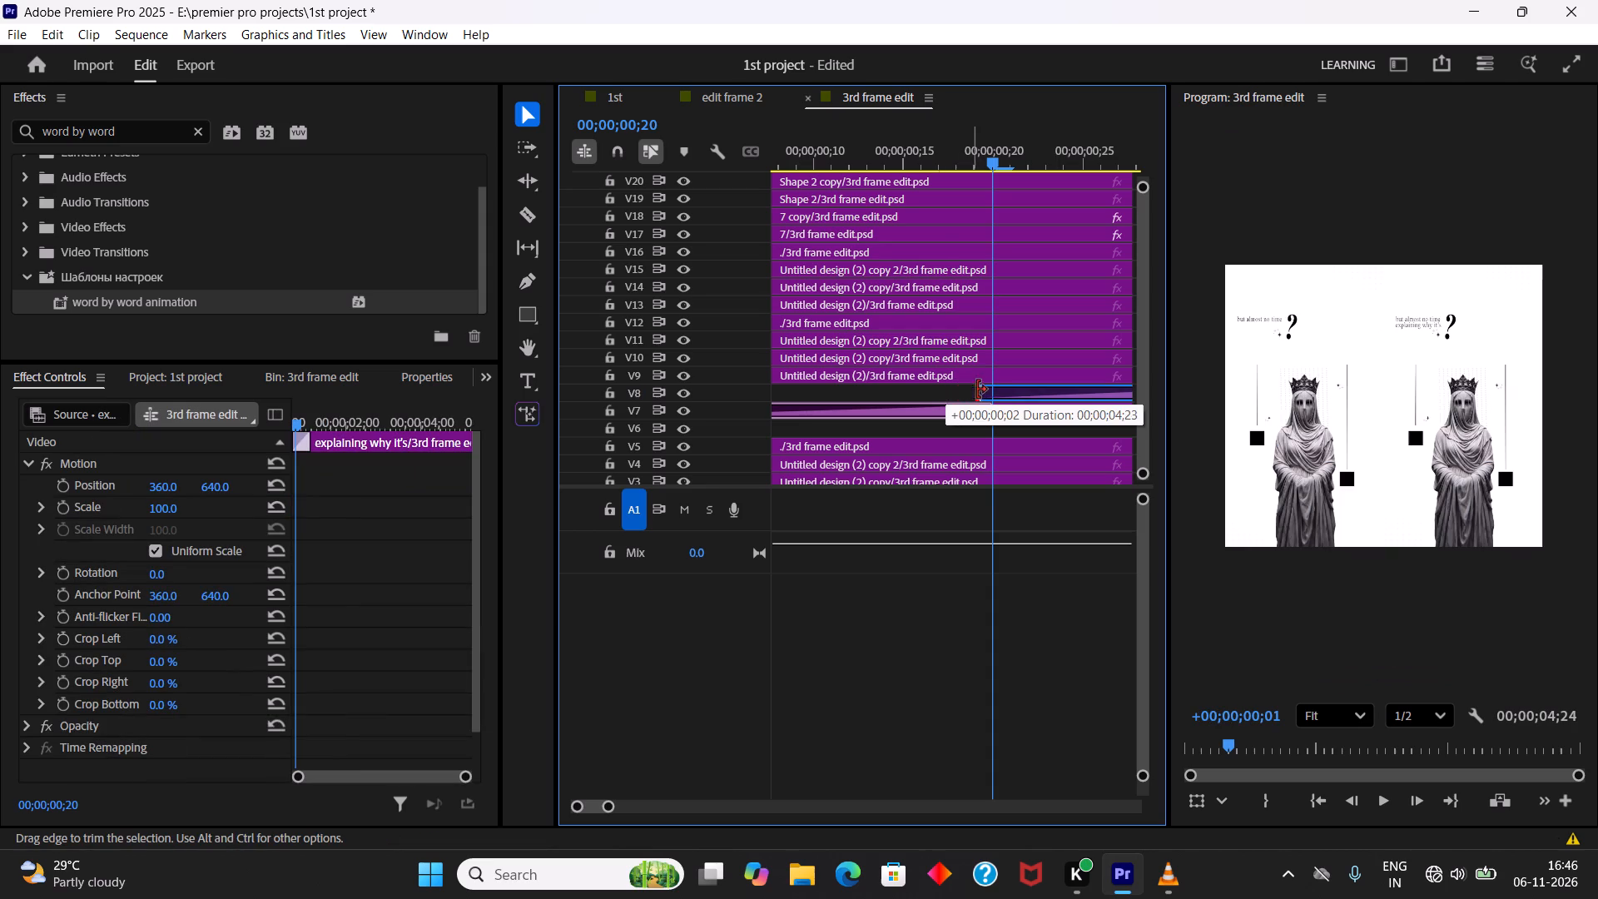
left_click_drag(977, 390, 991, 390)
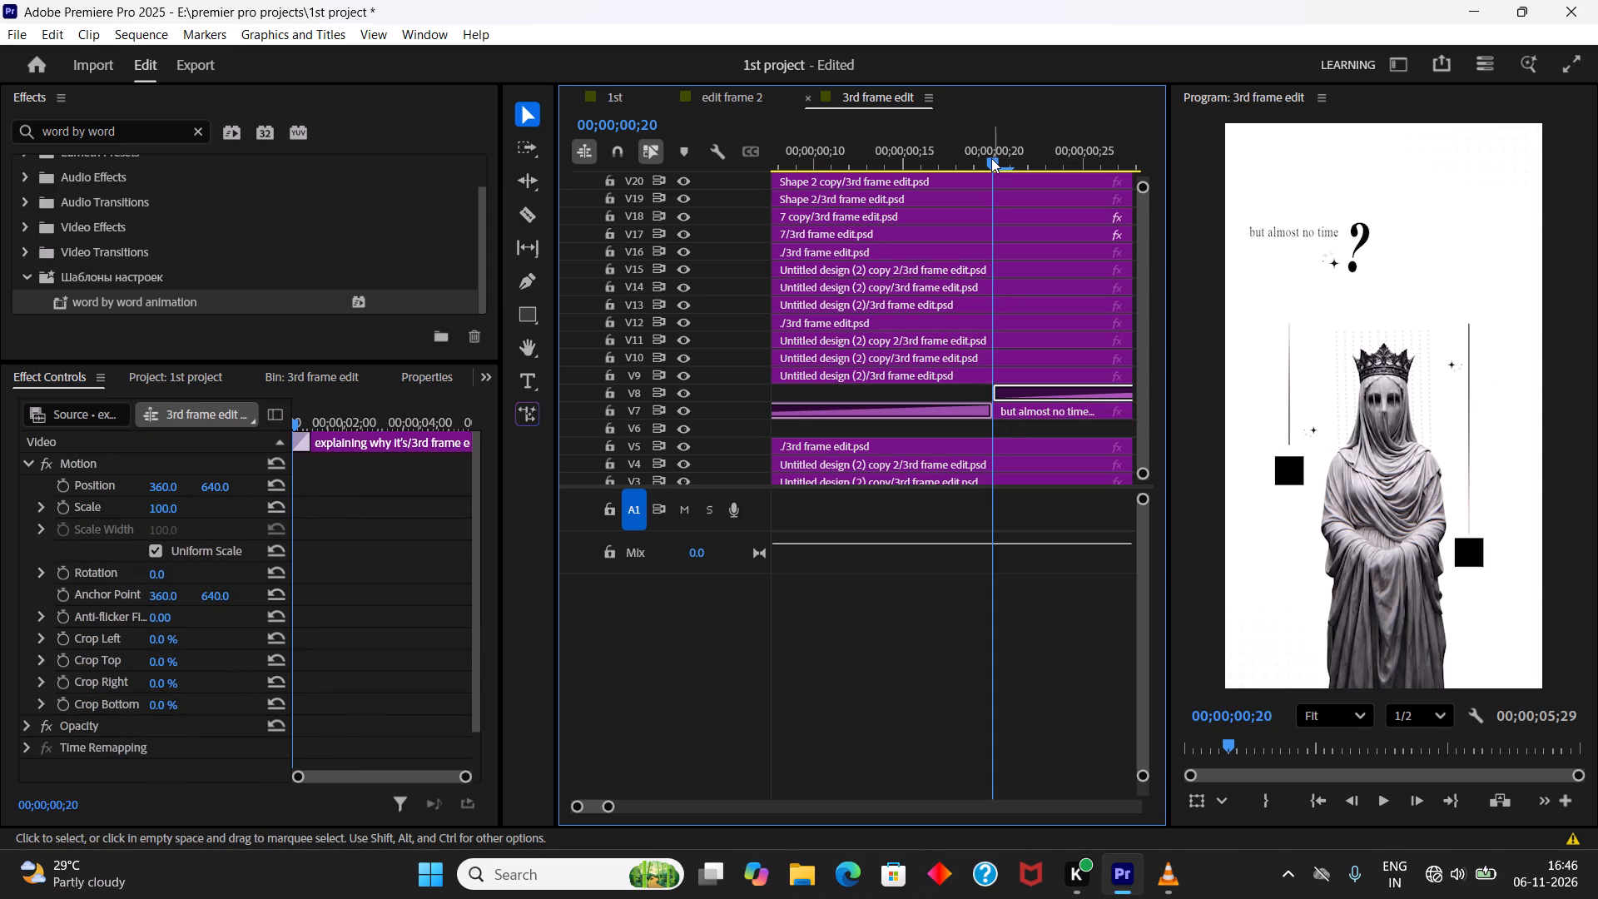
Replay the opening from the start several times to check how the three text lines follow one another.
type("--")
left_click_drag(840, 165, 684, 175)
key("space")
key("space")
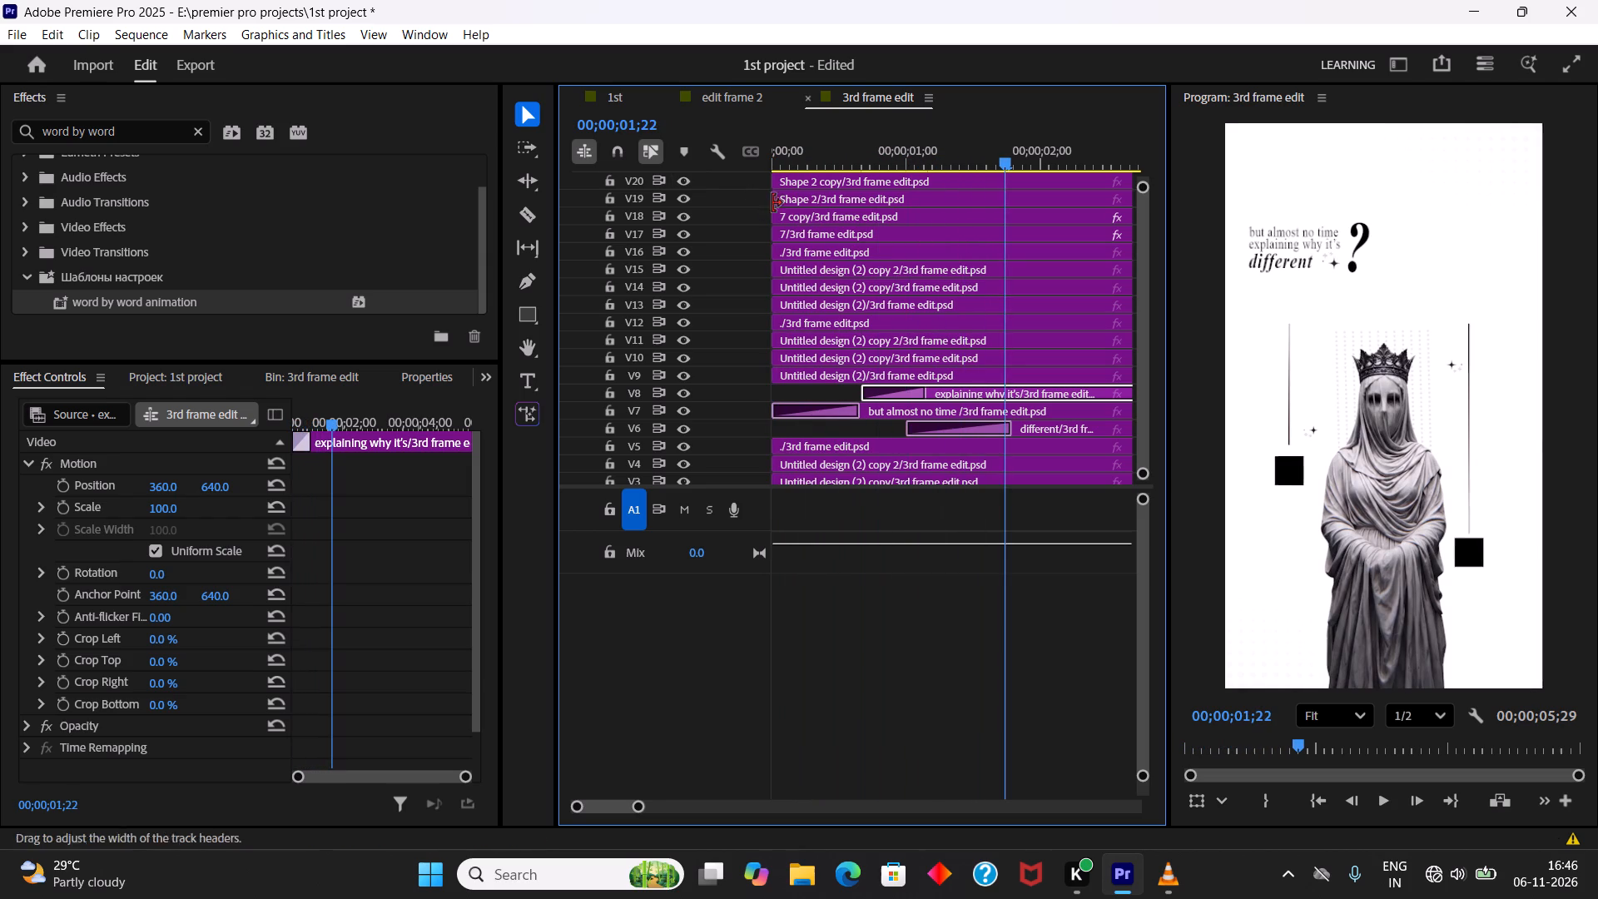
left_click_drag(830, 170, 736, 167)
left_click_drag(811, 166, 801, 166)
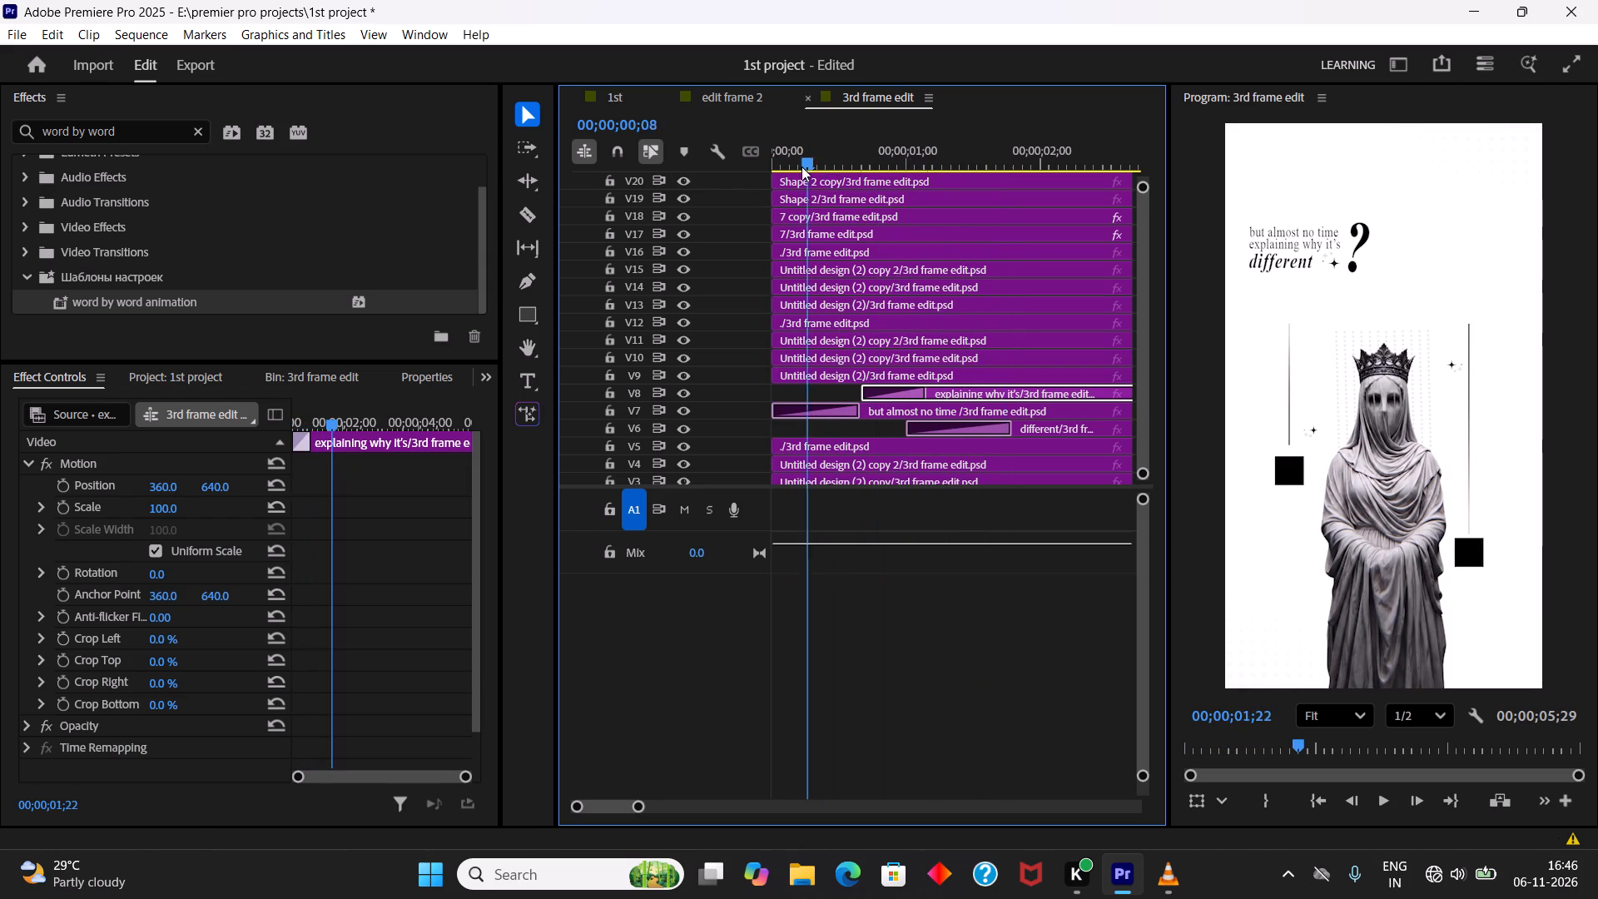
left_click_drag(801, 166, 706, 173)
key("space")
key("space")
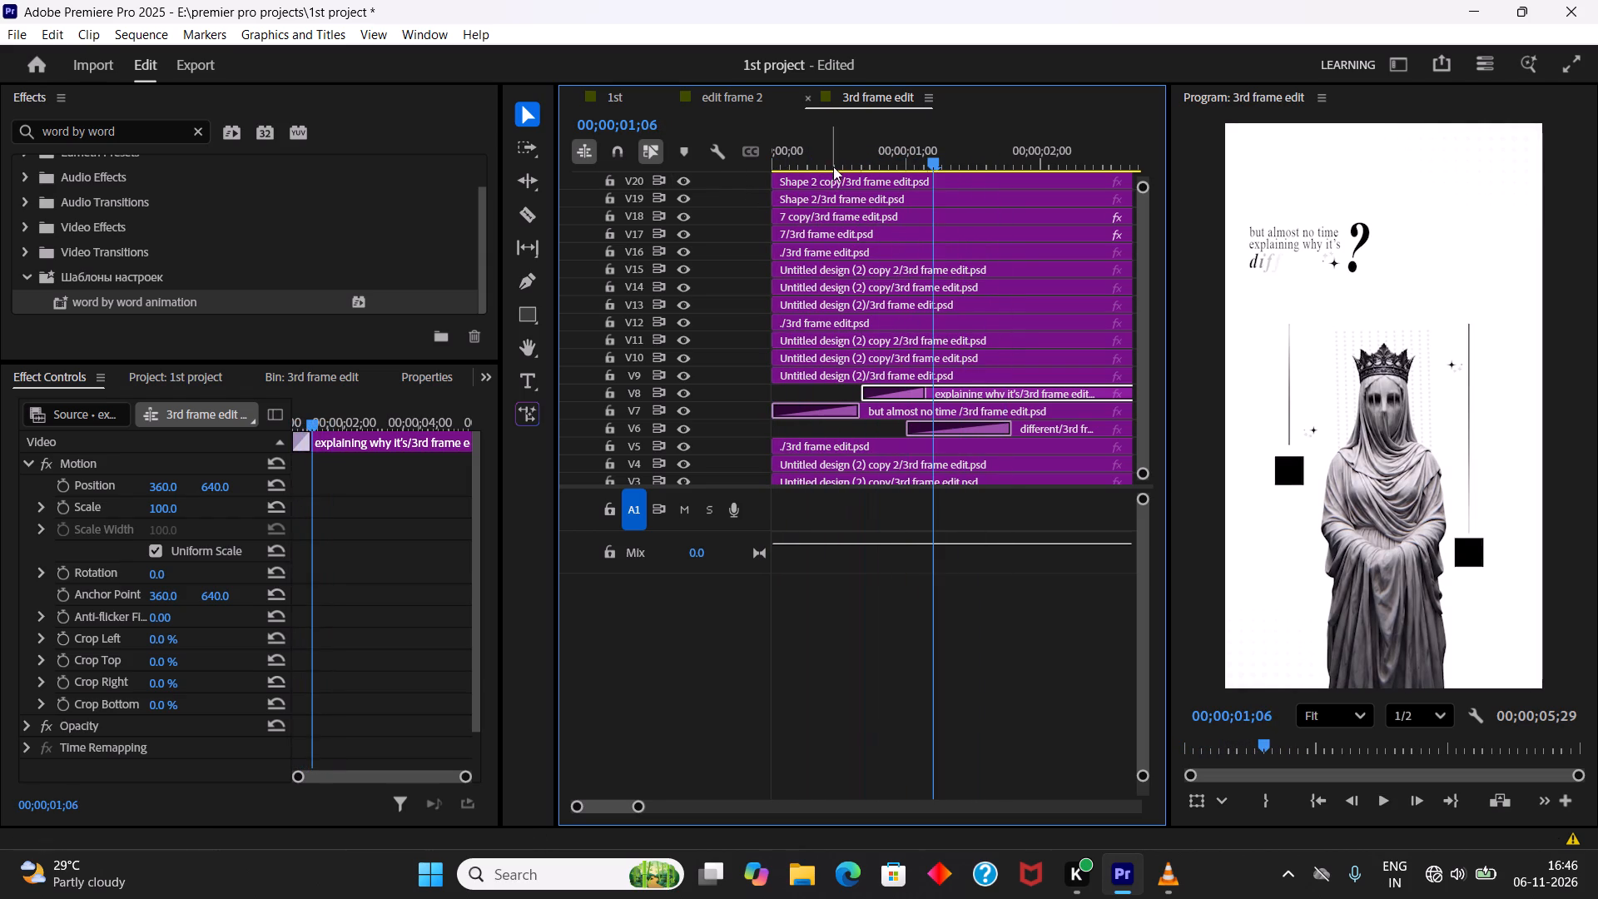
left_click_drag(815, 163, 702, 173)
key("space")
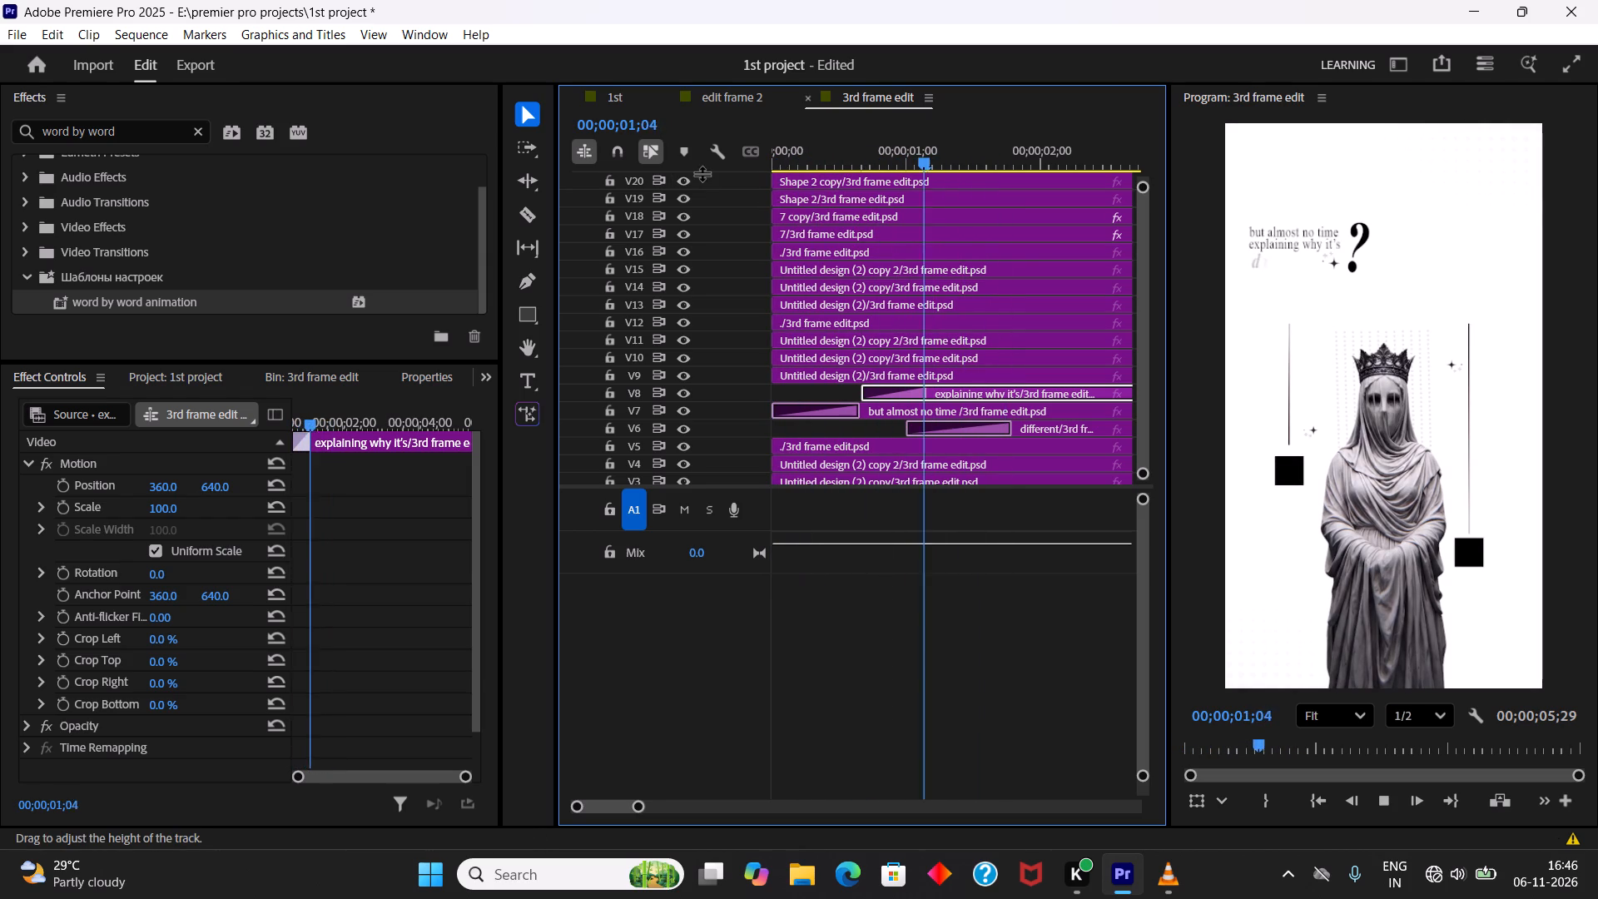
key("space")
left_click_drag(908, 168, 836, 167)
key("space")
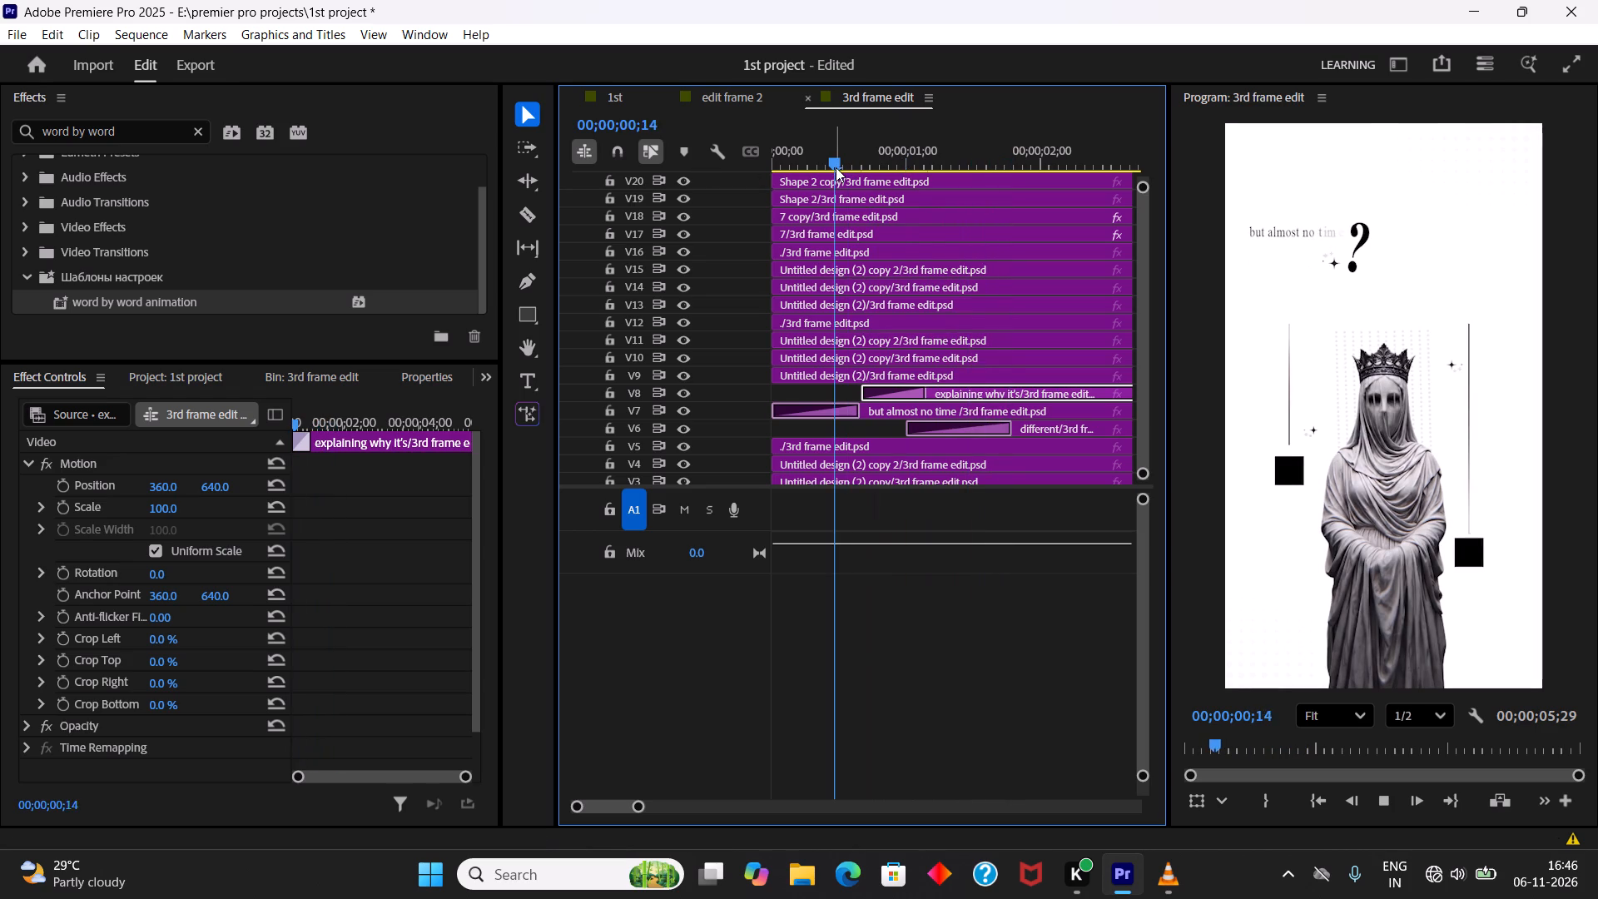
key("space")
left_click_drag(892, 165, 792, 169)
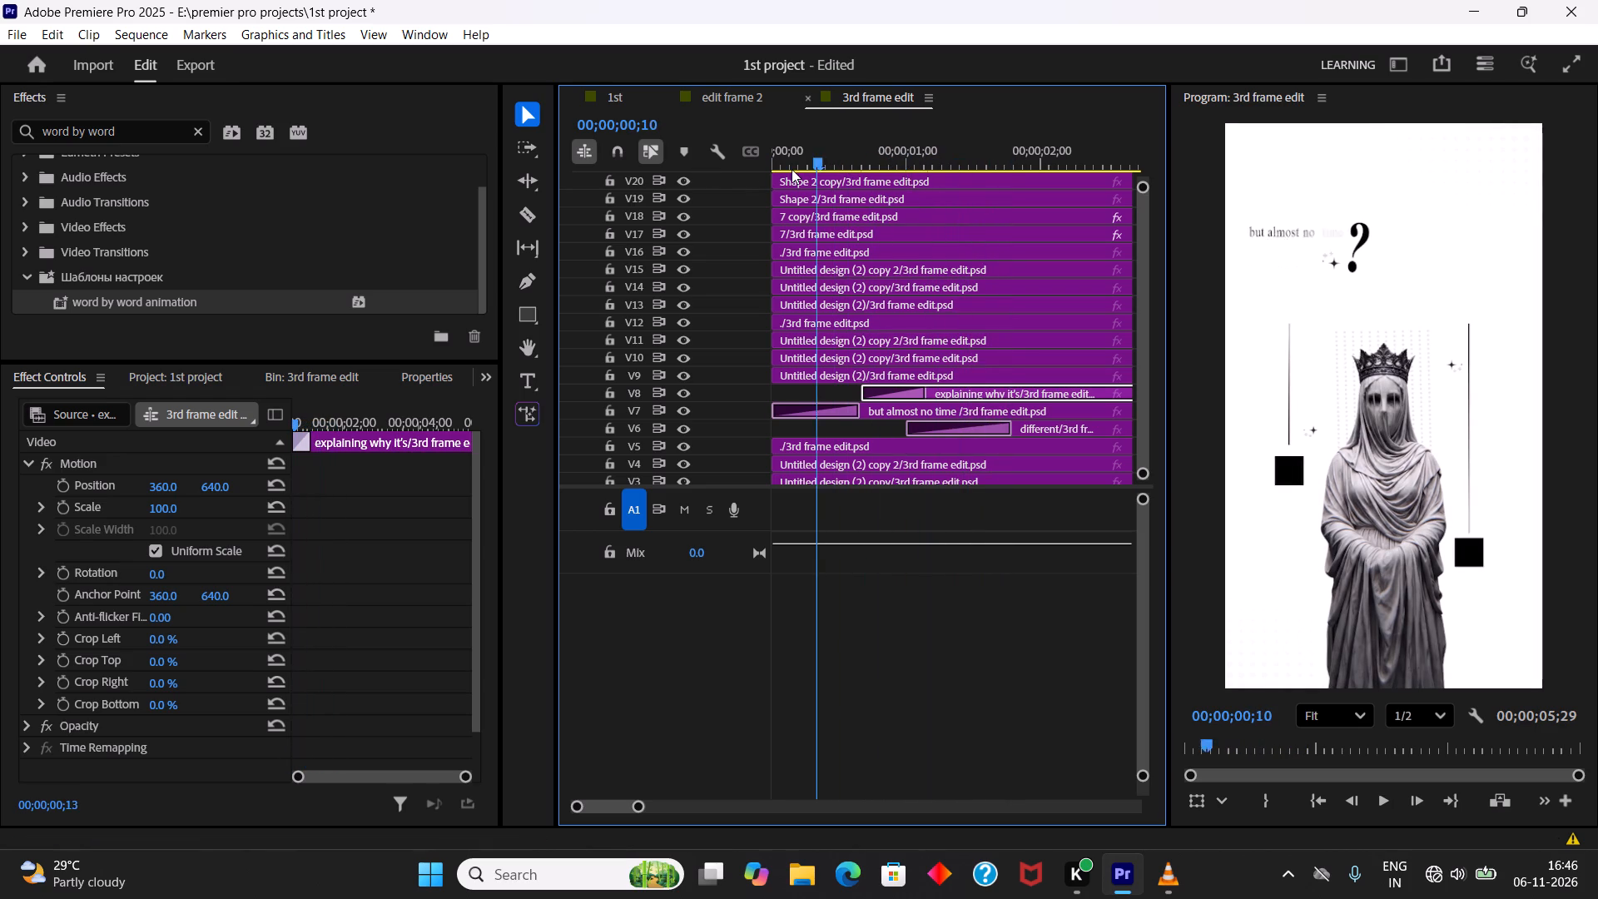
left_click_drag(792, 169, 724, 183)
key("space")
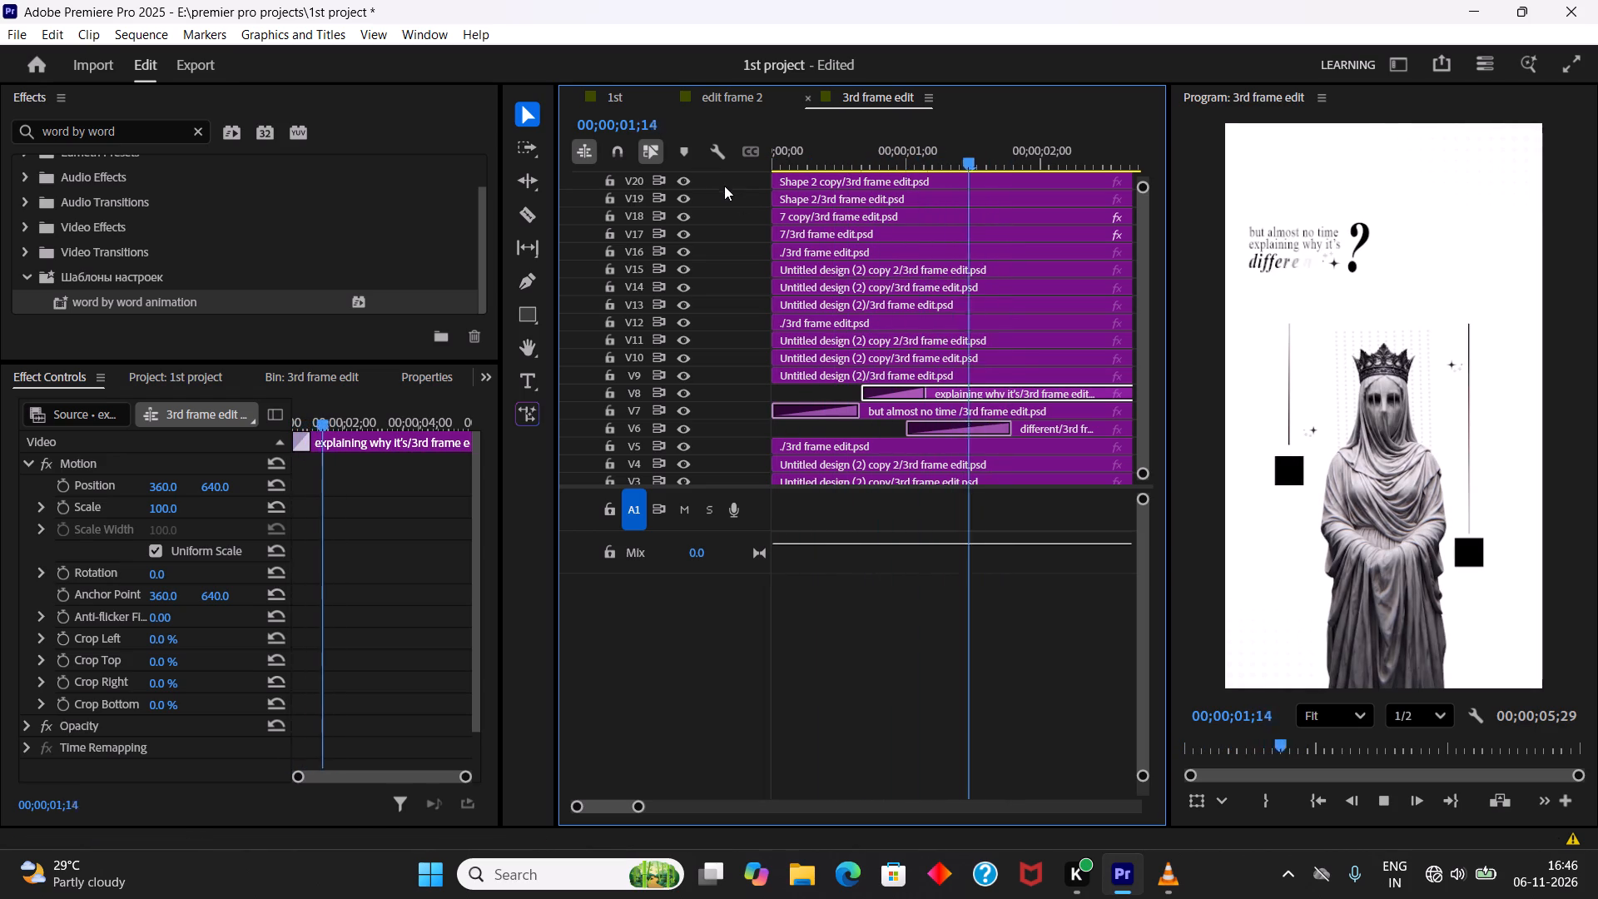
key("space")
Lengthen the transition on the "explaining why it's" clip to about 17 frames, start the clip slightly earlier, and replay the opening.
left_click_drag(921, 395, 931, 395)
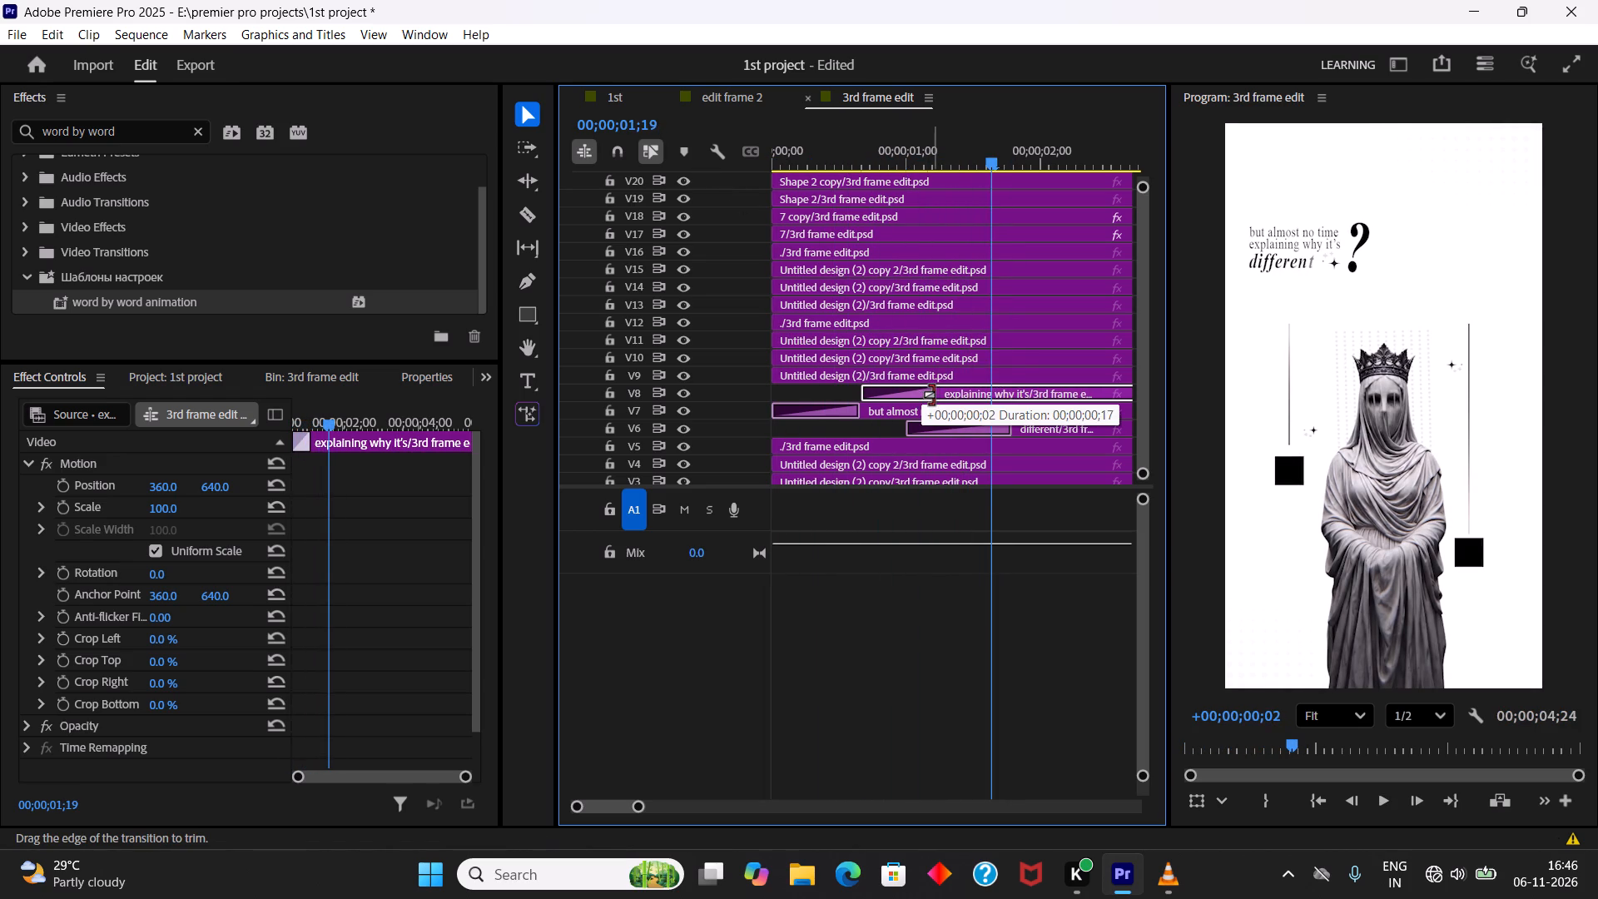
left_click_drag(931, 395, 934, 393)
left_click(863, 390)
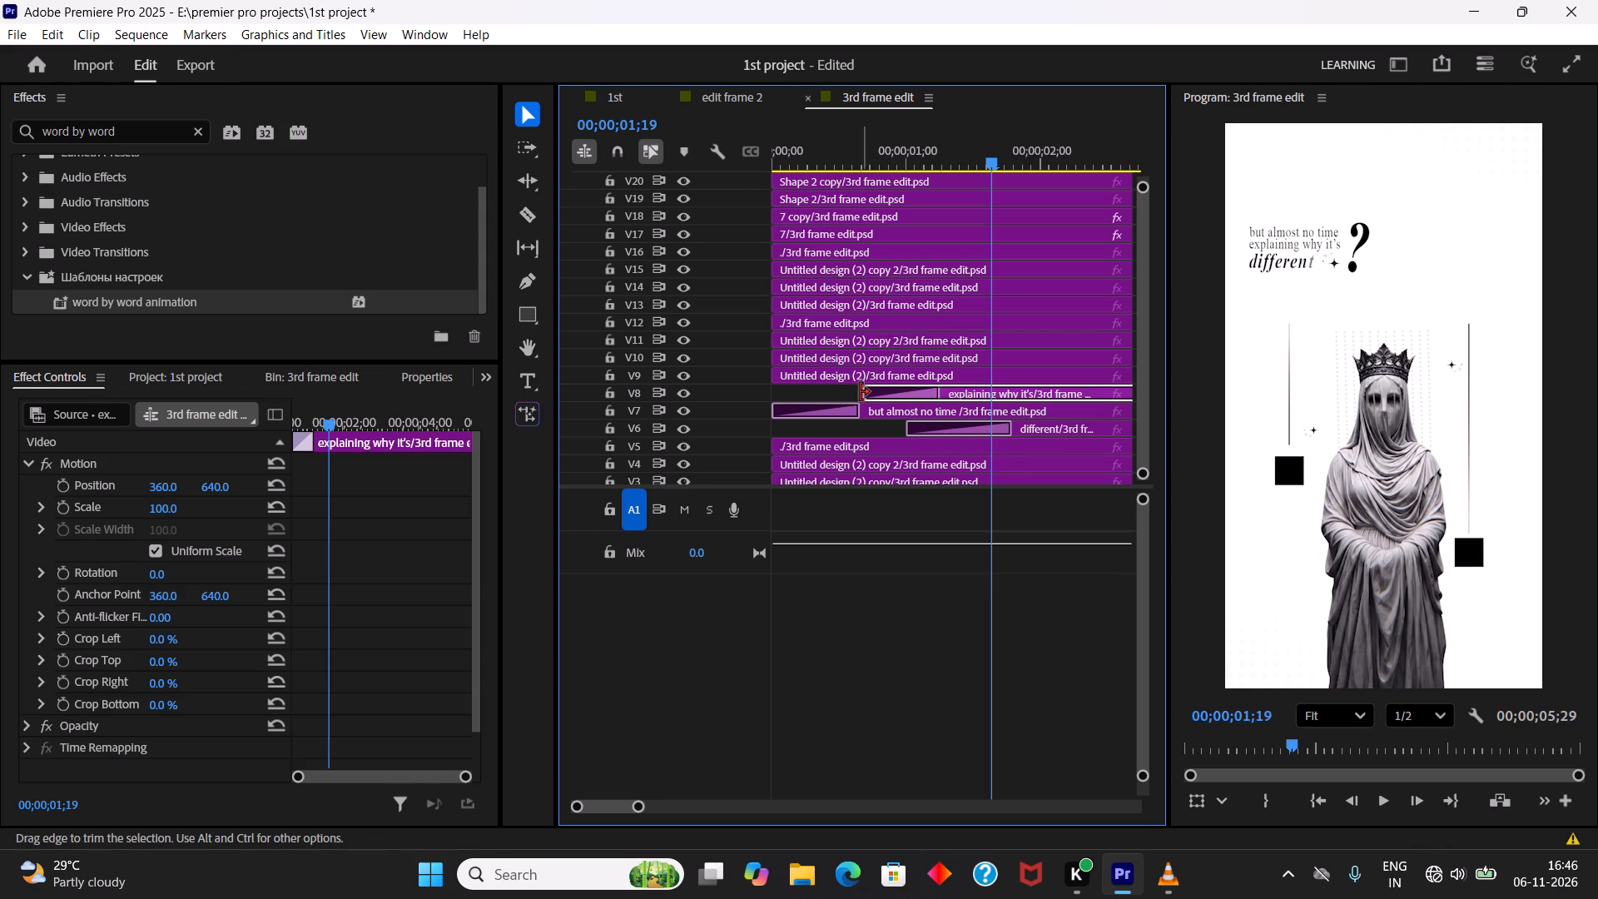
left_click_drag(866, 164, 754, 176)
key("space")
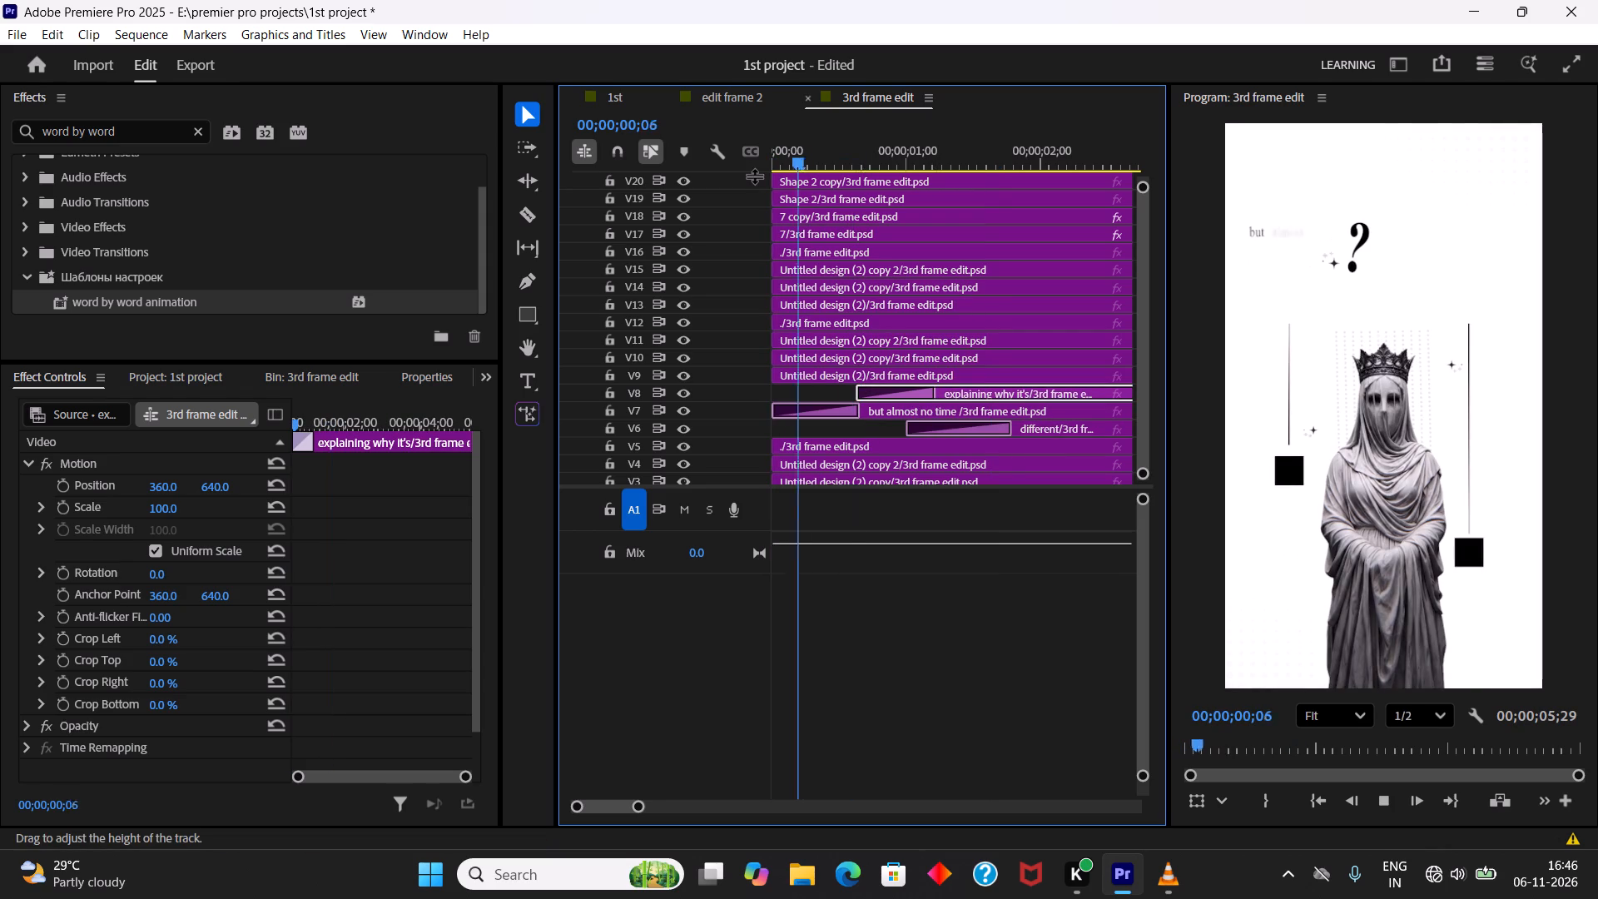
key("space")
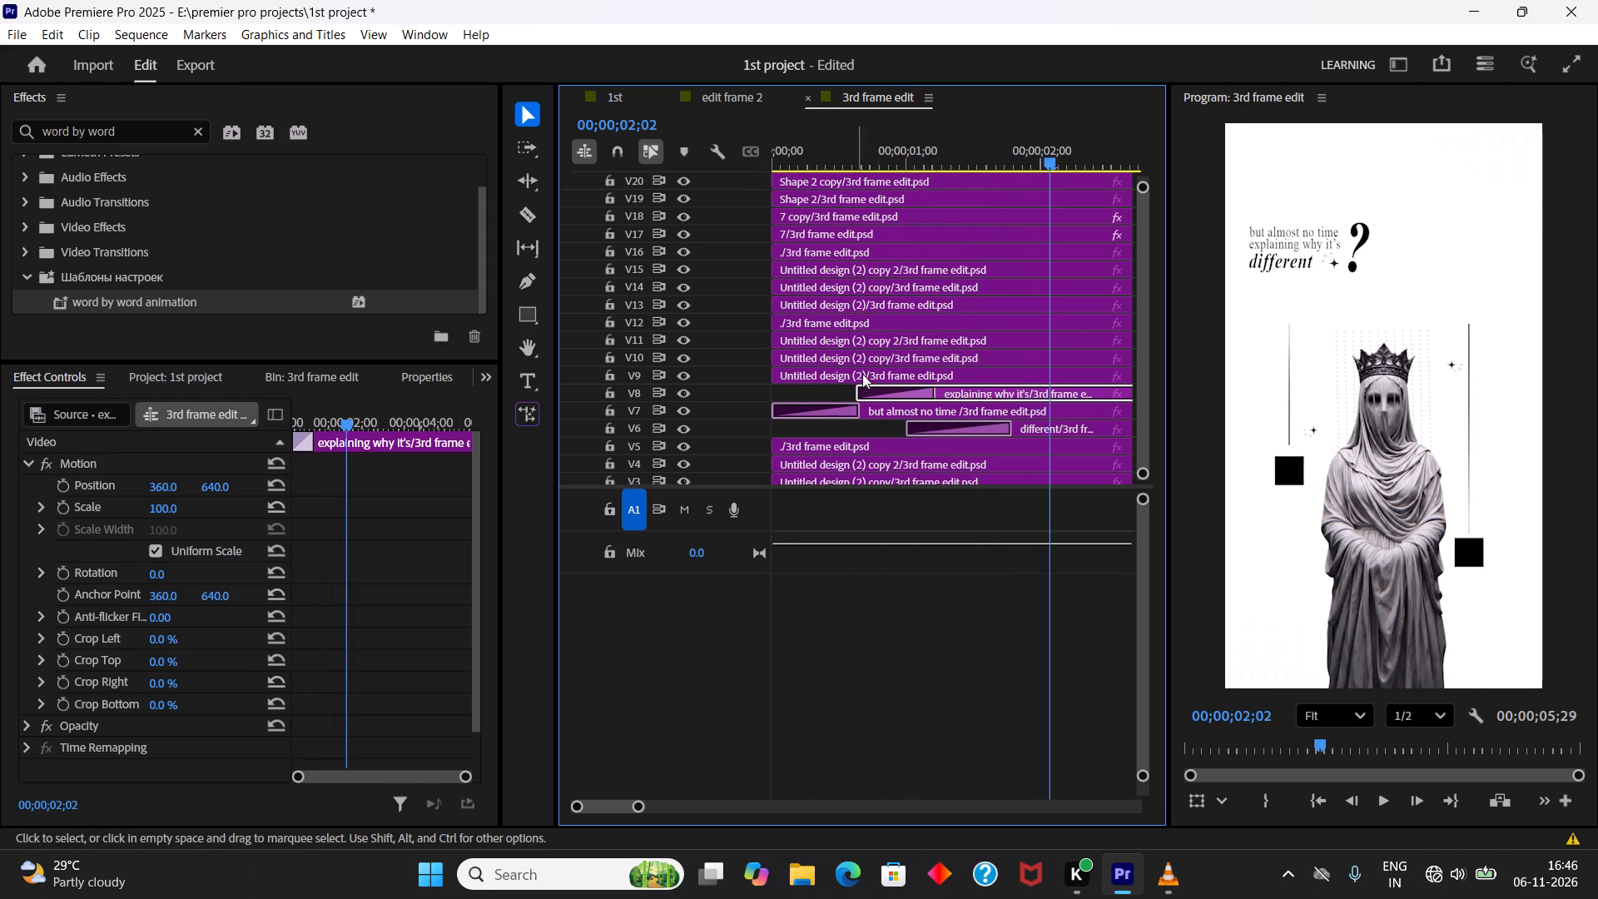
Save the project.
key("ctrl+s")
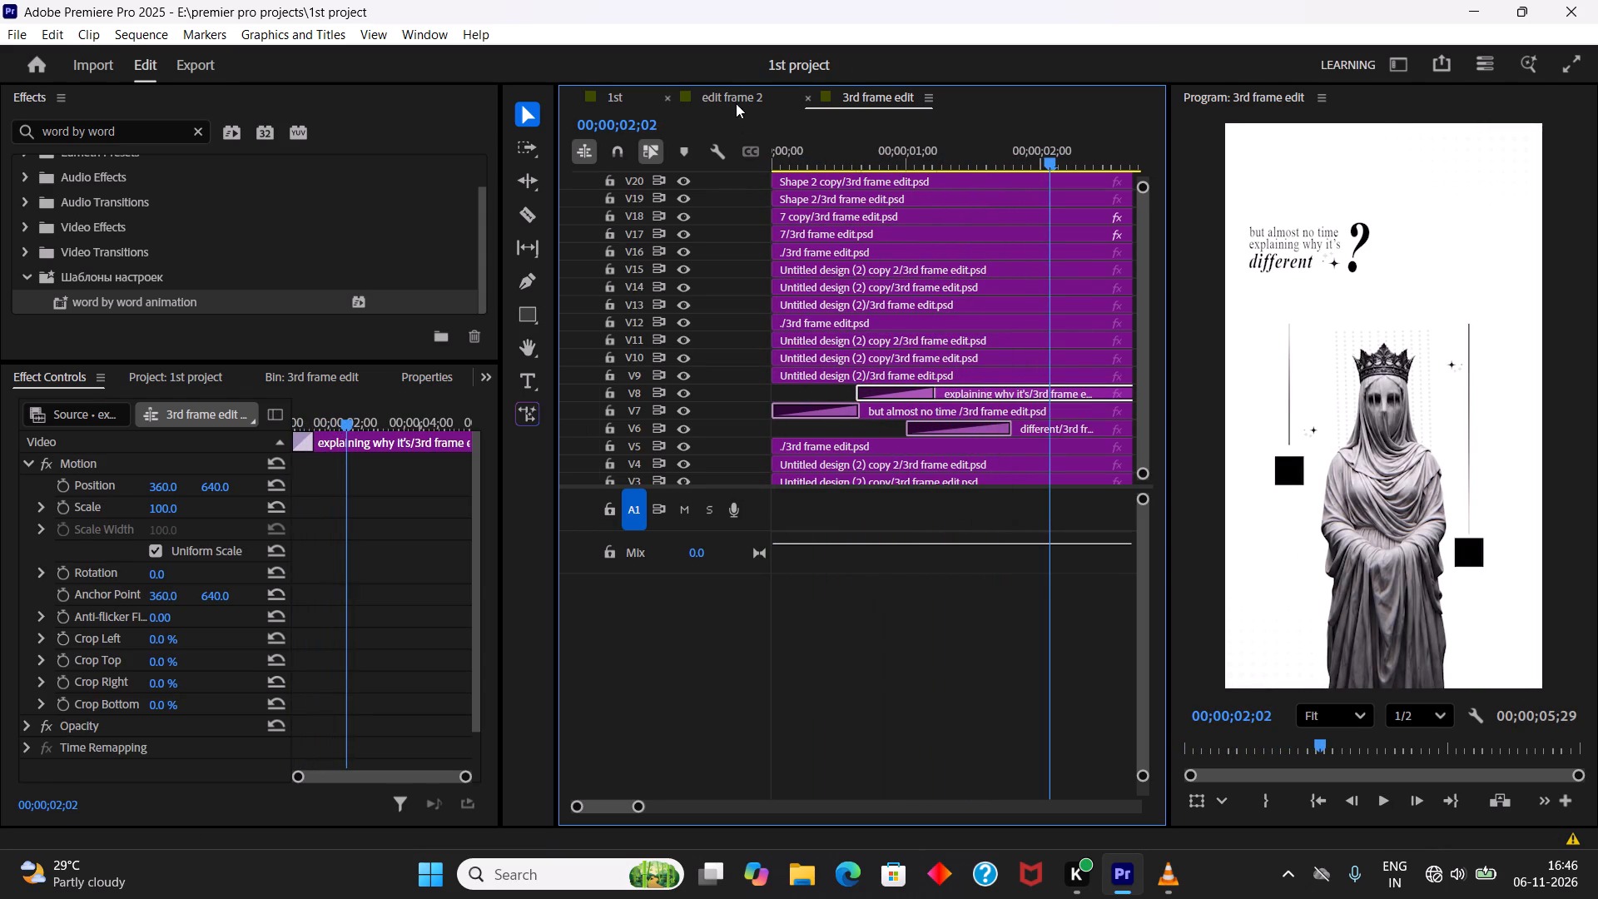
Close the edit frame 2 sequence and switch to the 1st sequence.
left_click(736, 101)
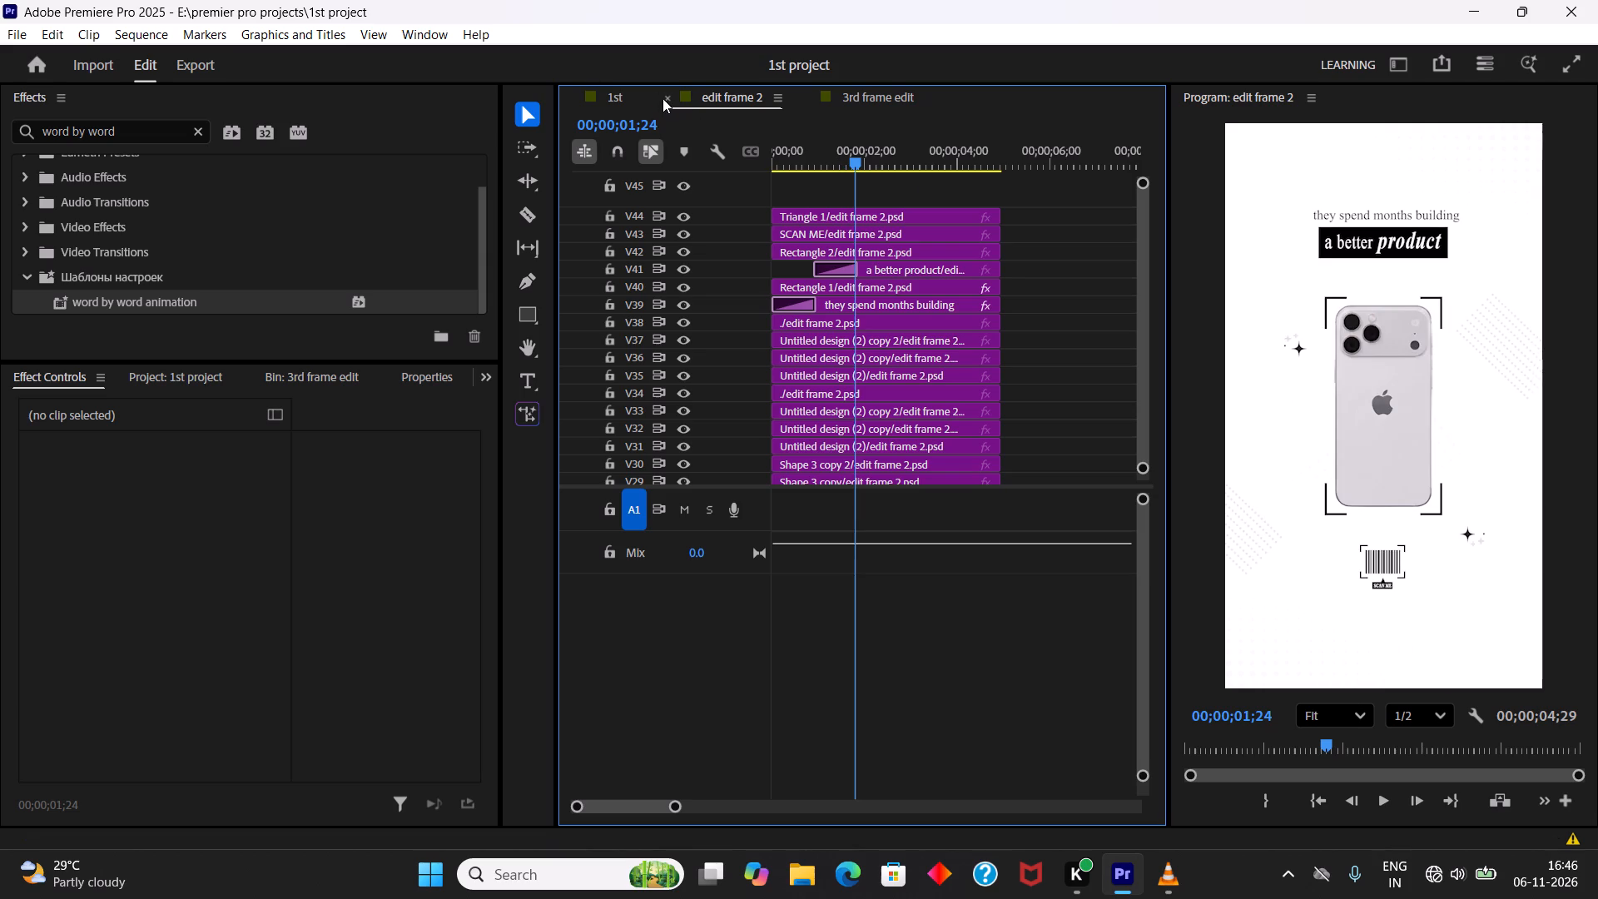
left_click(667, 92)
left_click(619, 100)
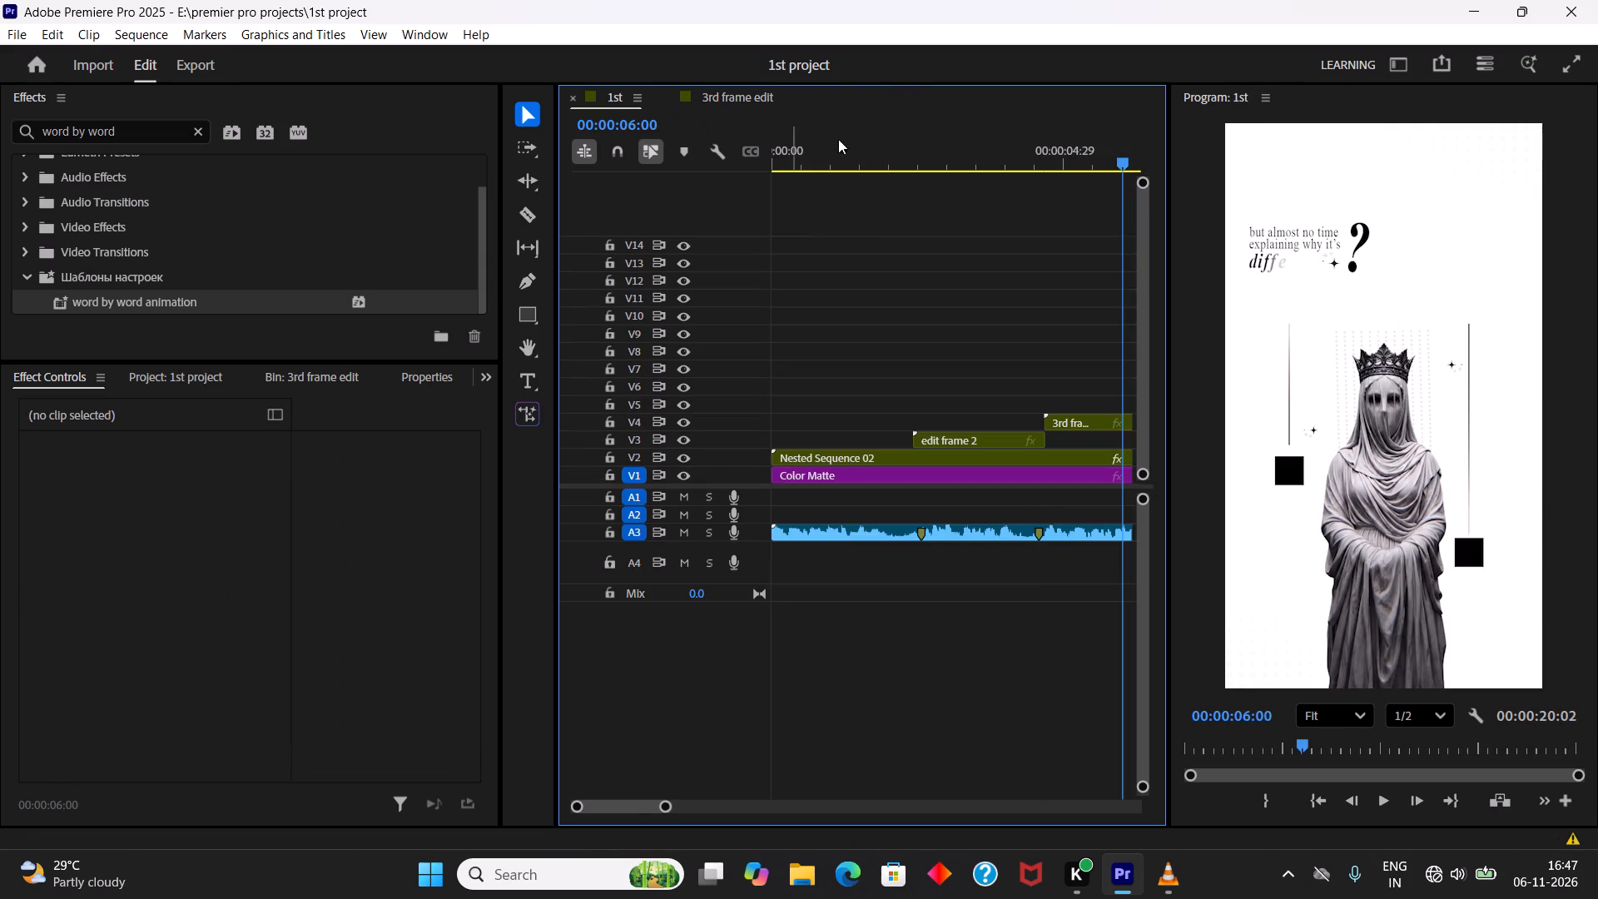
Play the 1st sequence from its start through the 3rd frame edit section to check the text timing.
left_click_drag(898, 164, 747, 164)
key("space")
right_click_drag(1056, 0, 1045, 0)
left_click(736, 6)
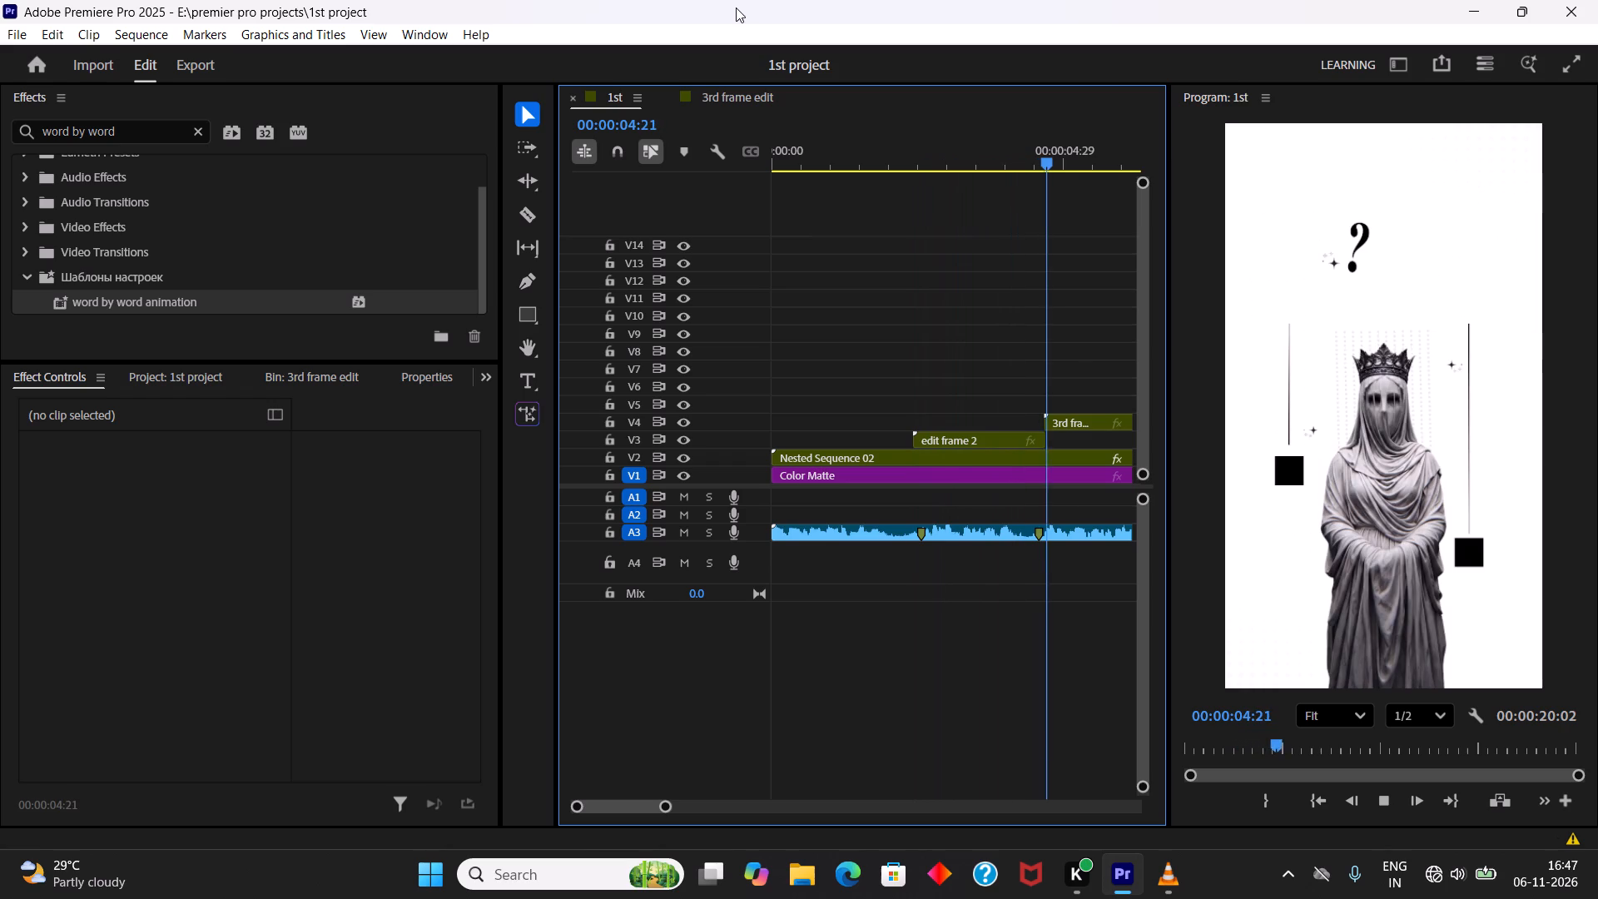
key("space")
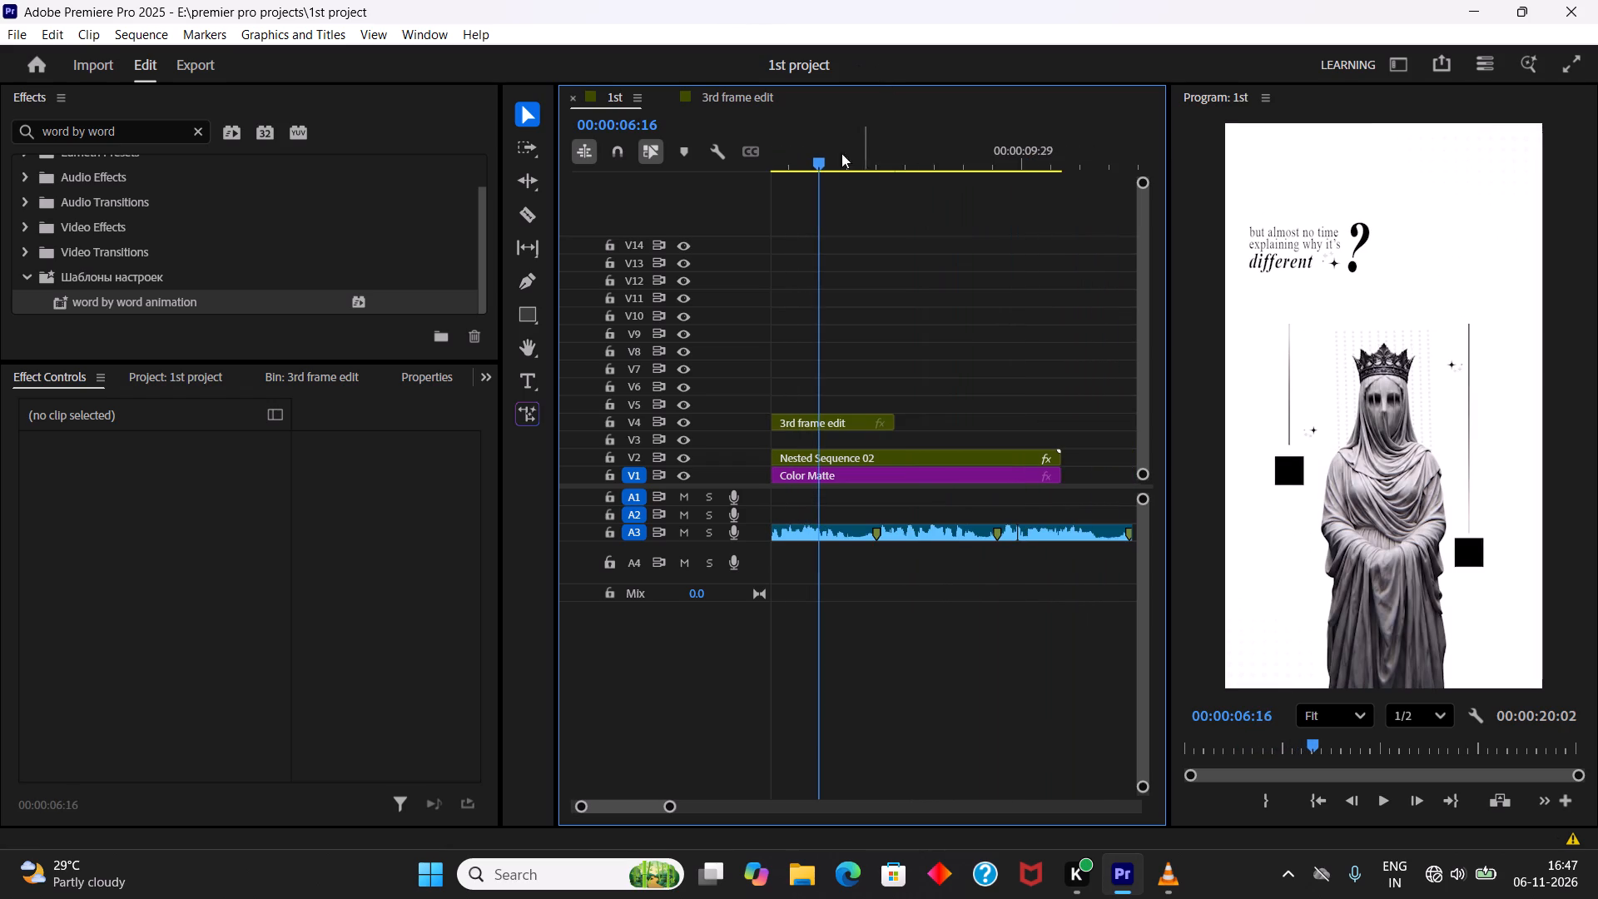
left_click_drag(818, 166, 928, 186)
key("space")
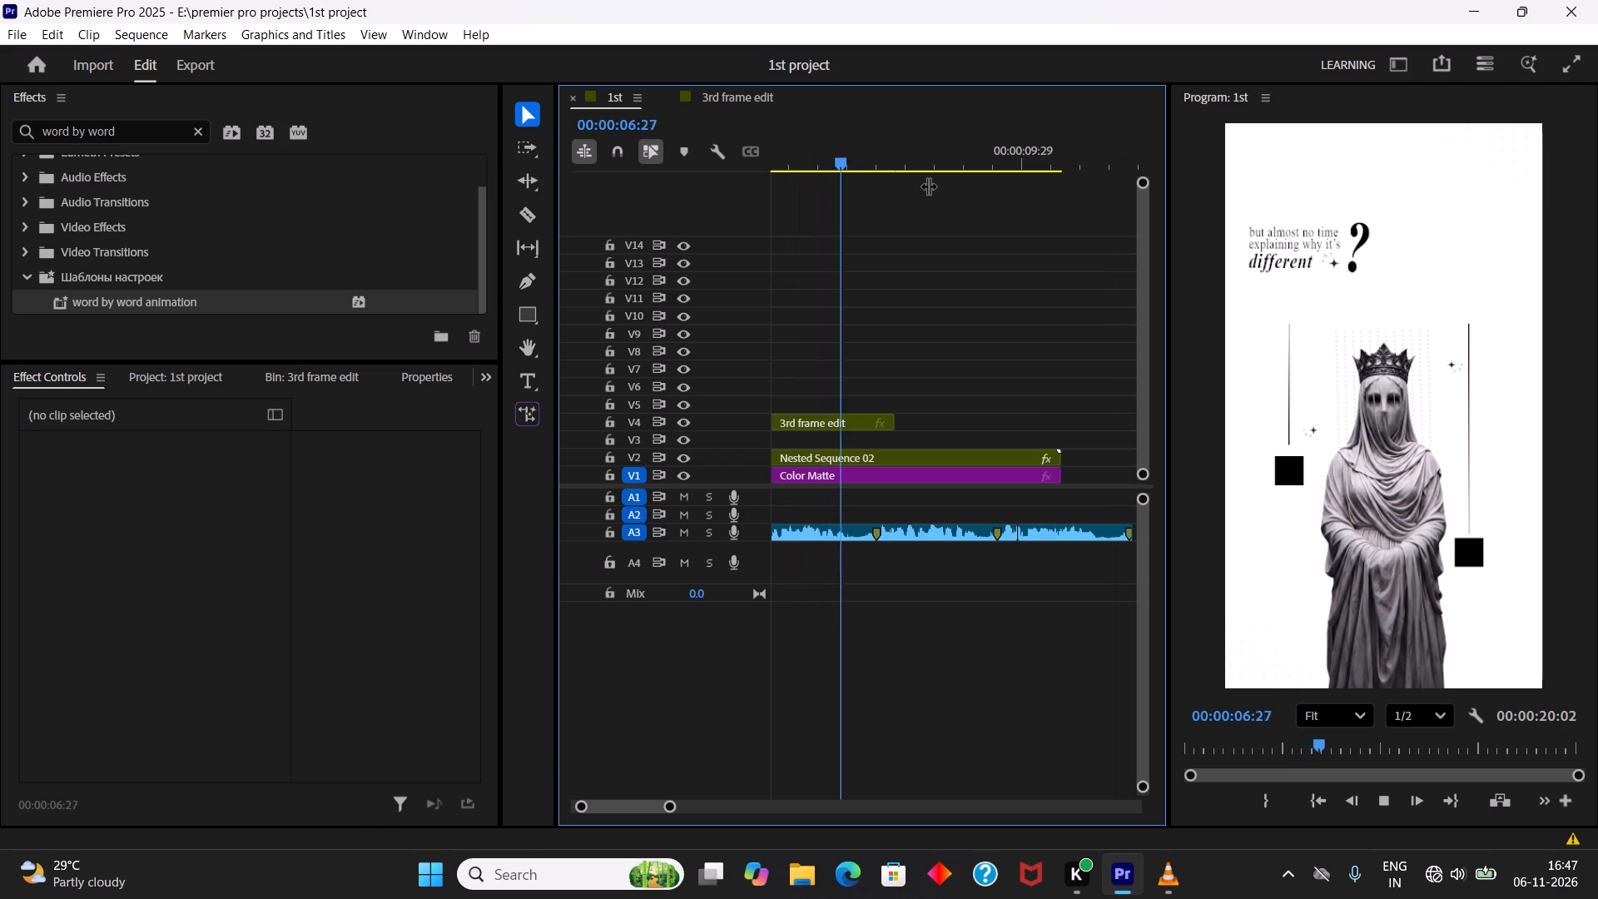
key("space")
Replay the 1st sequence from the start and scrub the moment just after the word "different" has appeared.
left_click_drag(818, 167, 740, 166)
key("space")
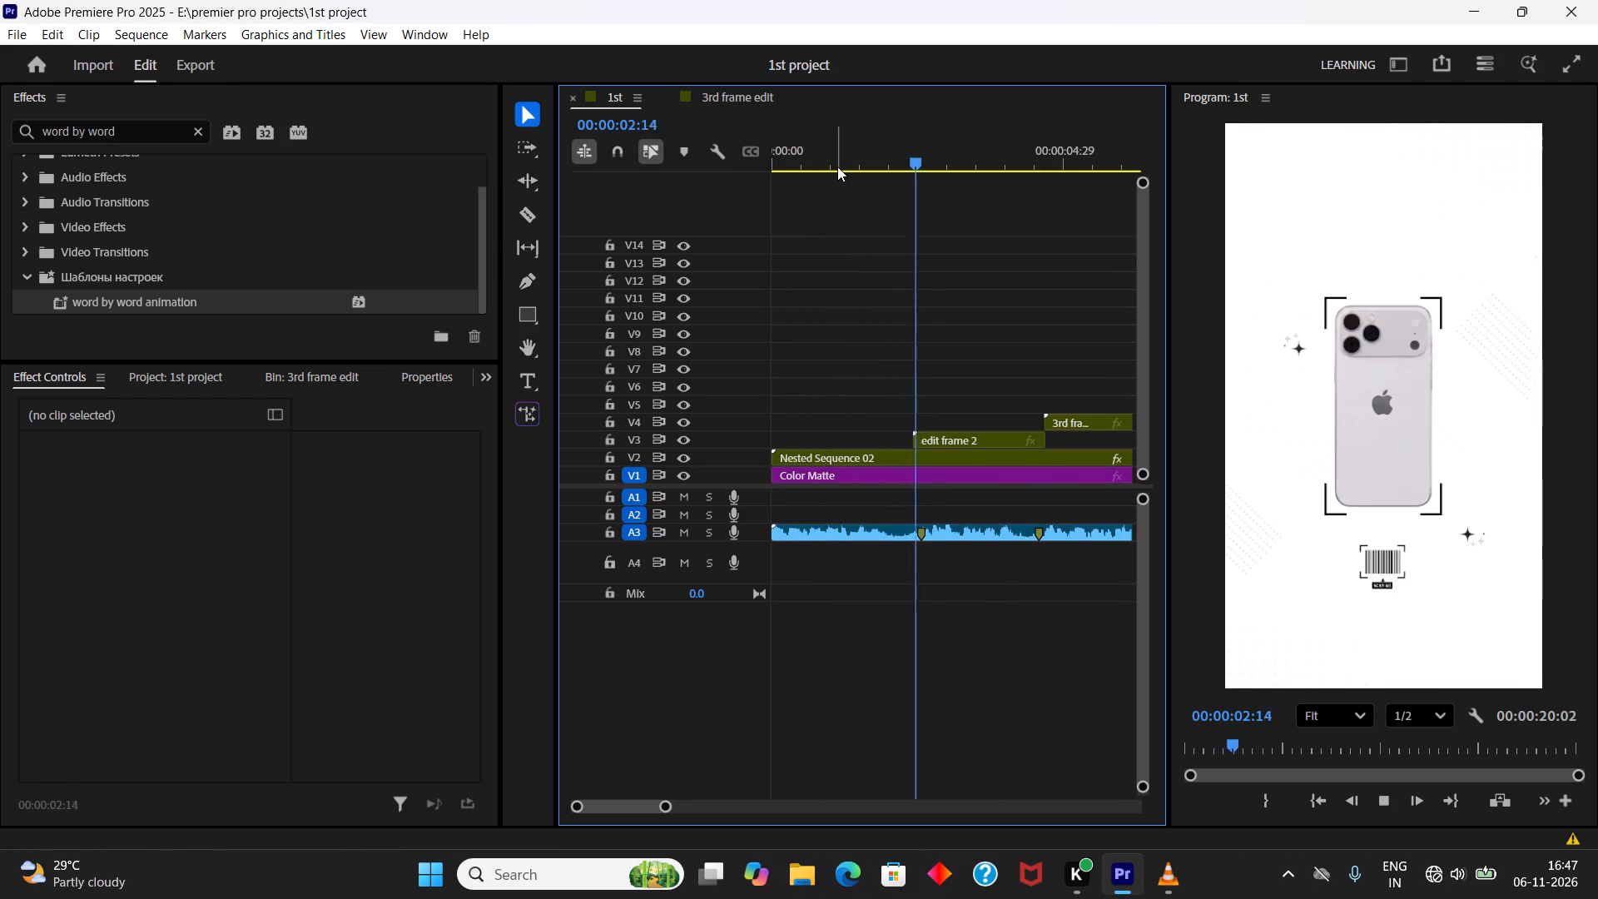
key("space")
left_click_drag(837, 166, 836, 166)
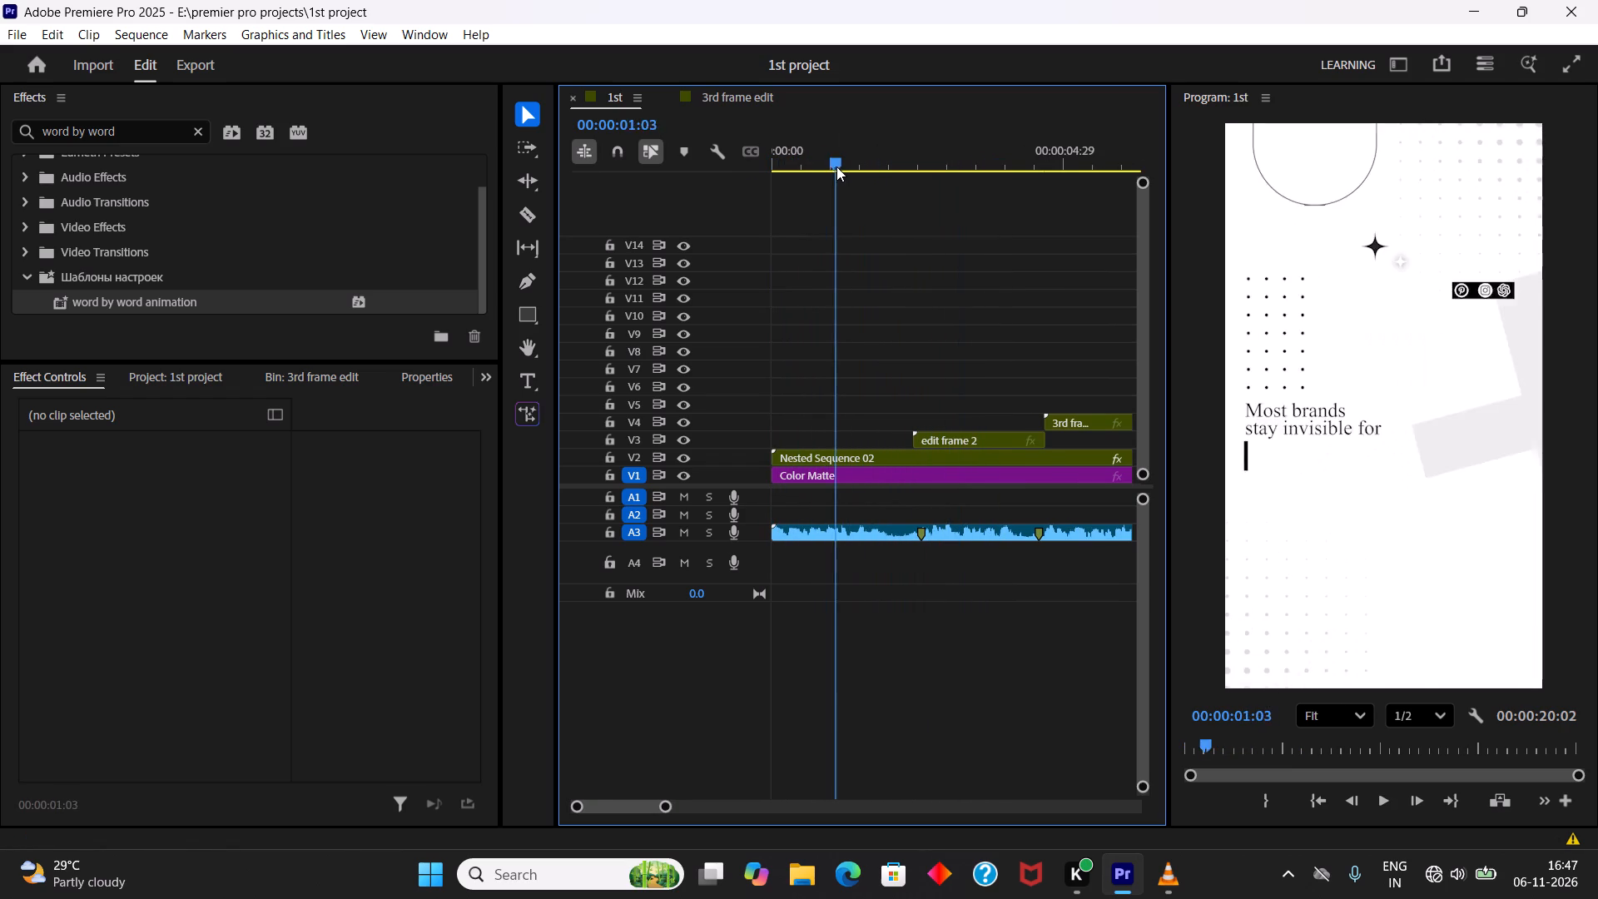
left_click_drag(836, 166, 645, 165)
key("space")
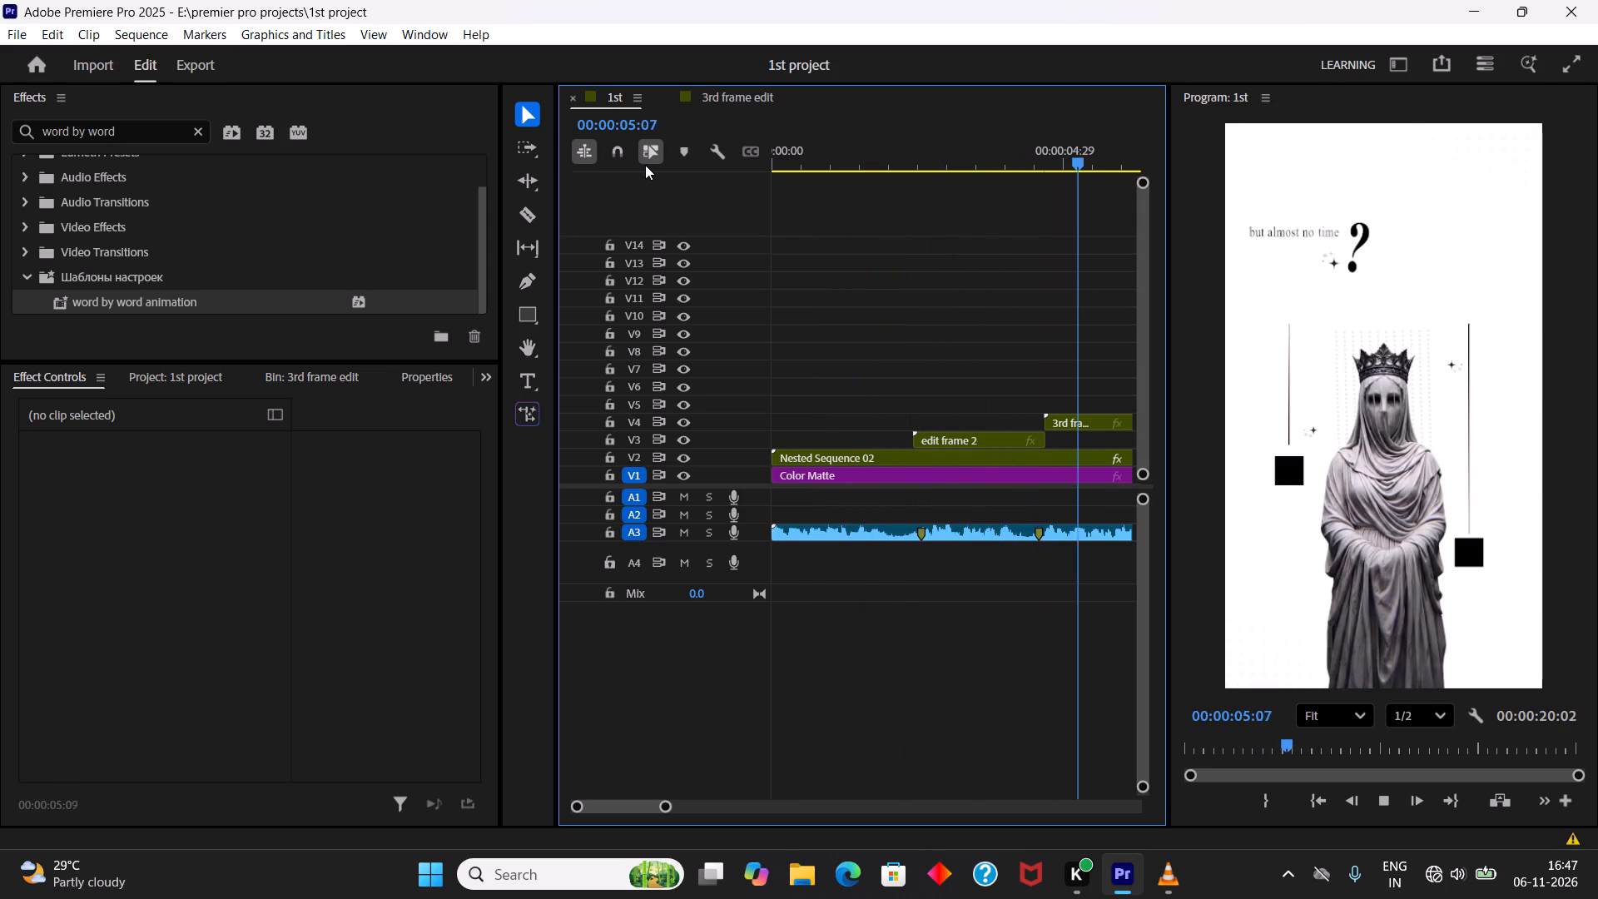
key("space")
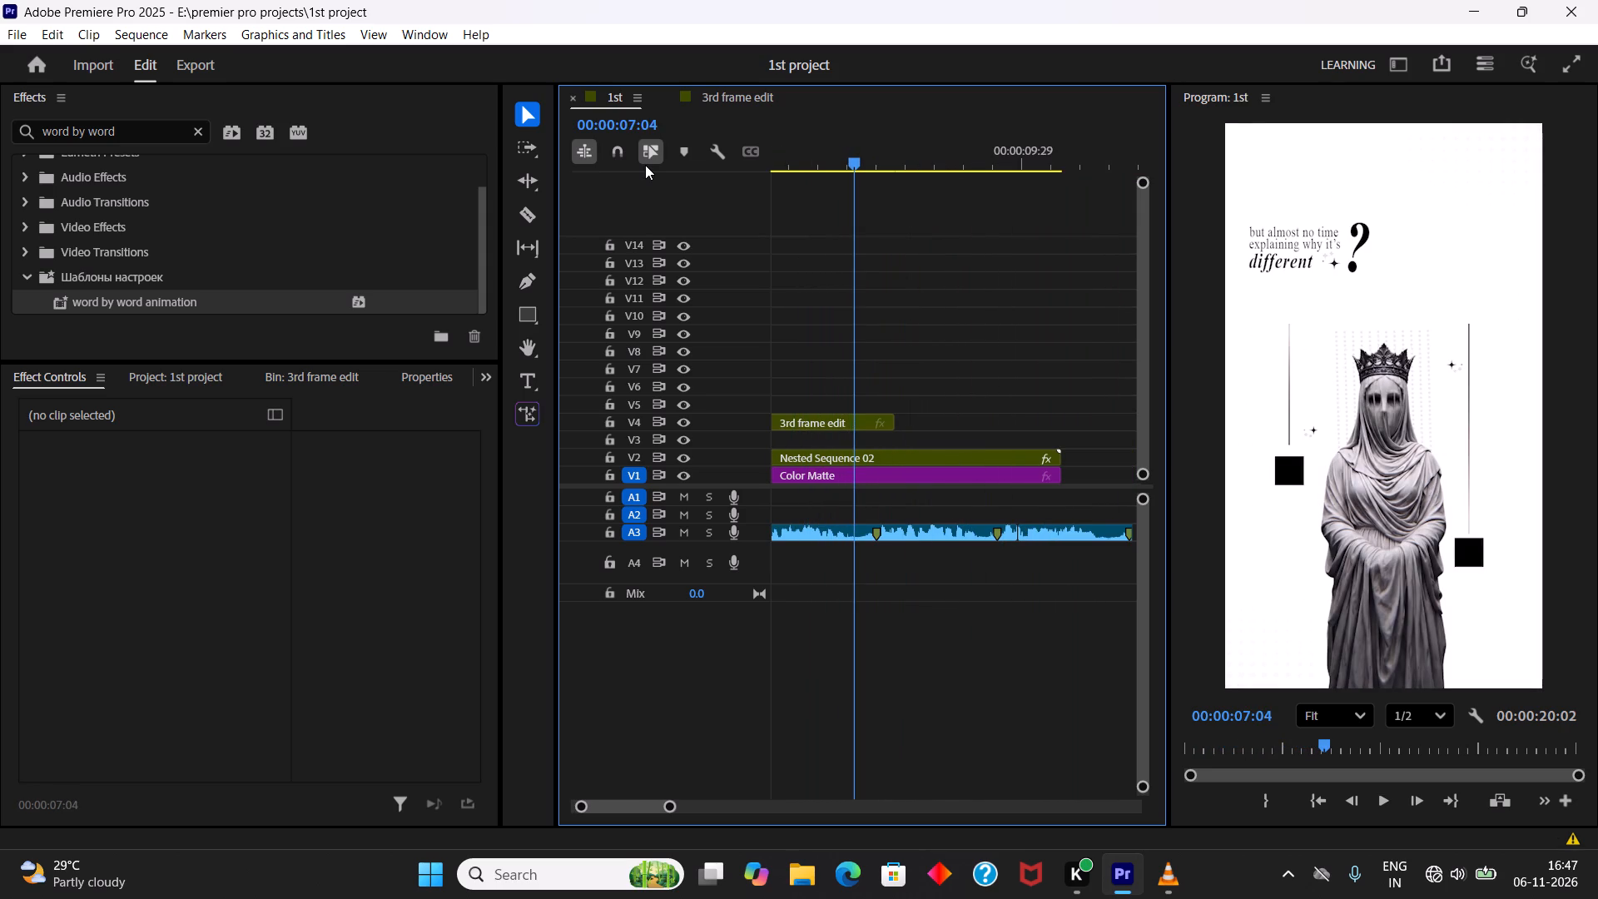
left_click_drag(850, 164, 847, 164)
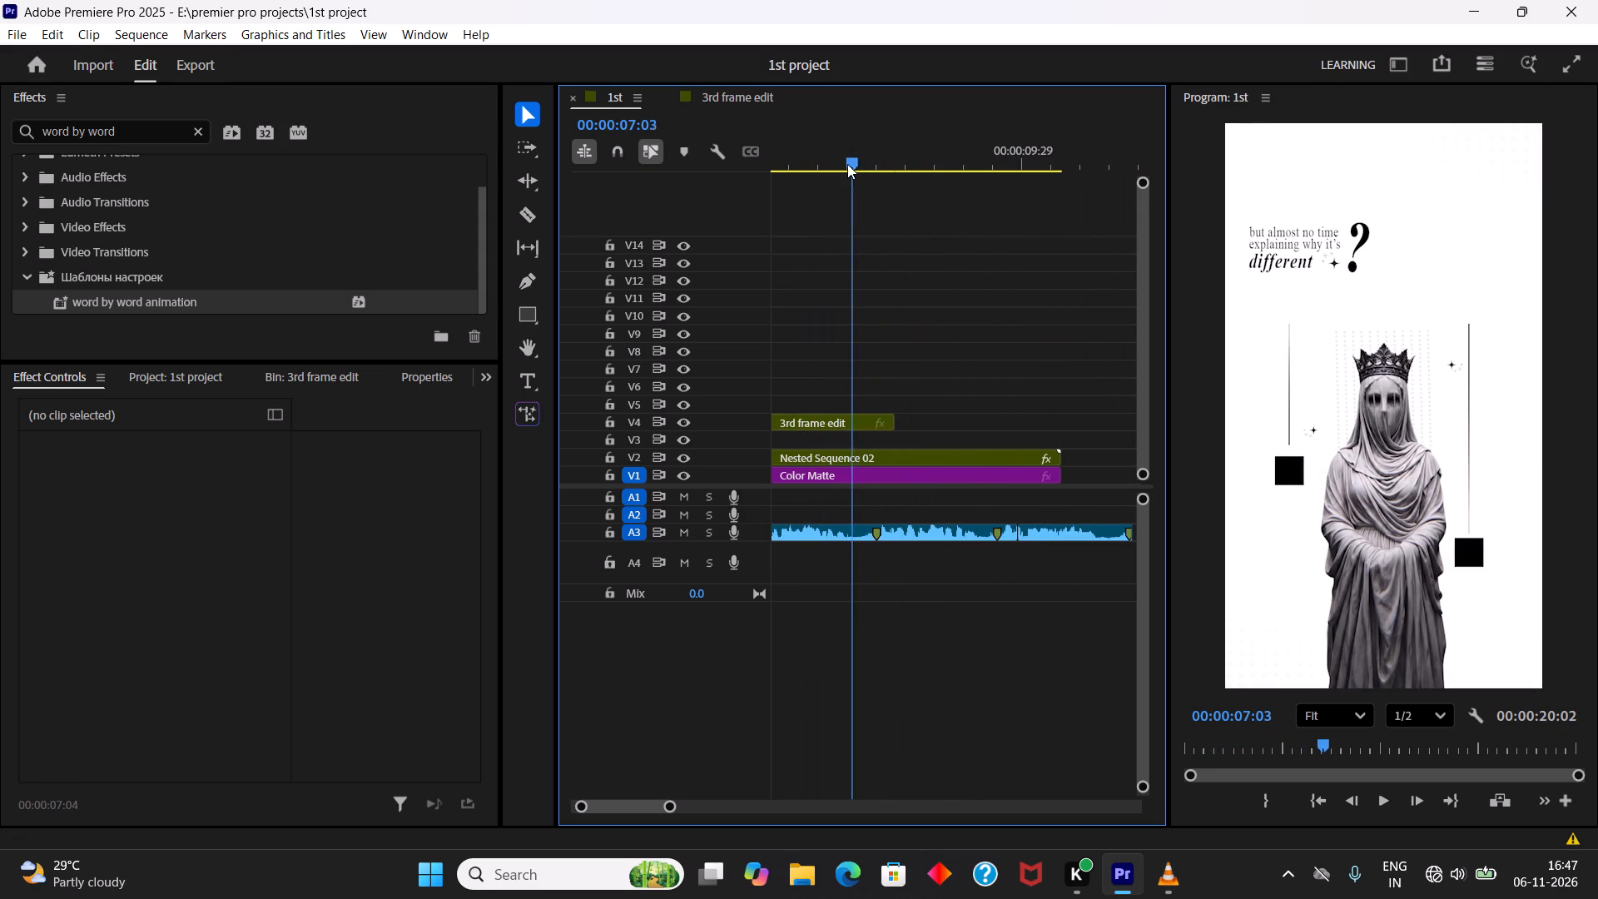
left_click_drag(847, 164, 862, 181)
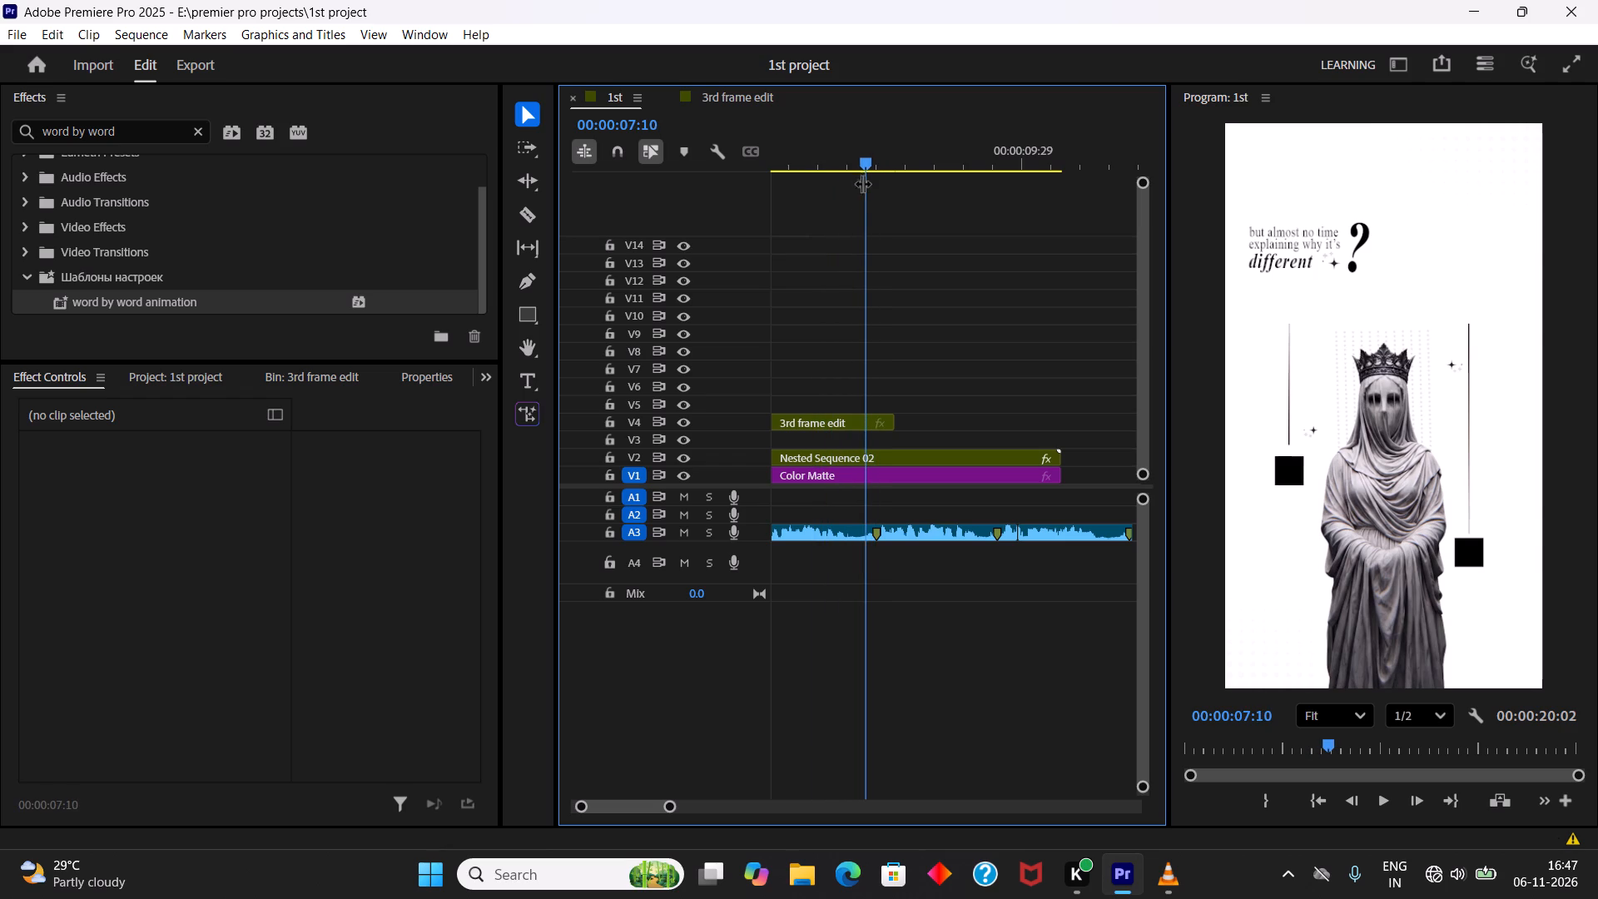
Switch to the 3rd frame edit sequence and select the question mark clip on track V36.
left_click(736, 100)
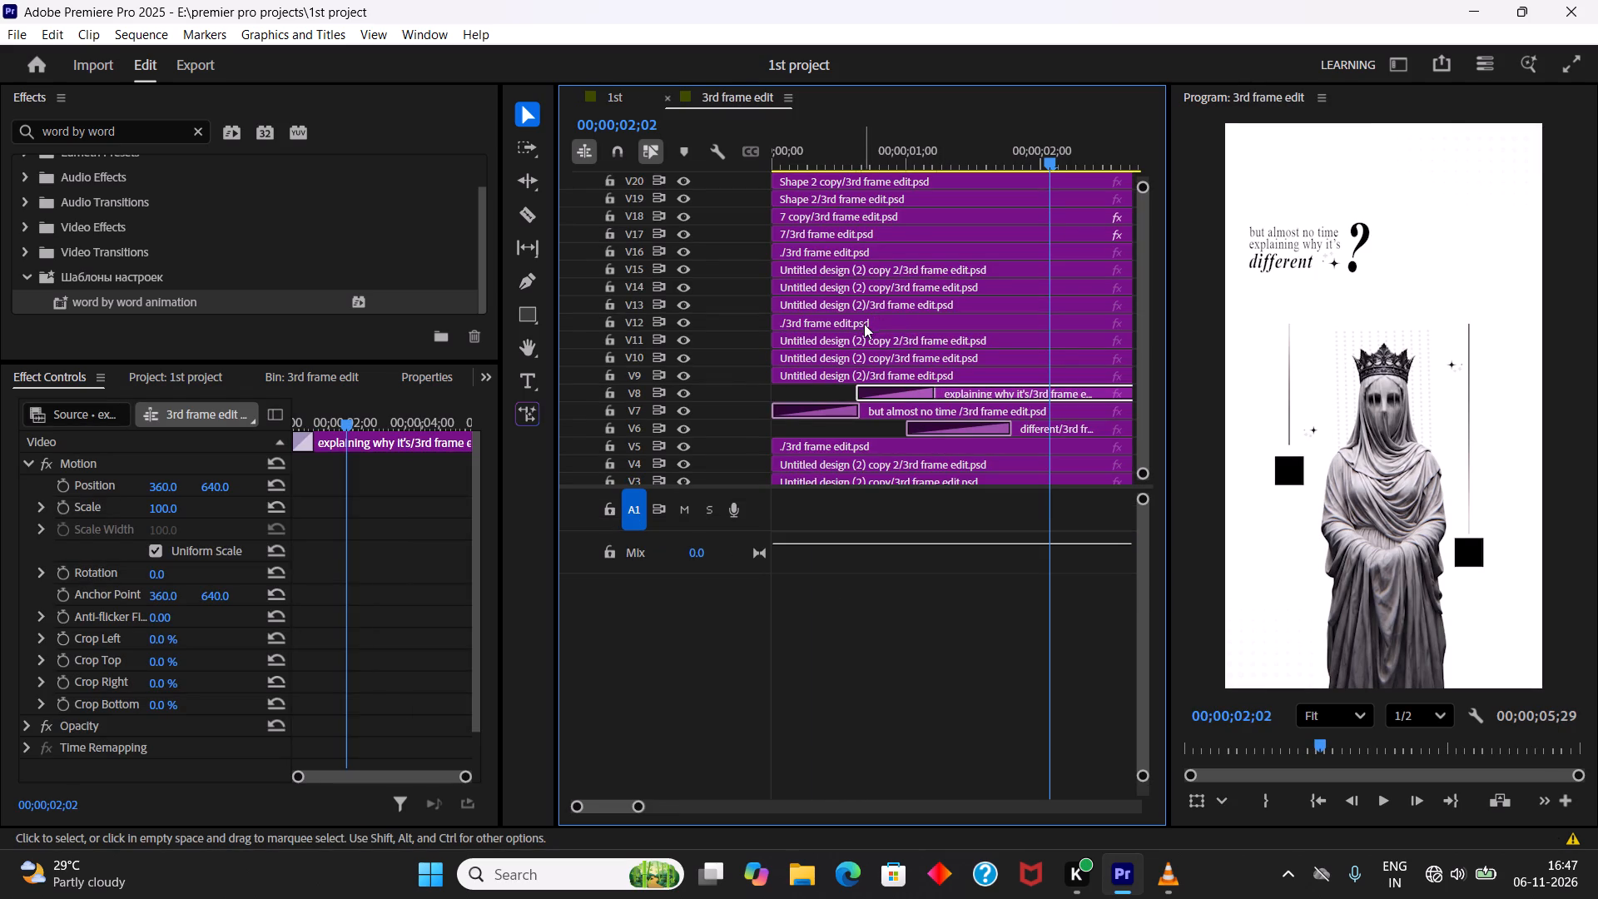
scroll(965, 352, "down", 3)
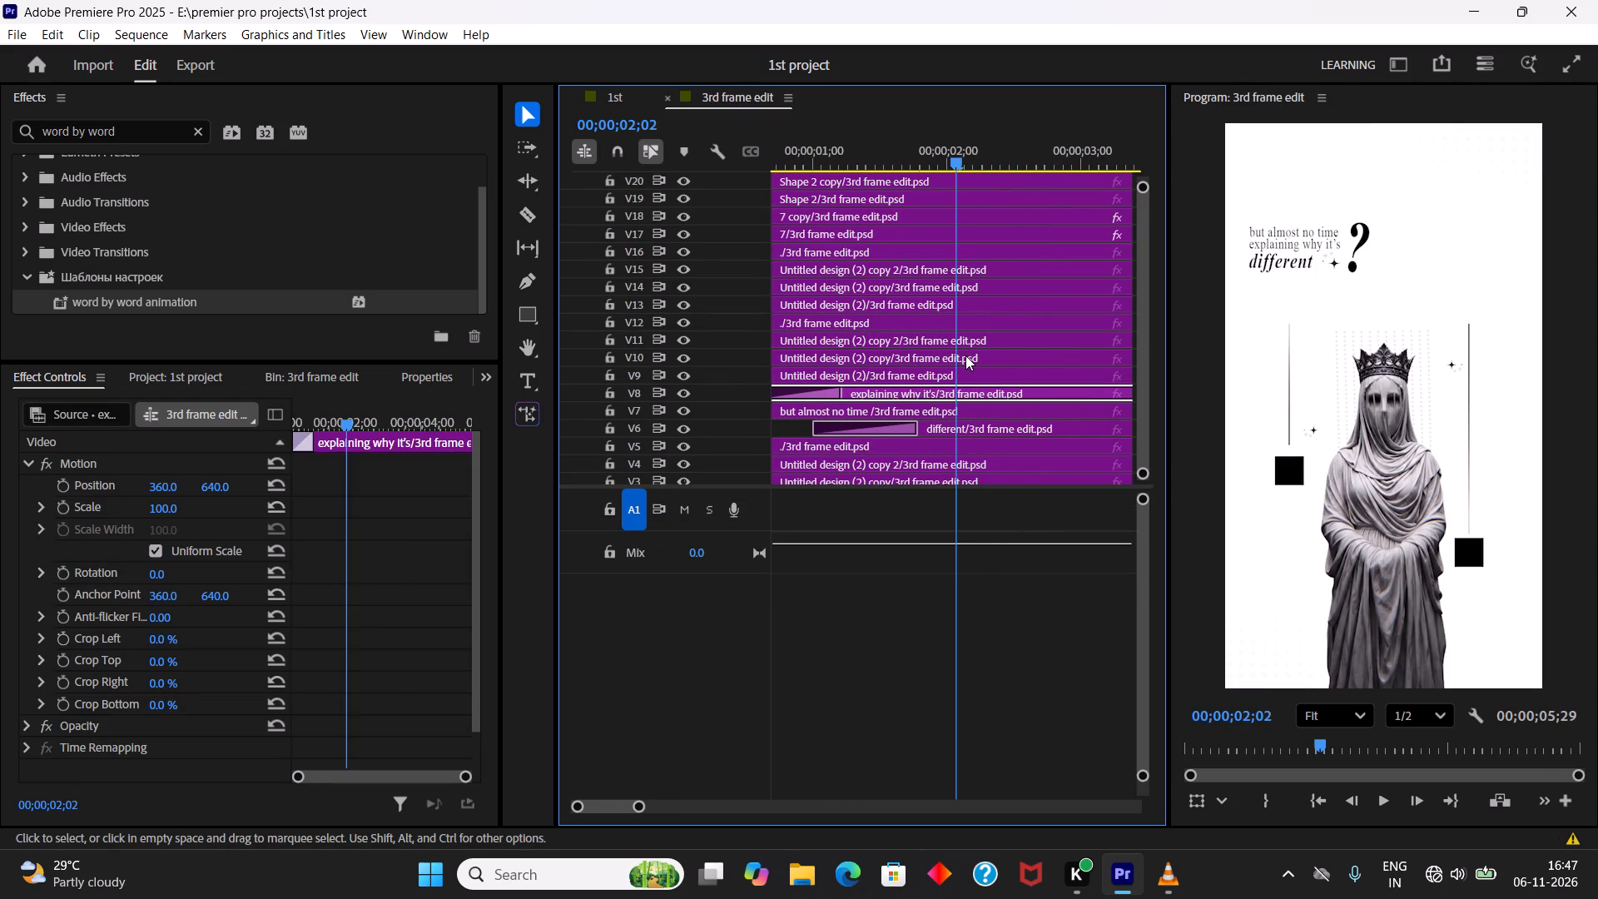
scroll(963, 302, "down", 5, "ctrl")
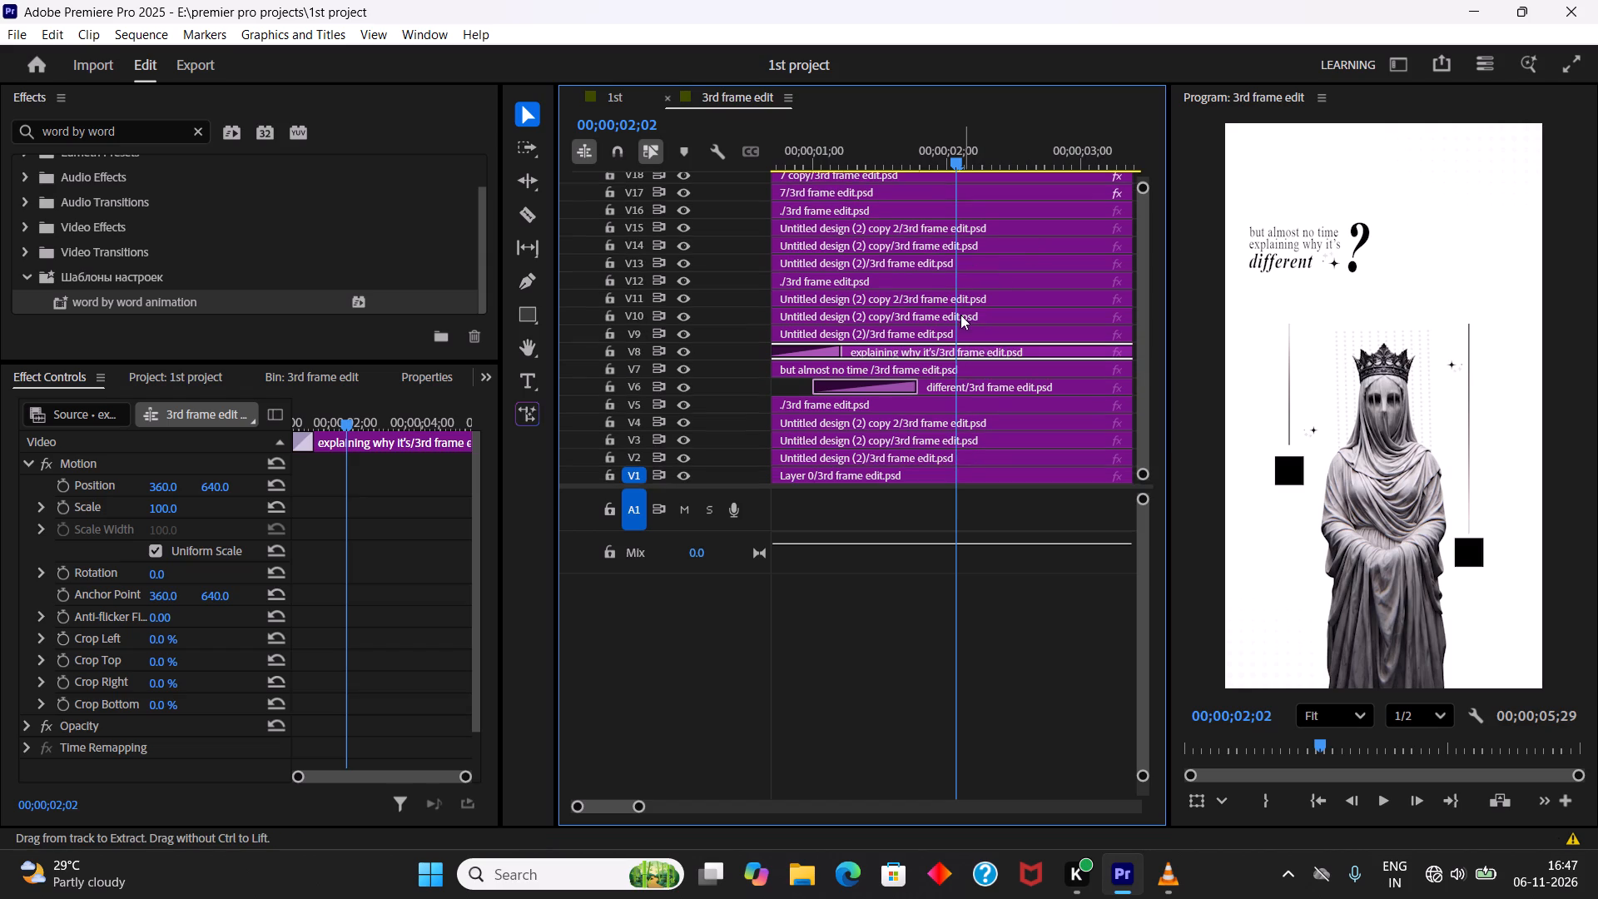
scroll(954, 333, "down", 12, "ctrl")
scroll(950, 340, "up", 7, "ctrl")
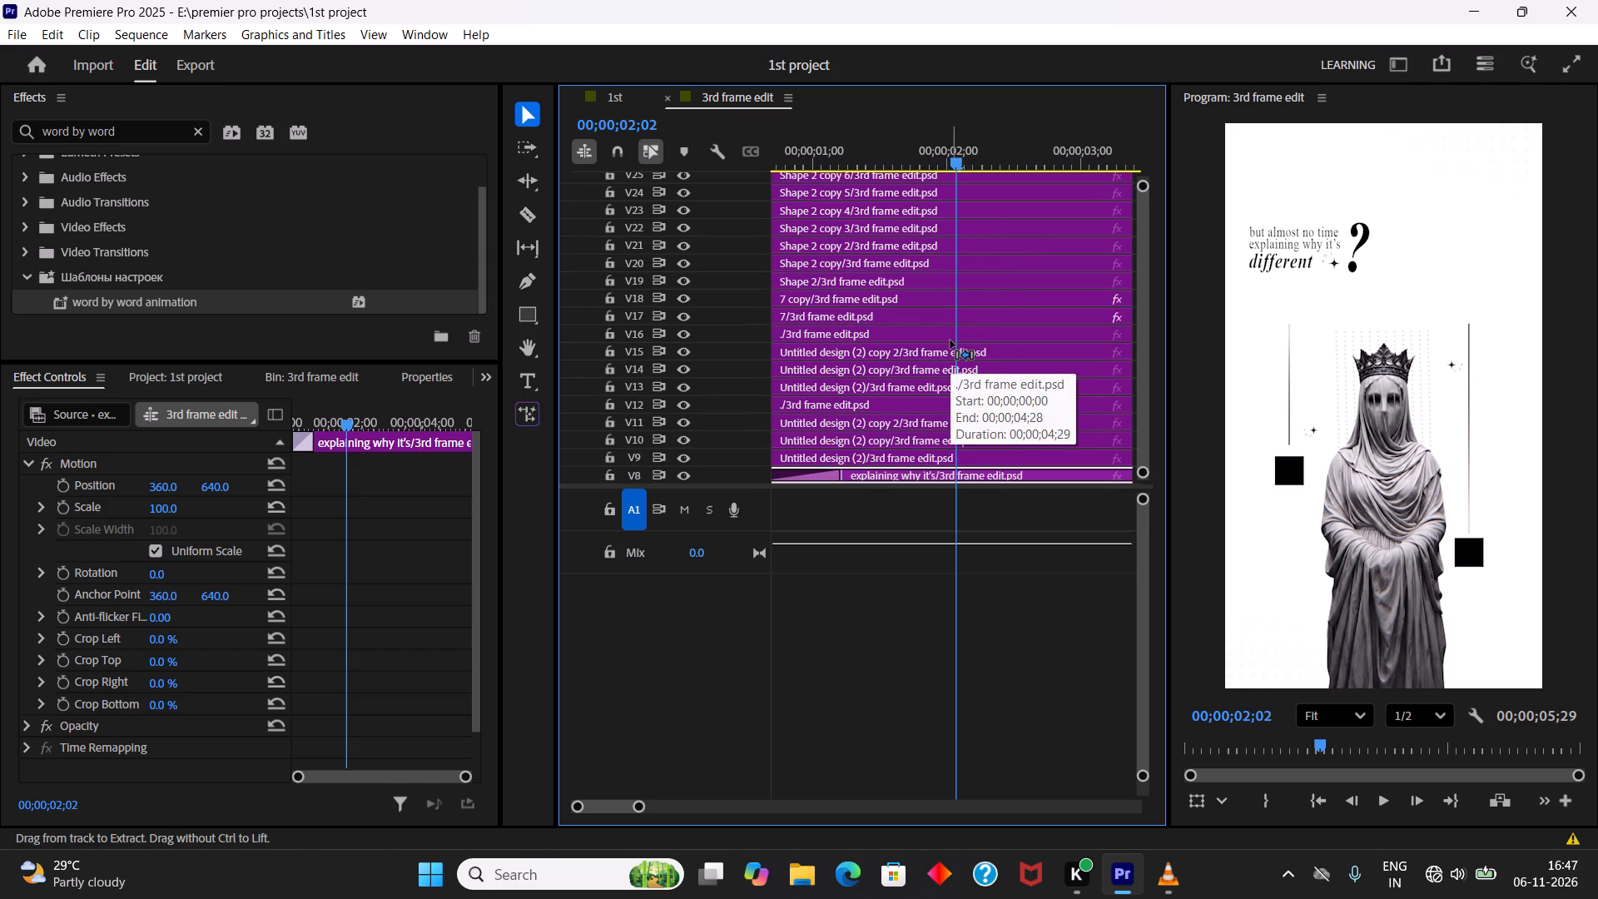
scroll(950, 340, "up", 6, "ctrl")
scroll(950, 340, "up", 15, "ctrl")
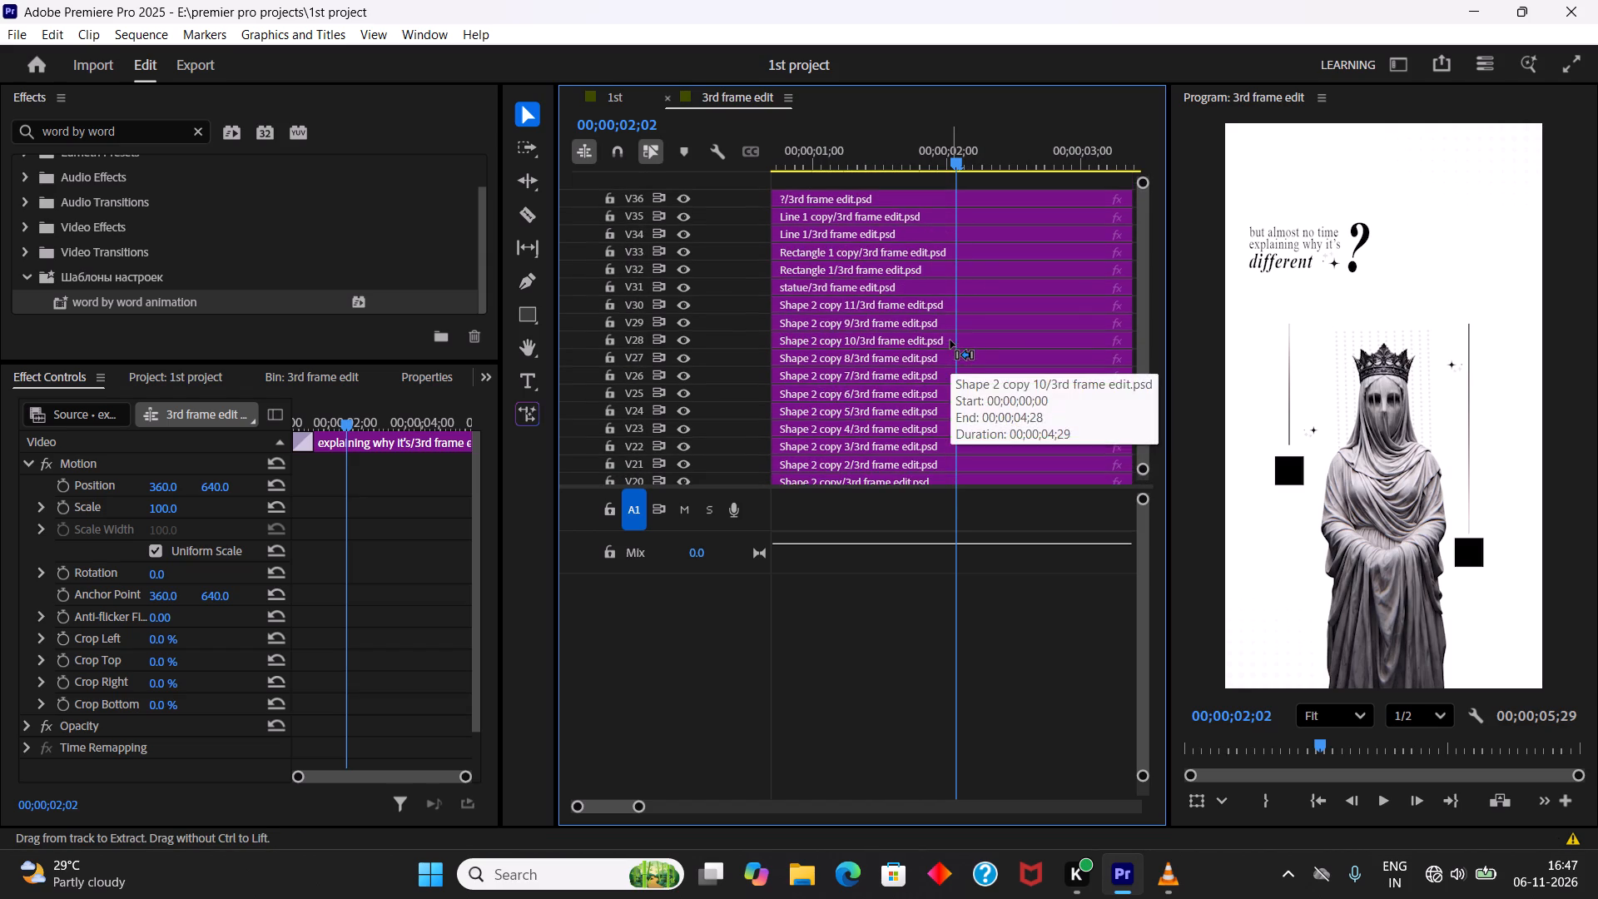
left_click(865, 193)
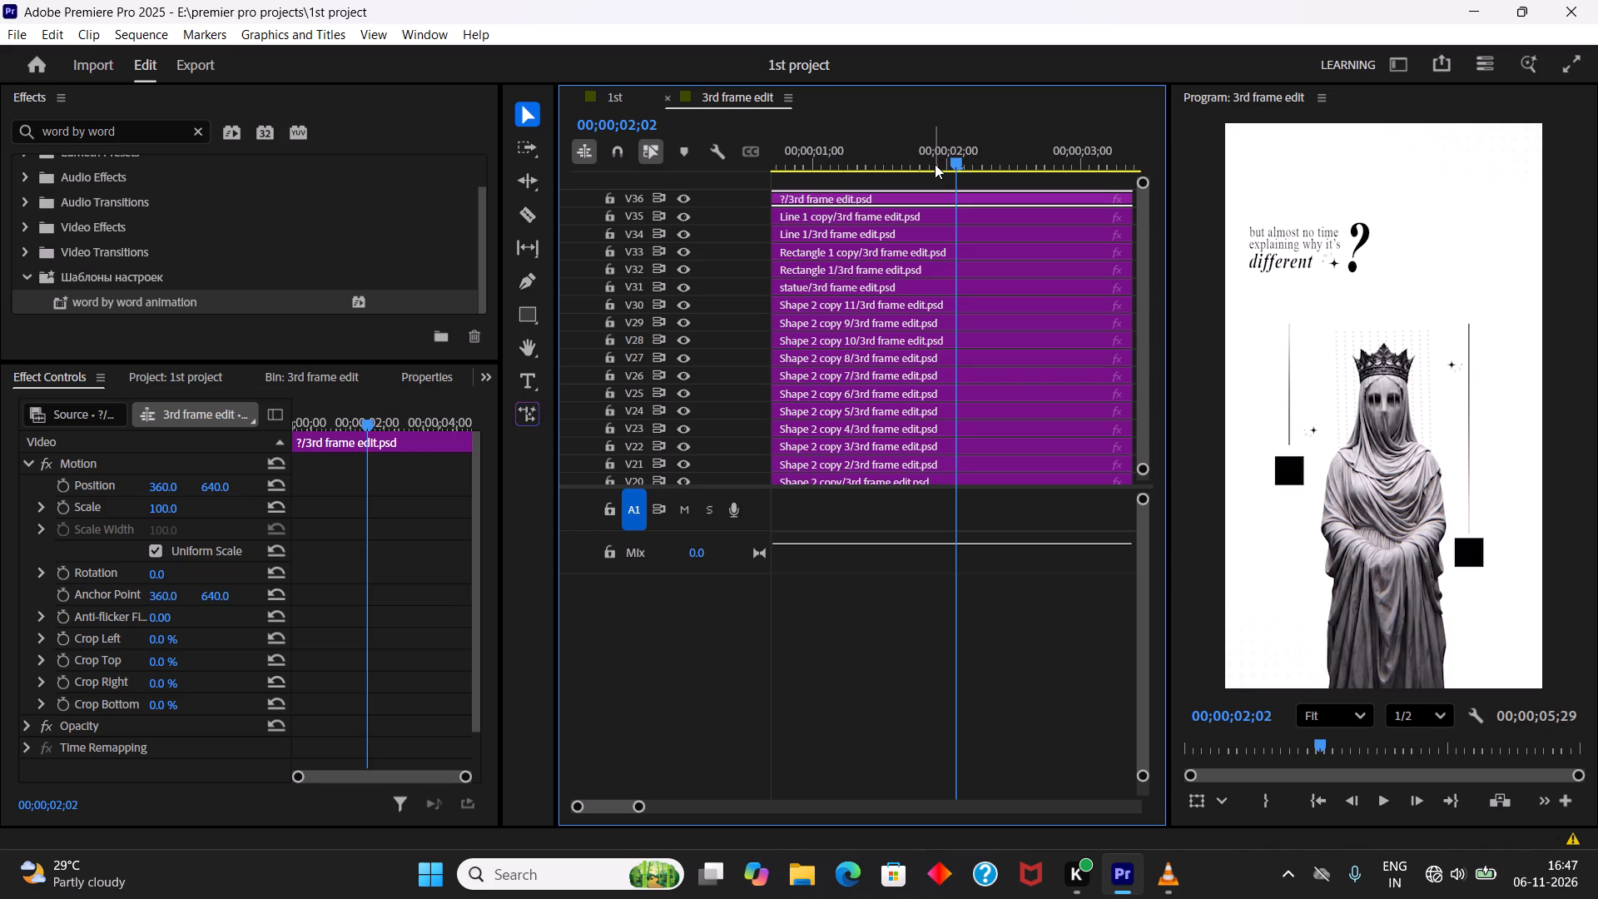
Add a Scale keyframe of 0 to the question mark clip at 00;00;01;19, as the "different" text finishes animating in.
left_click_drag(934, 164, 776, 176)
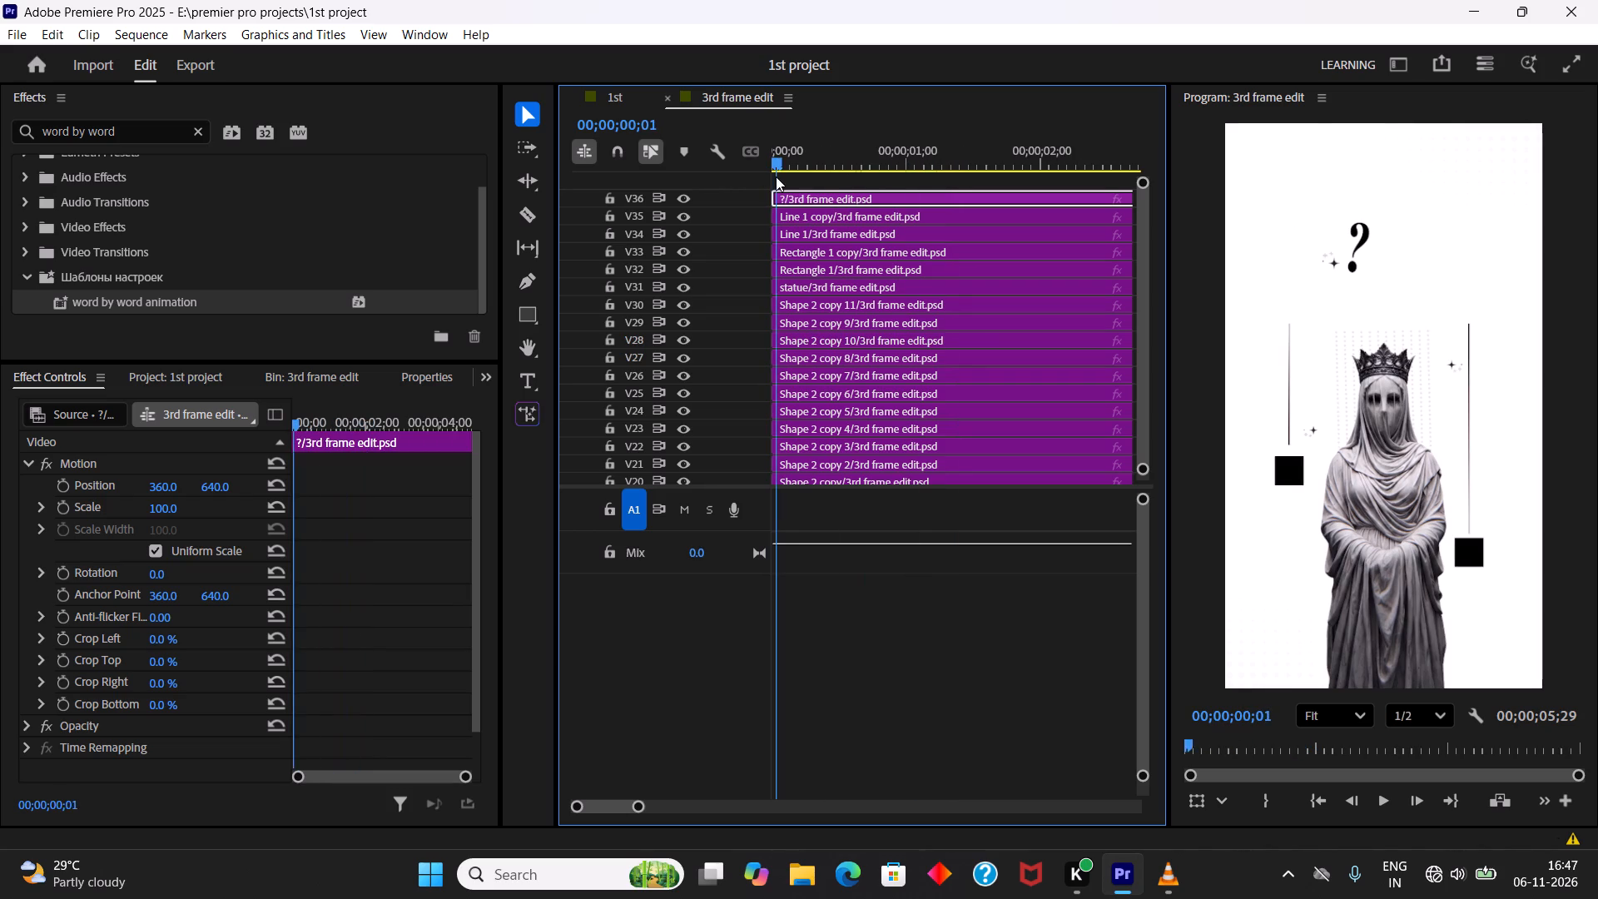
left_click_drag(776, 176, 936, 196)
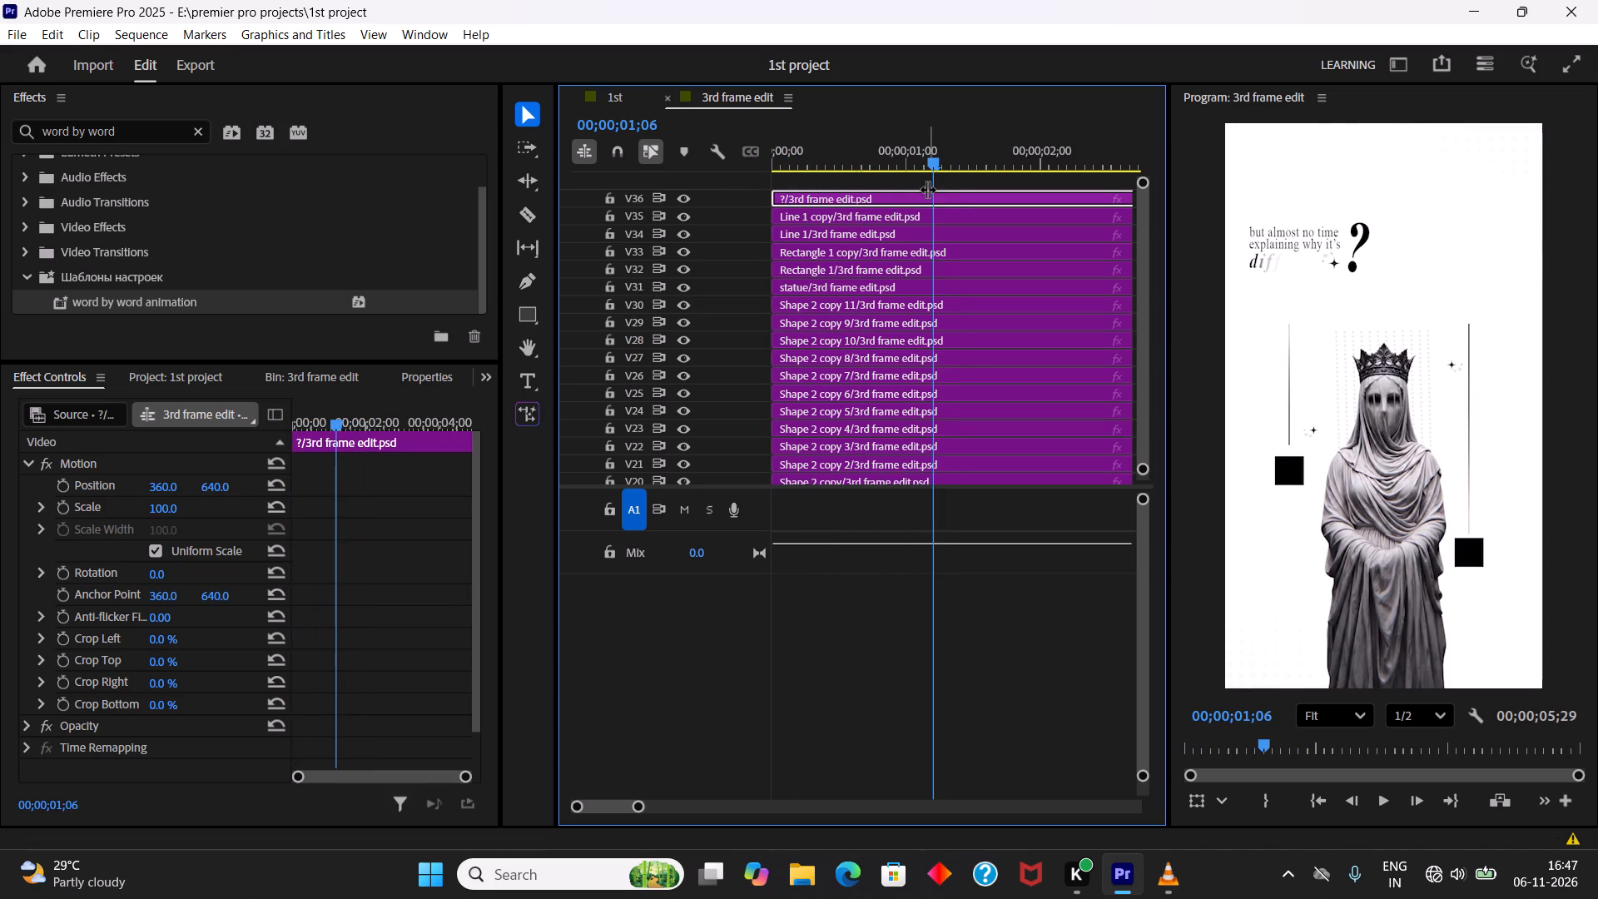
scroll(927, 185, "down", 5)
scroll(879, 186, "up", 9)
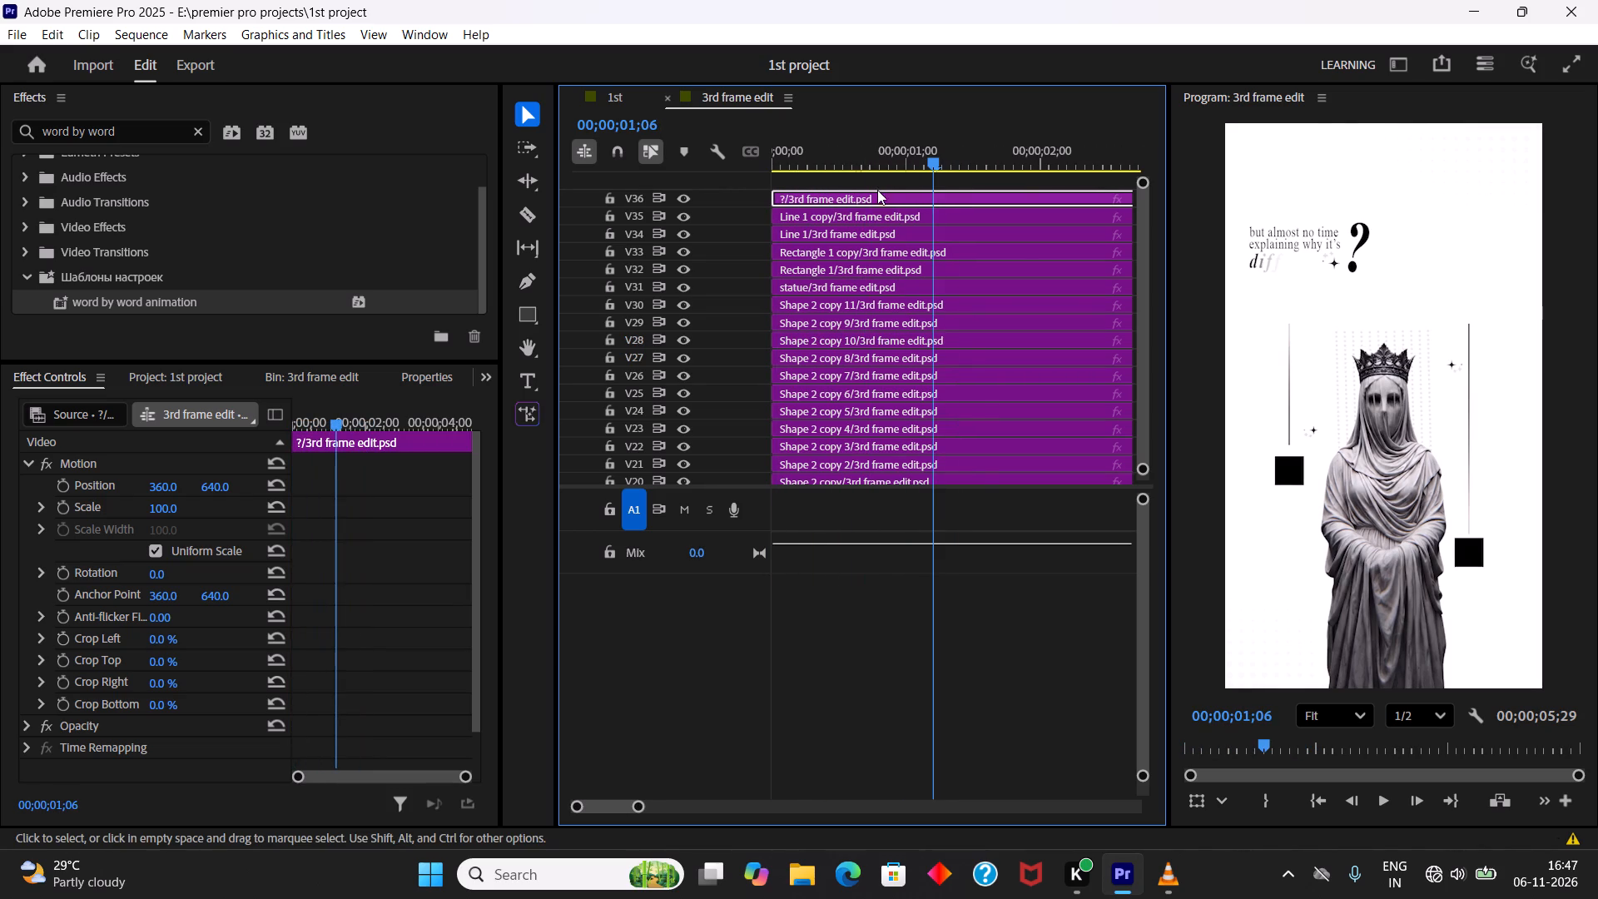
scroll(877, 190, "down", 20, "ctrl")
scroll(877, 190, "down", 1, "ctrl")
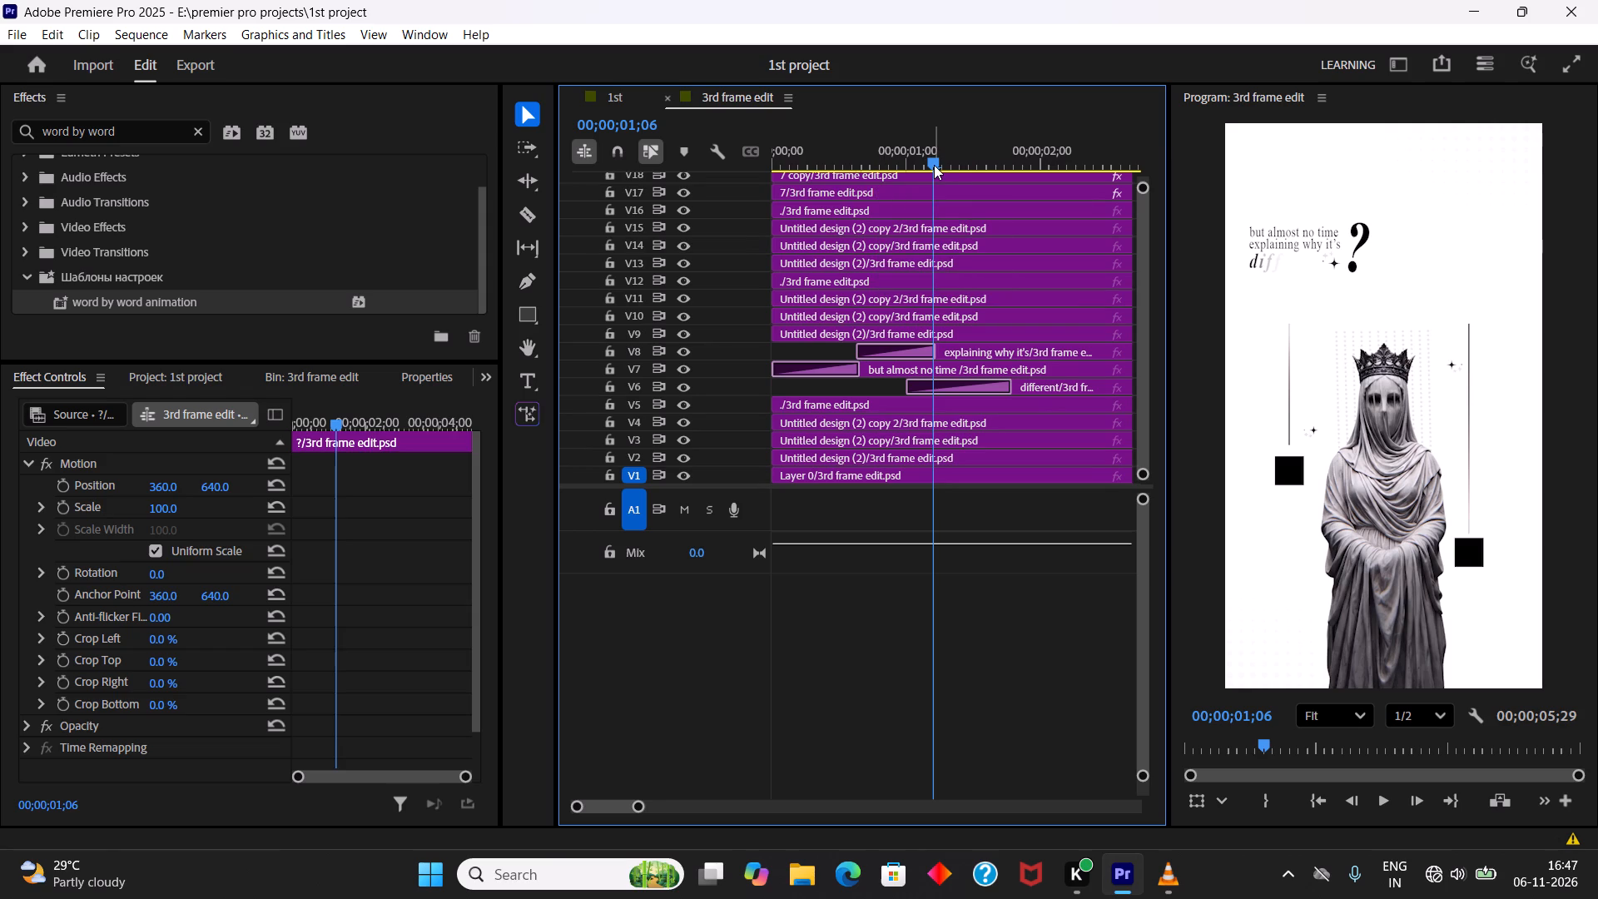
left_click_drag(934, 165, 992, 173)
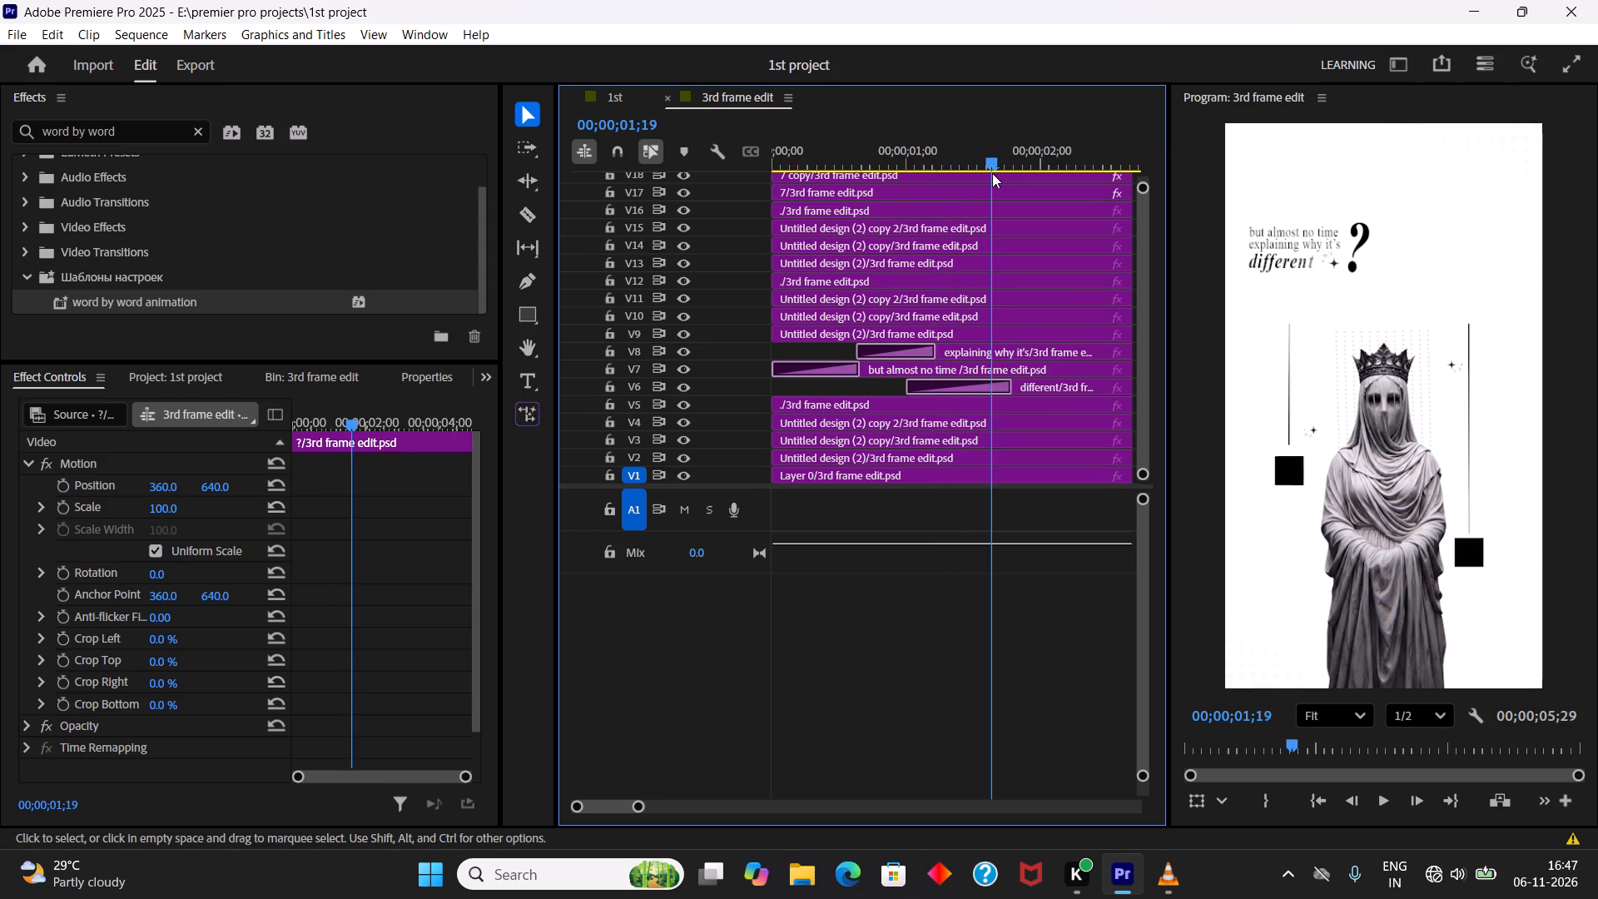
scroll(1000, 300, "up", 15, "ctrl")
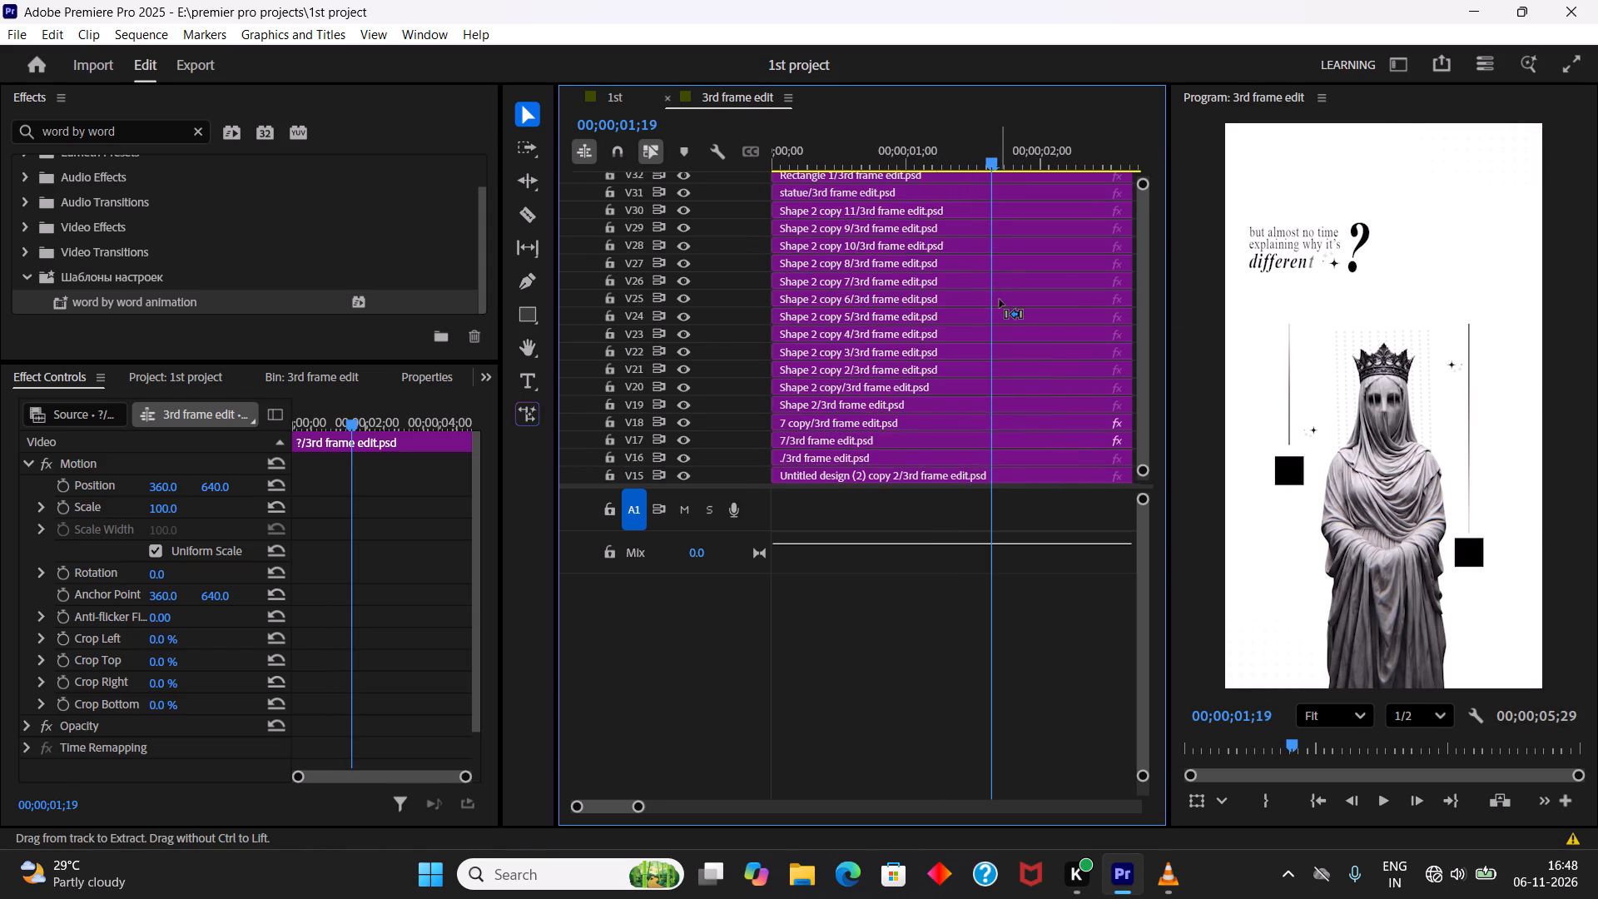
scroll(1000, 300, "up", 15, "ctrl")
left_click(1010, 196)
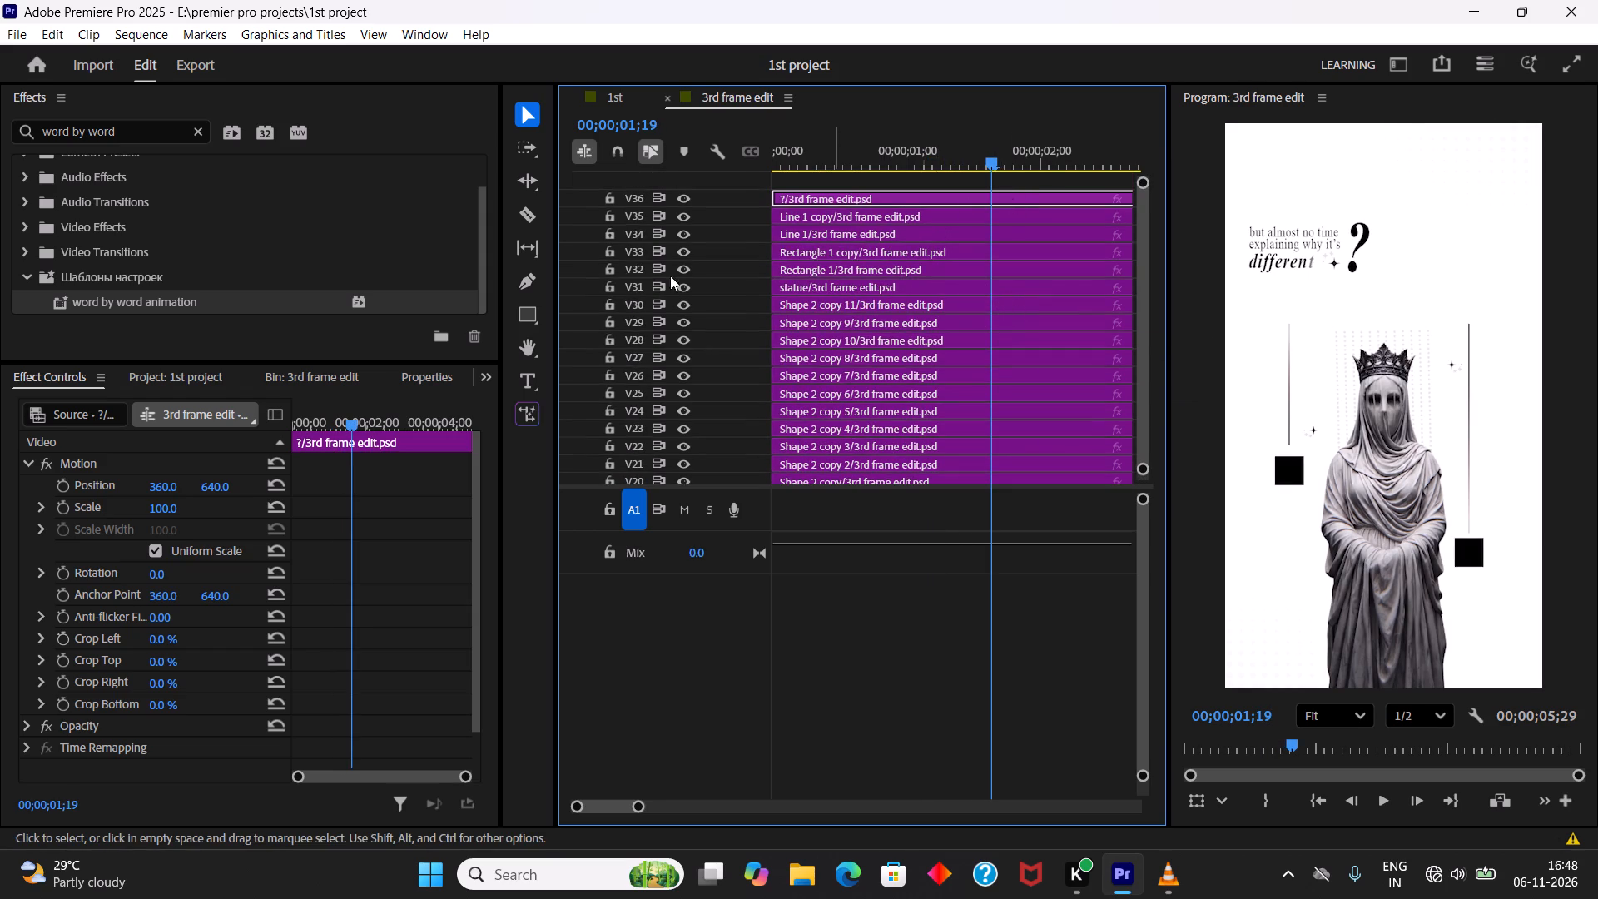
left_click(67, 510)
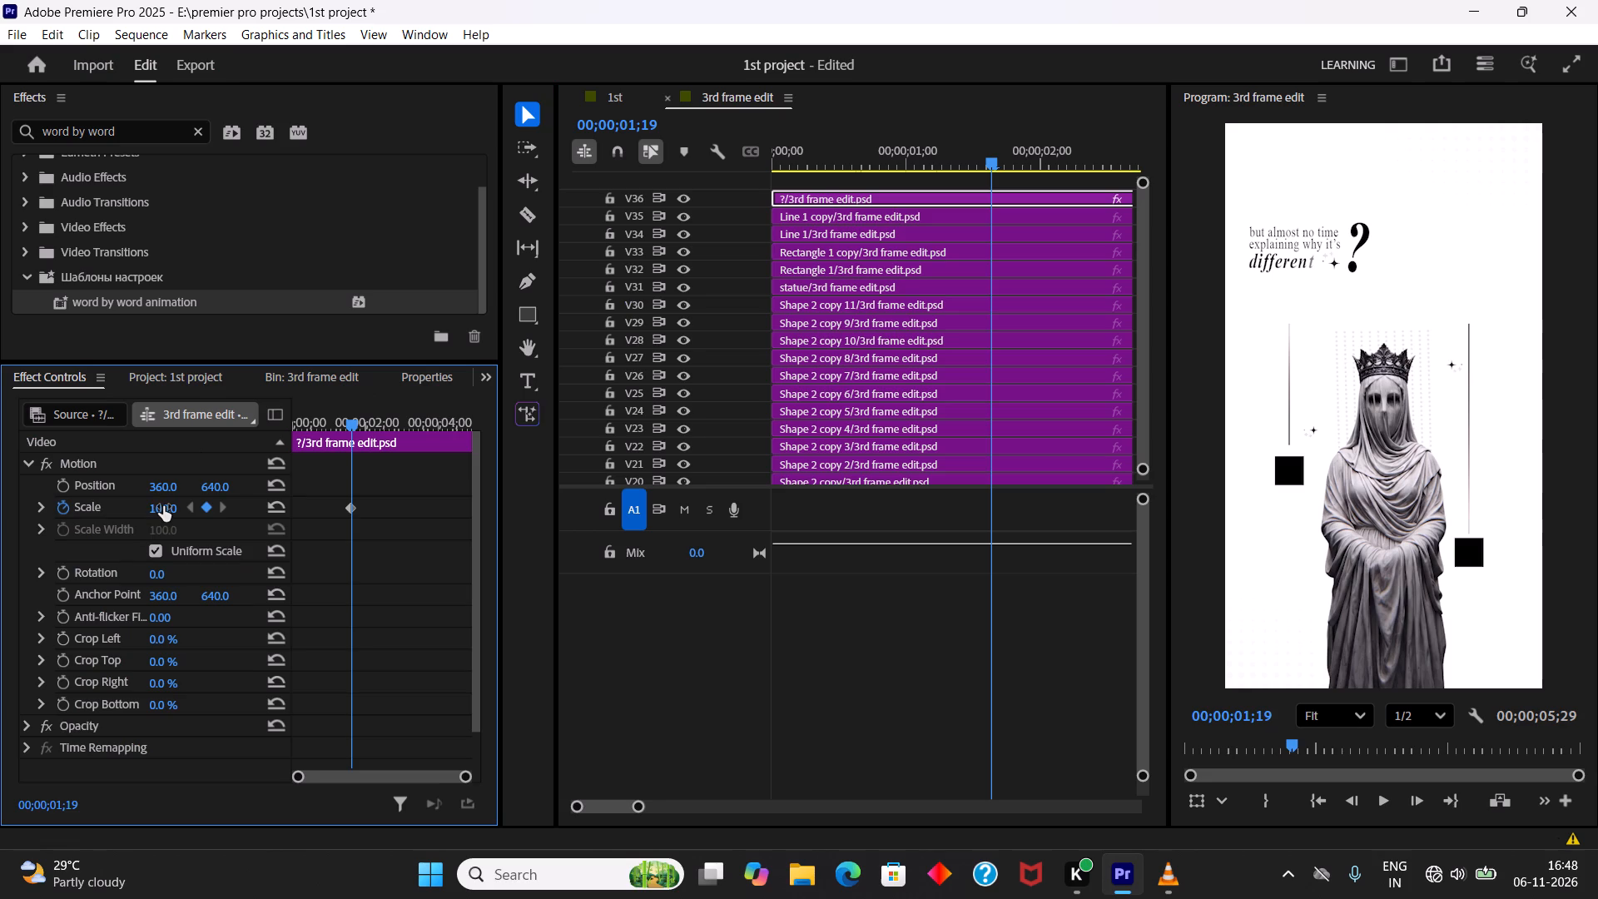
left_click(163, 506)
key("0")
key("Return")
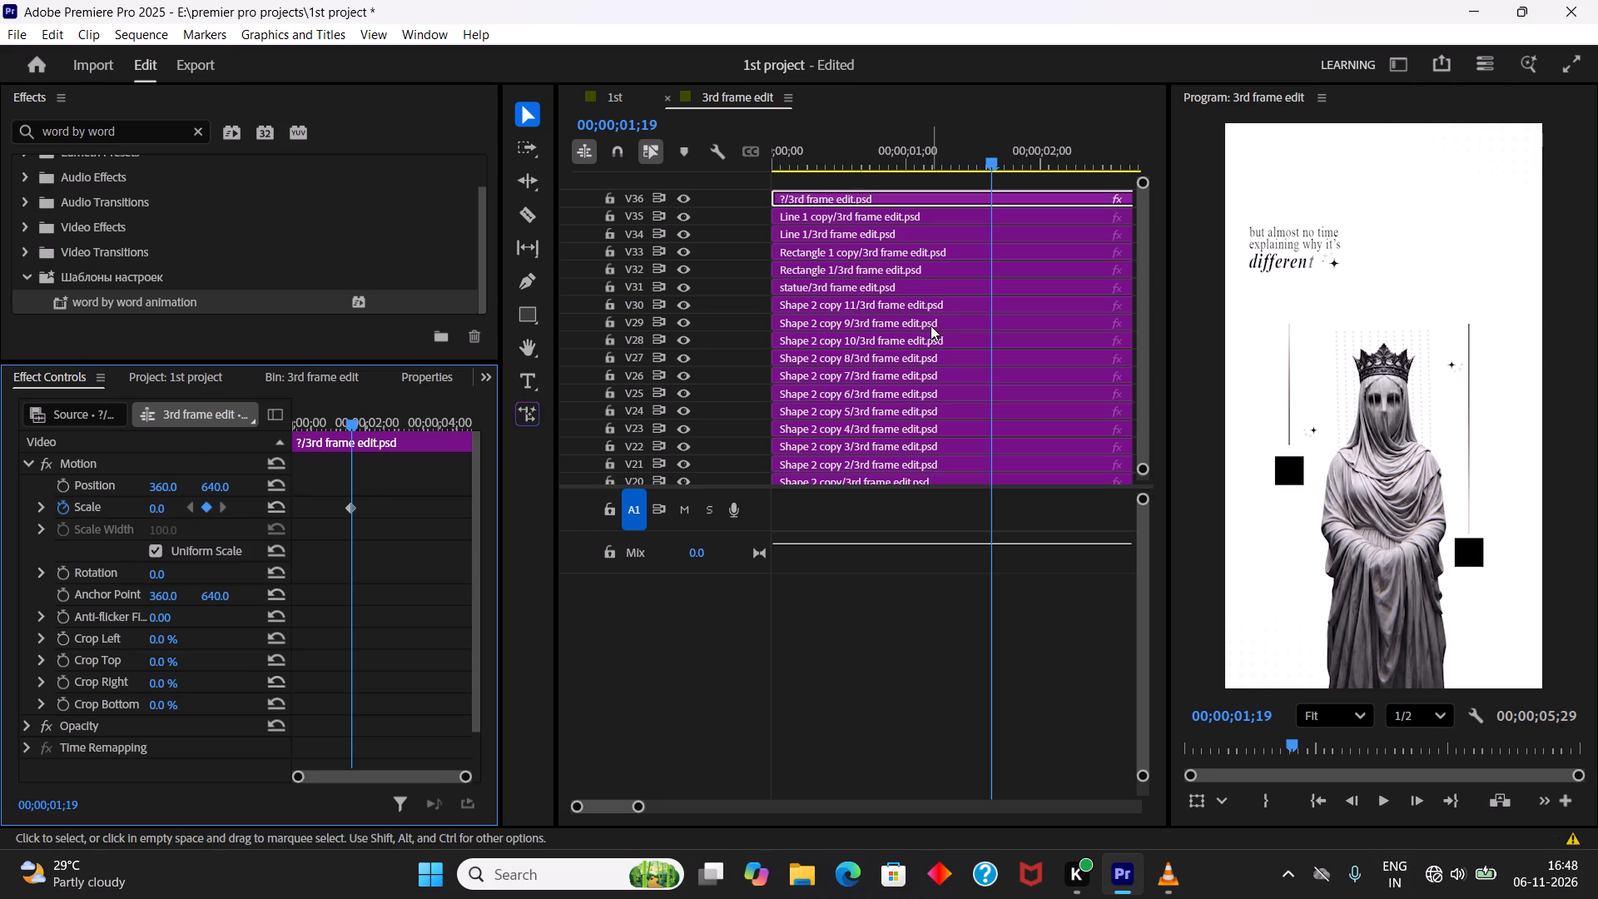
Add a Scale keyframe of 273 to the question mark at 00;00;01;28 and play back the scale-up.
left_click_drag(989, 163, 1030, 166)
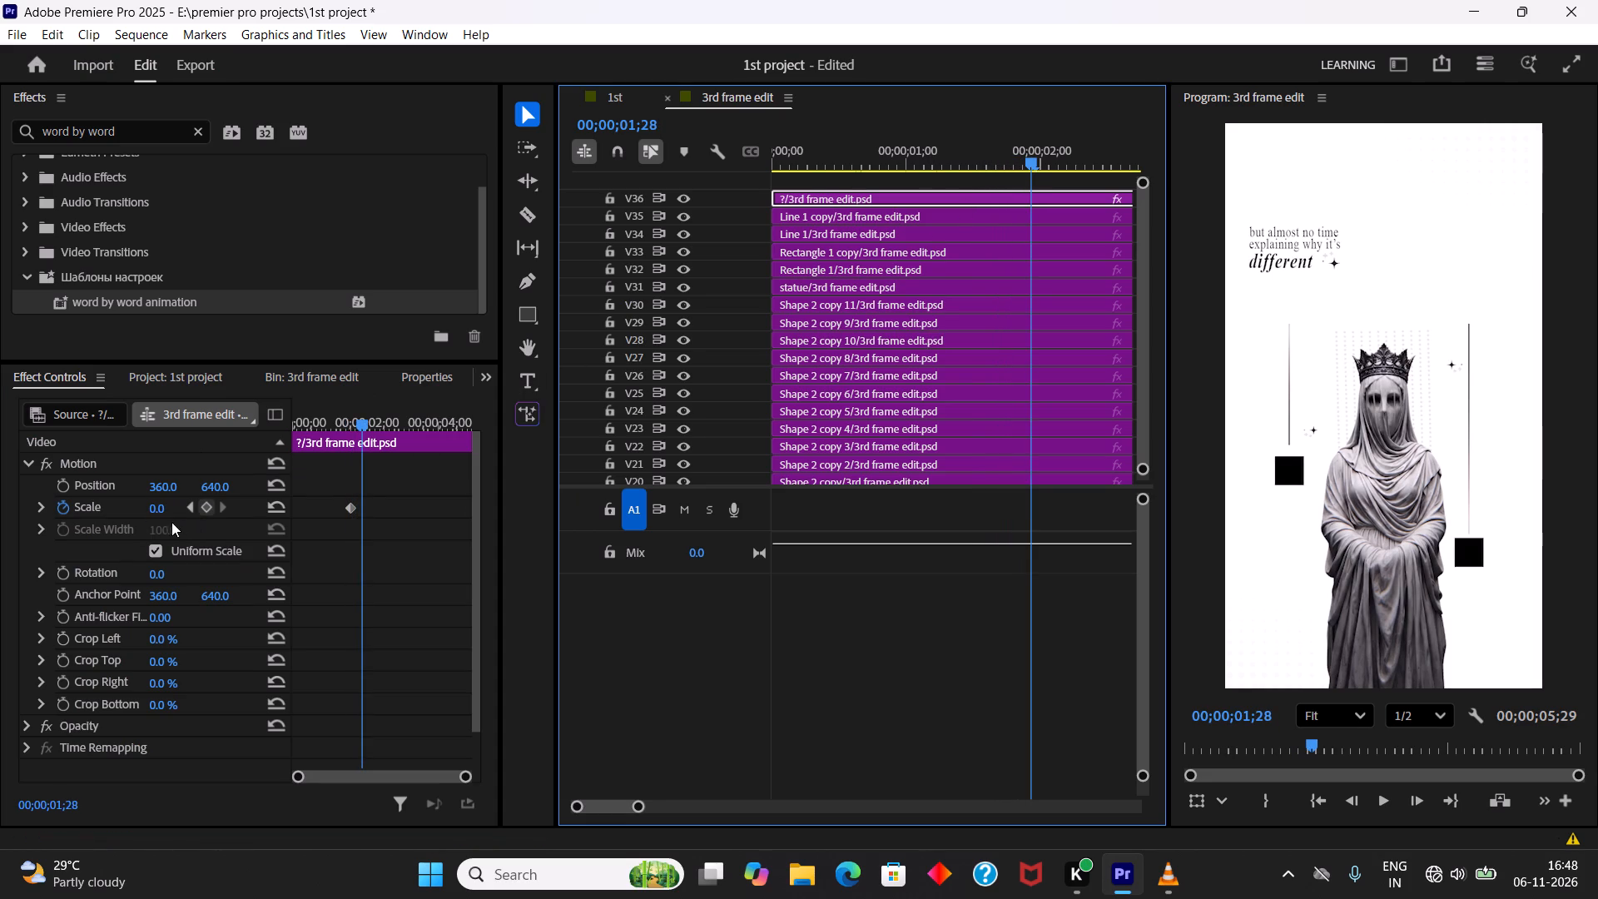
left_click_drag(161, 512, 445, 500)
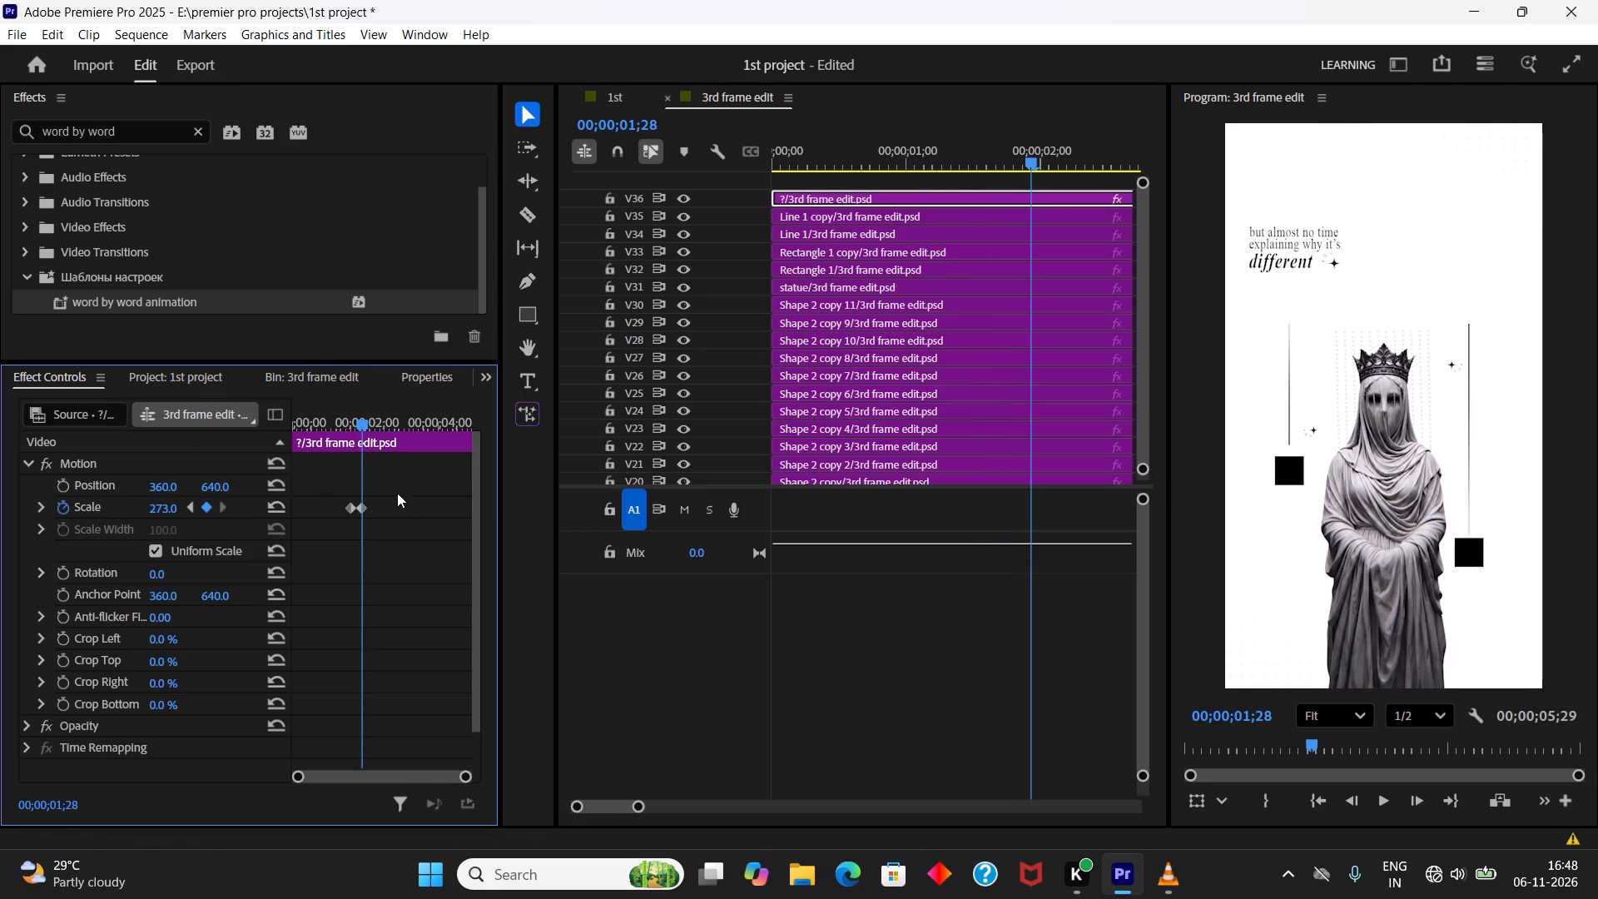
left_click_drag(397, 493, 324, 534)
left_click_drag(1013, 164, 971, 169)
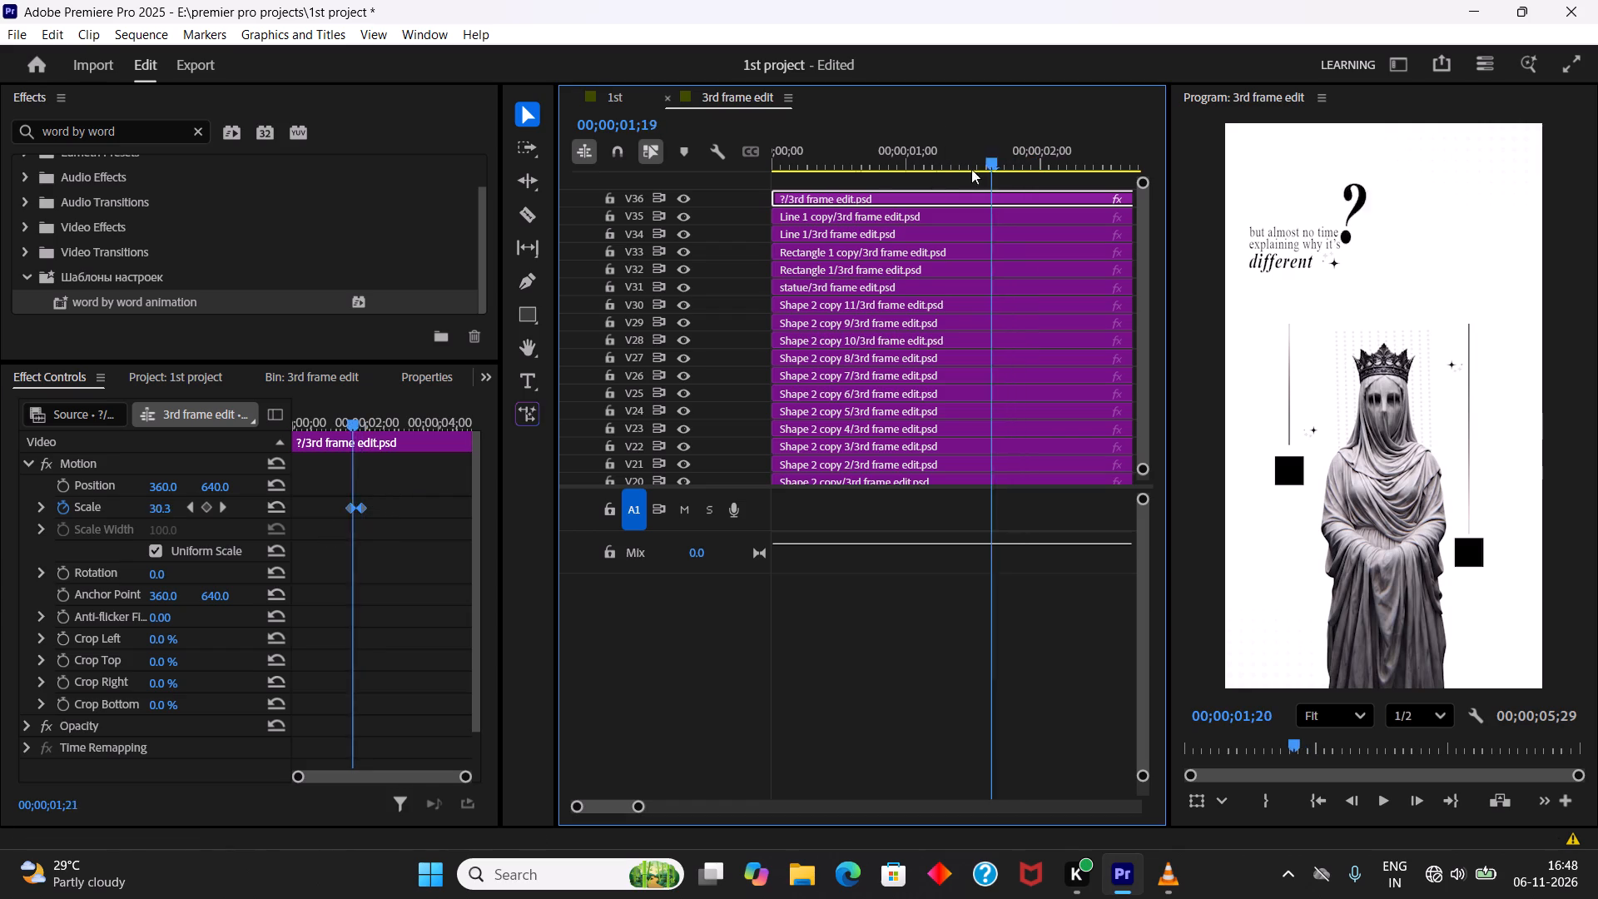
left_click_drag(971, 169, 947, 177)
key("space")
key("space")
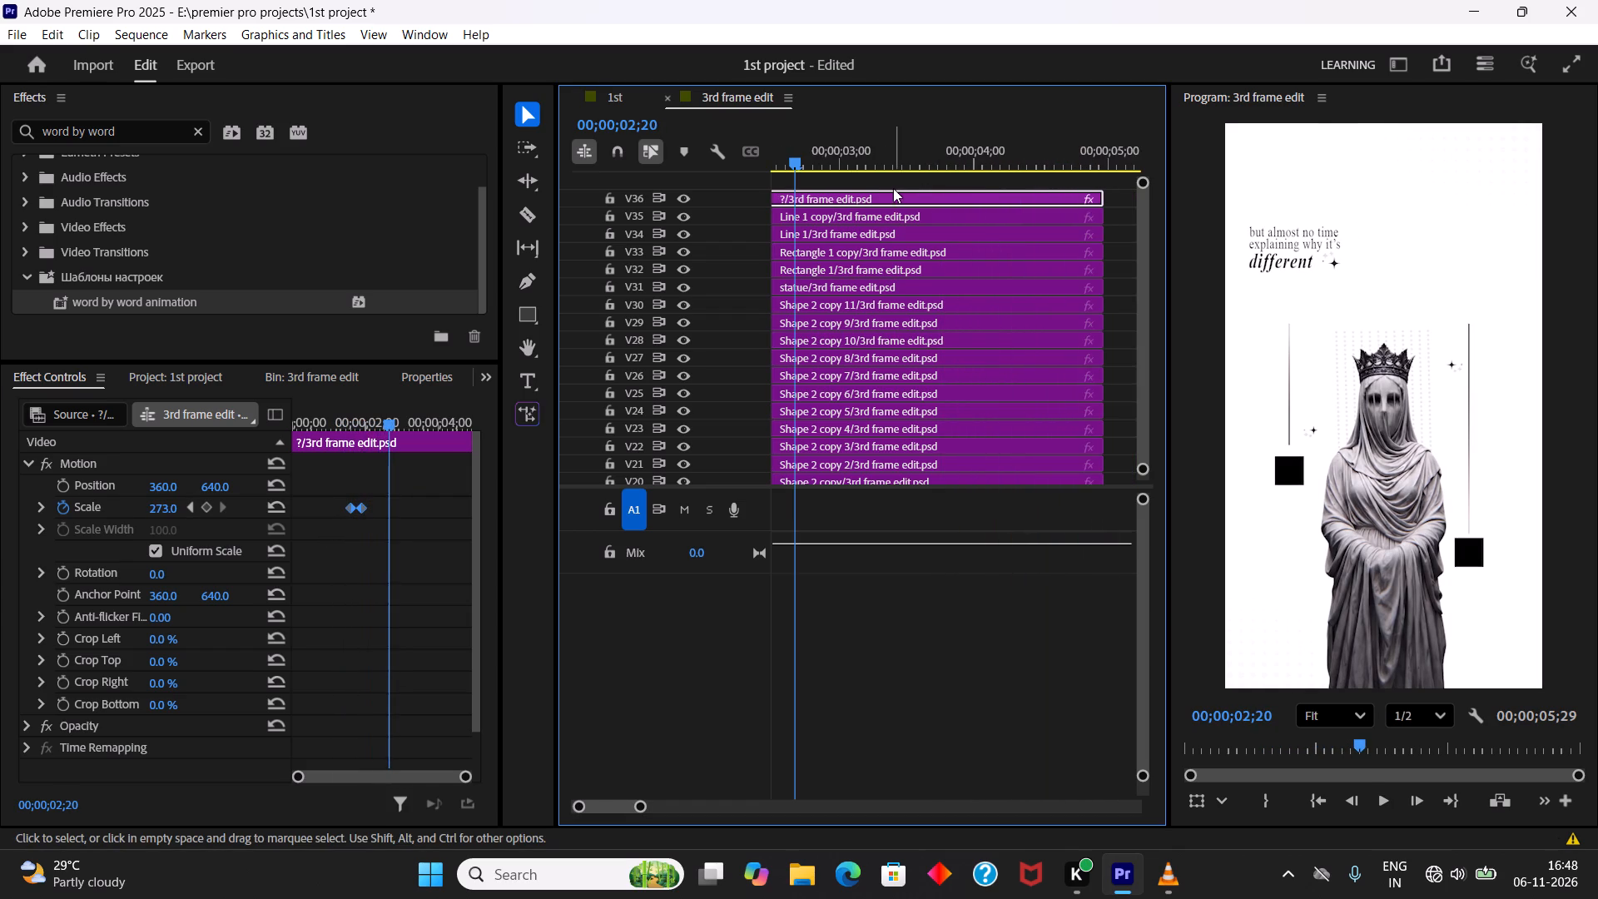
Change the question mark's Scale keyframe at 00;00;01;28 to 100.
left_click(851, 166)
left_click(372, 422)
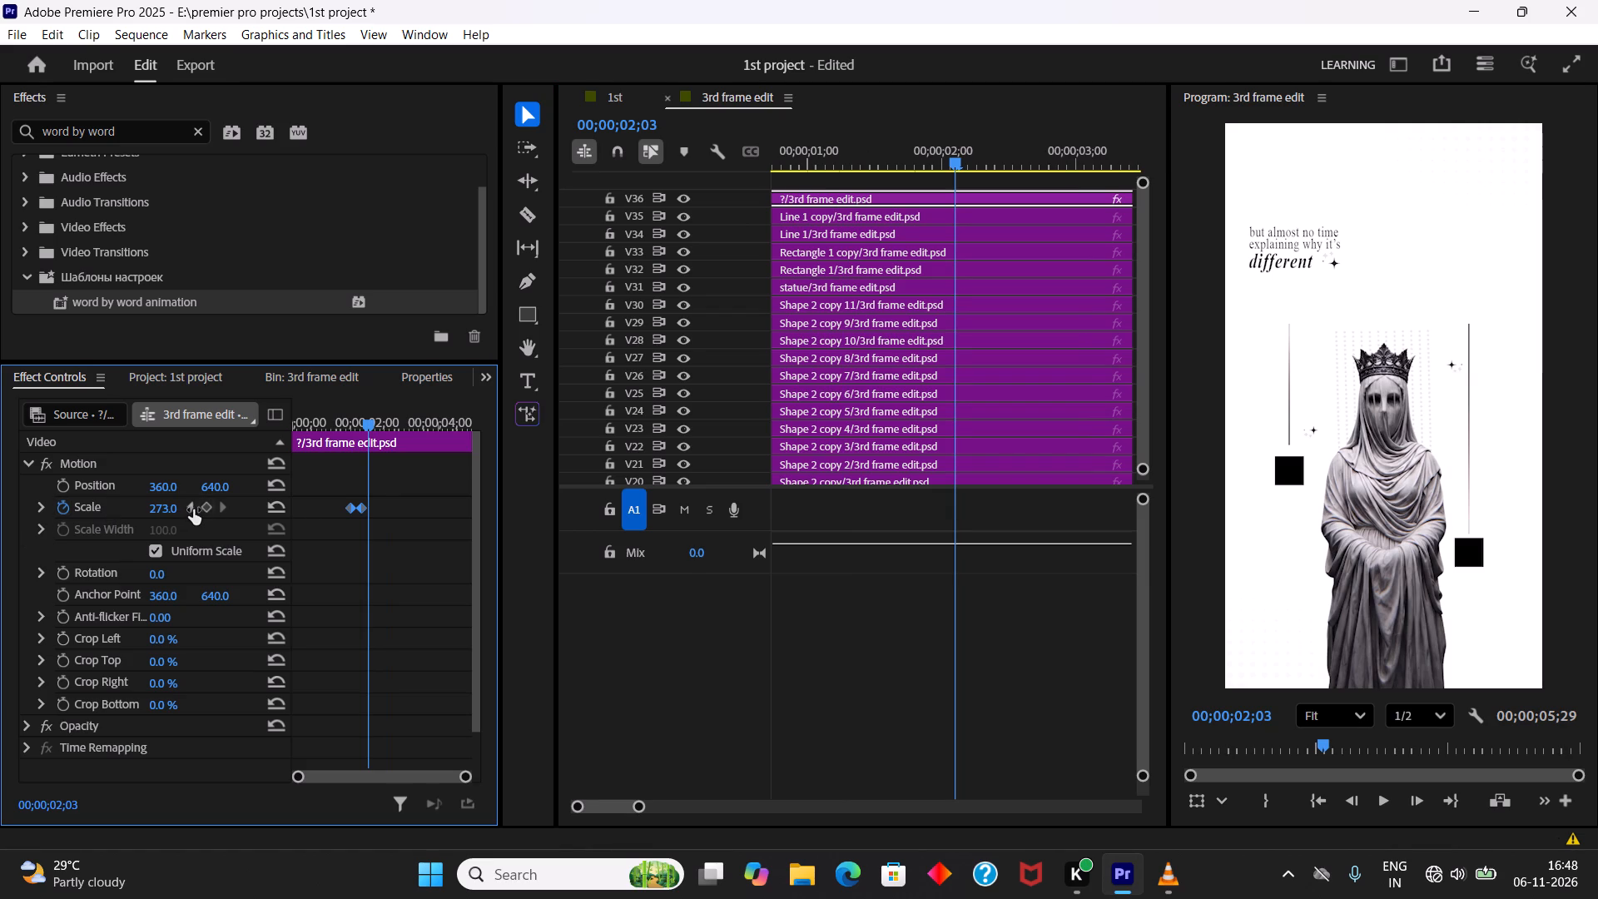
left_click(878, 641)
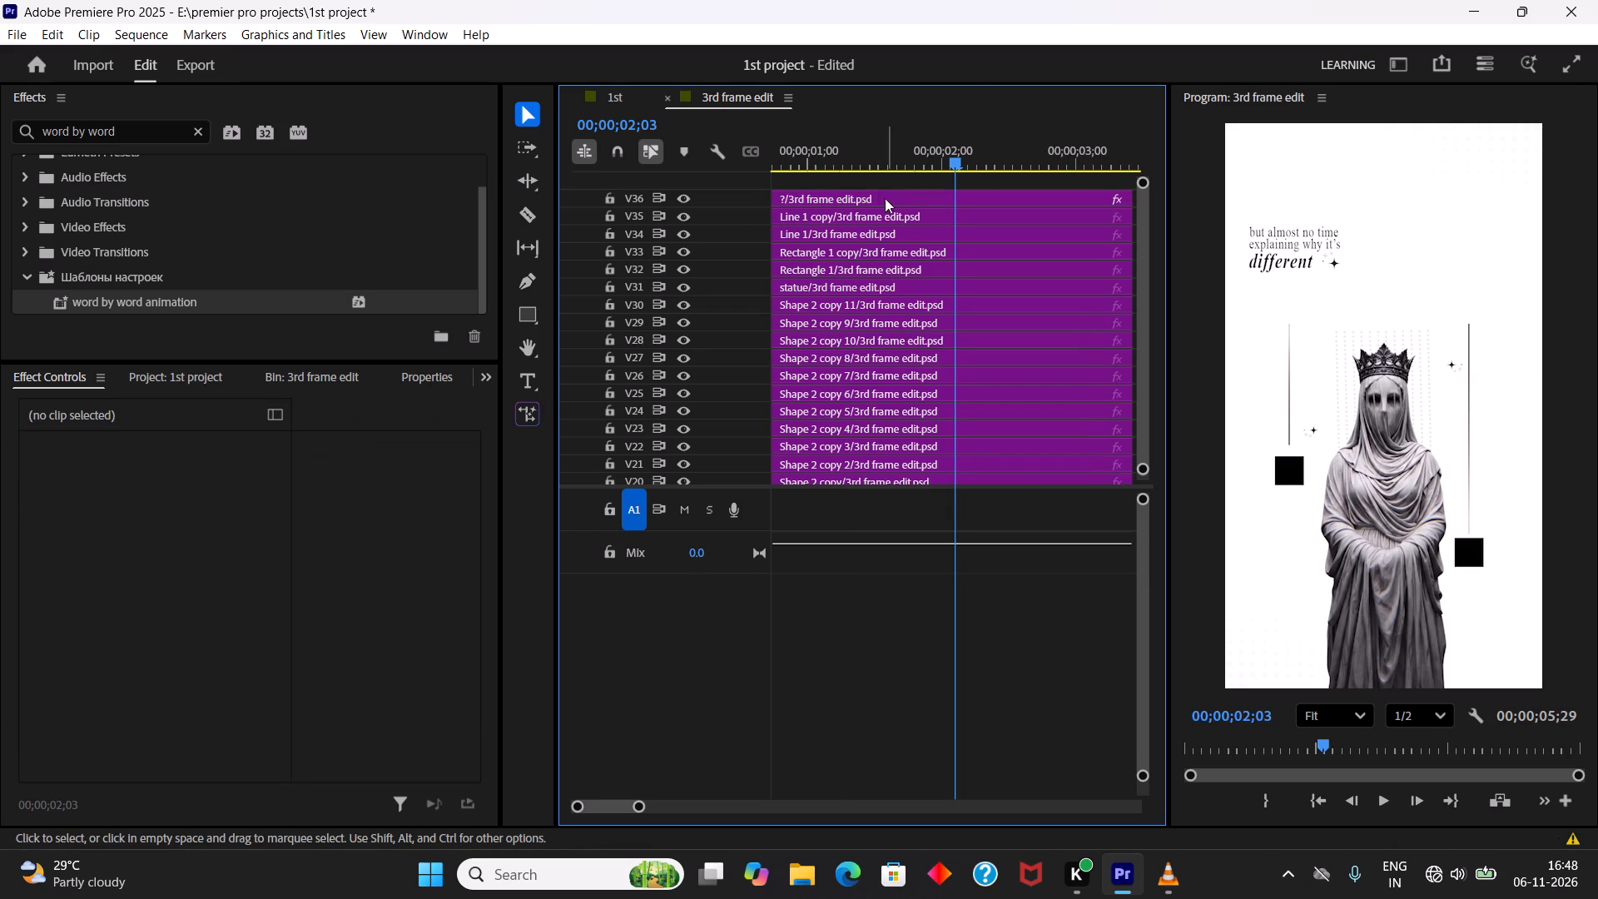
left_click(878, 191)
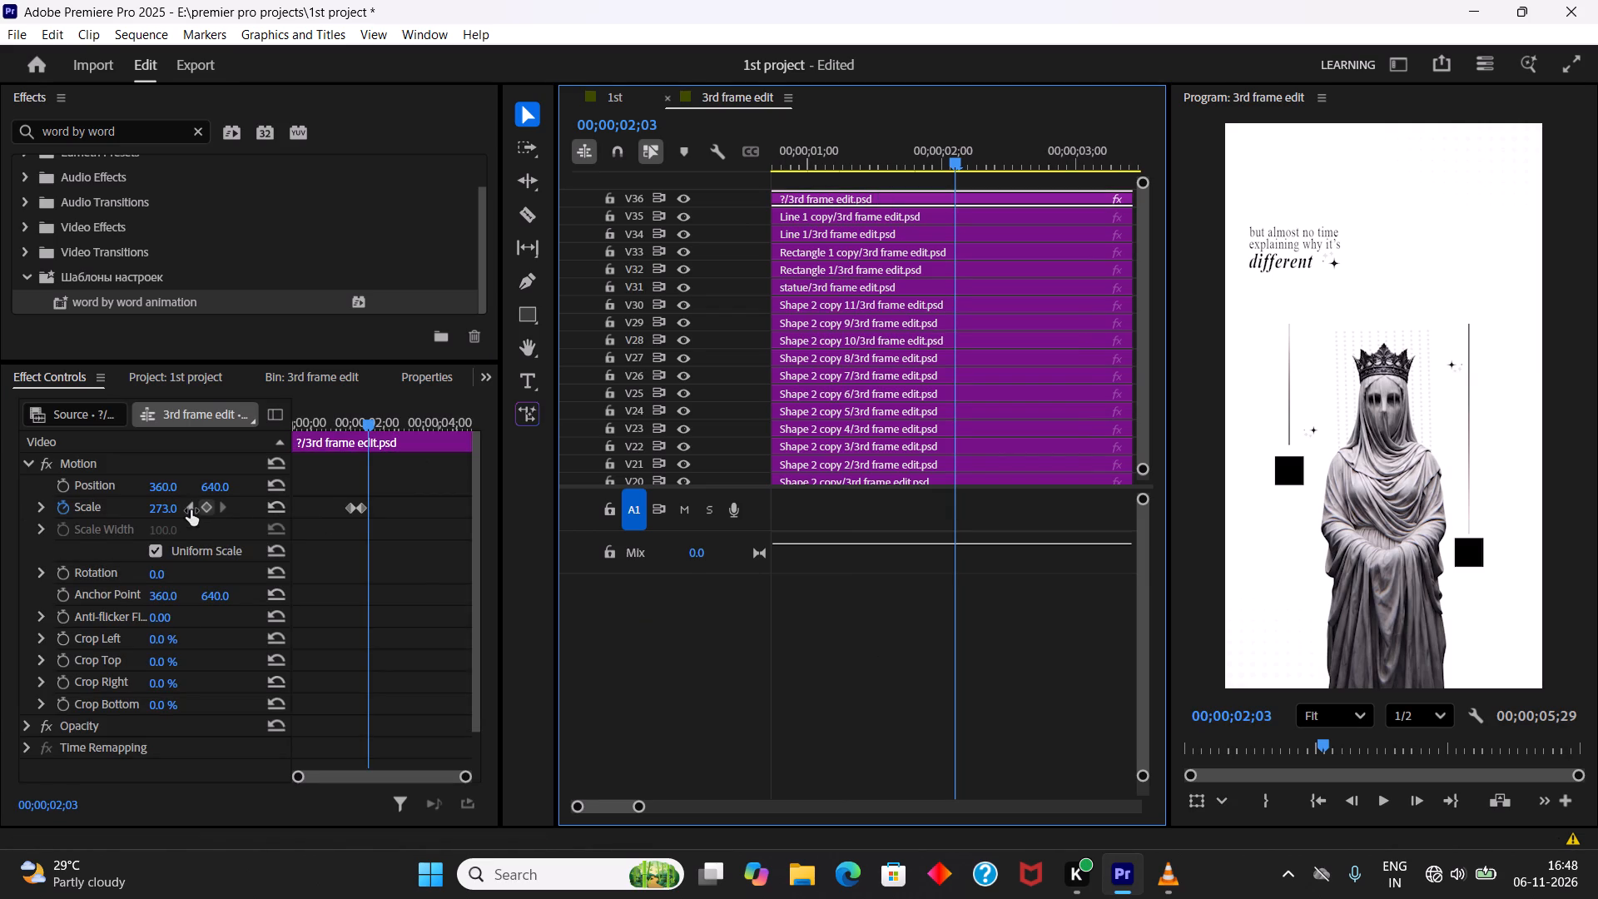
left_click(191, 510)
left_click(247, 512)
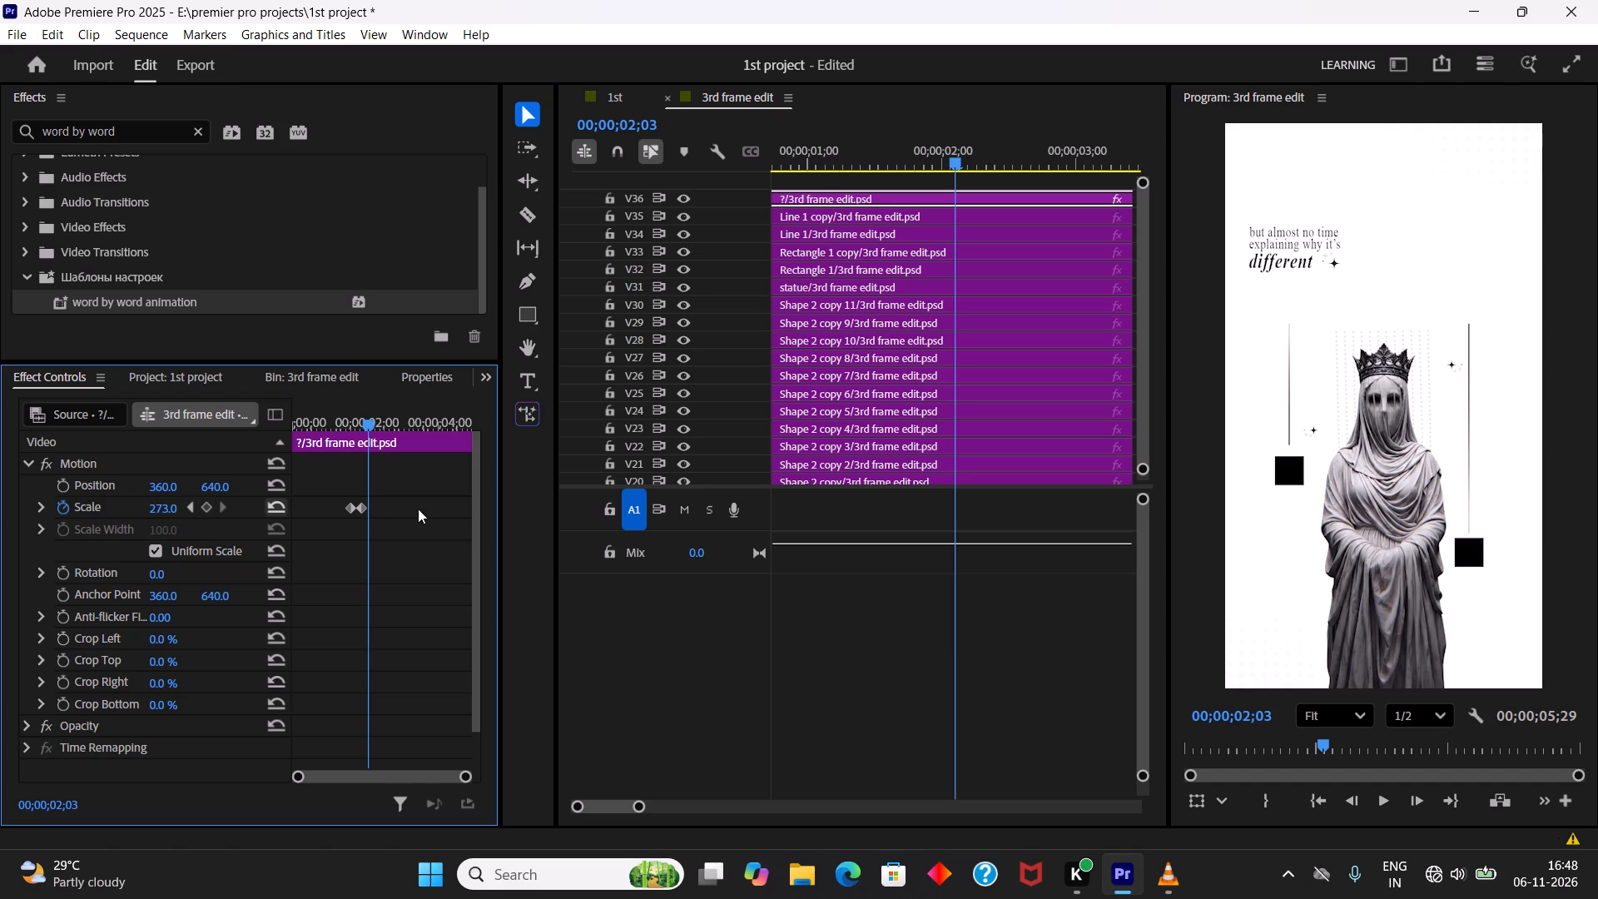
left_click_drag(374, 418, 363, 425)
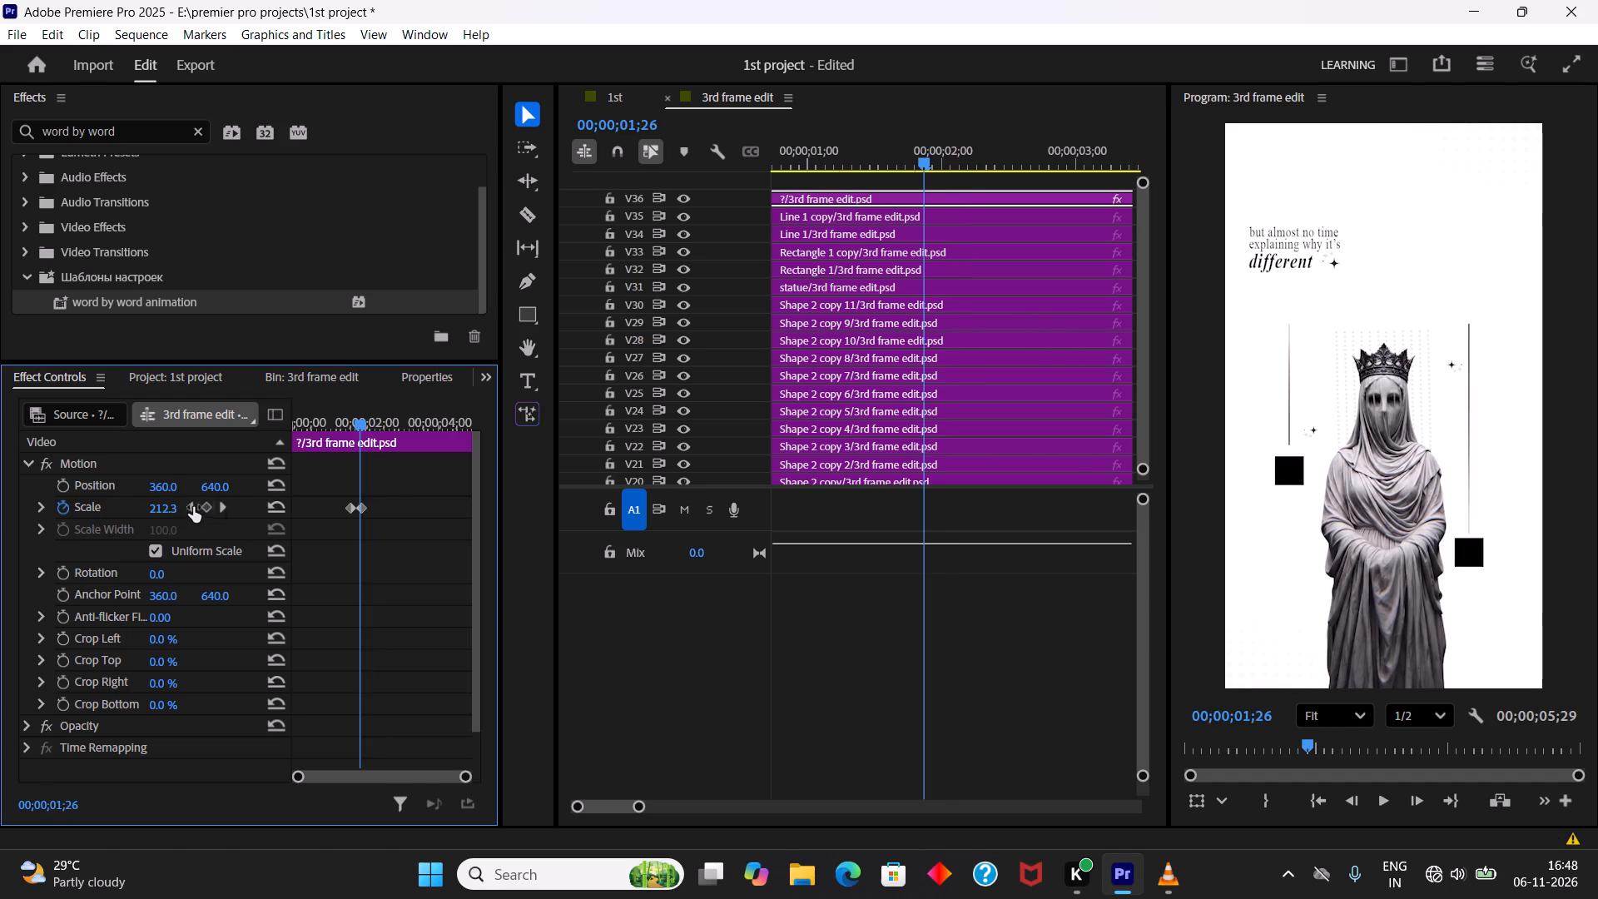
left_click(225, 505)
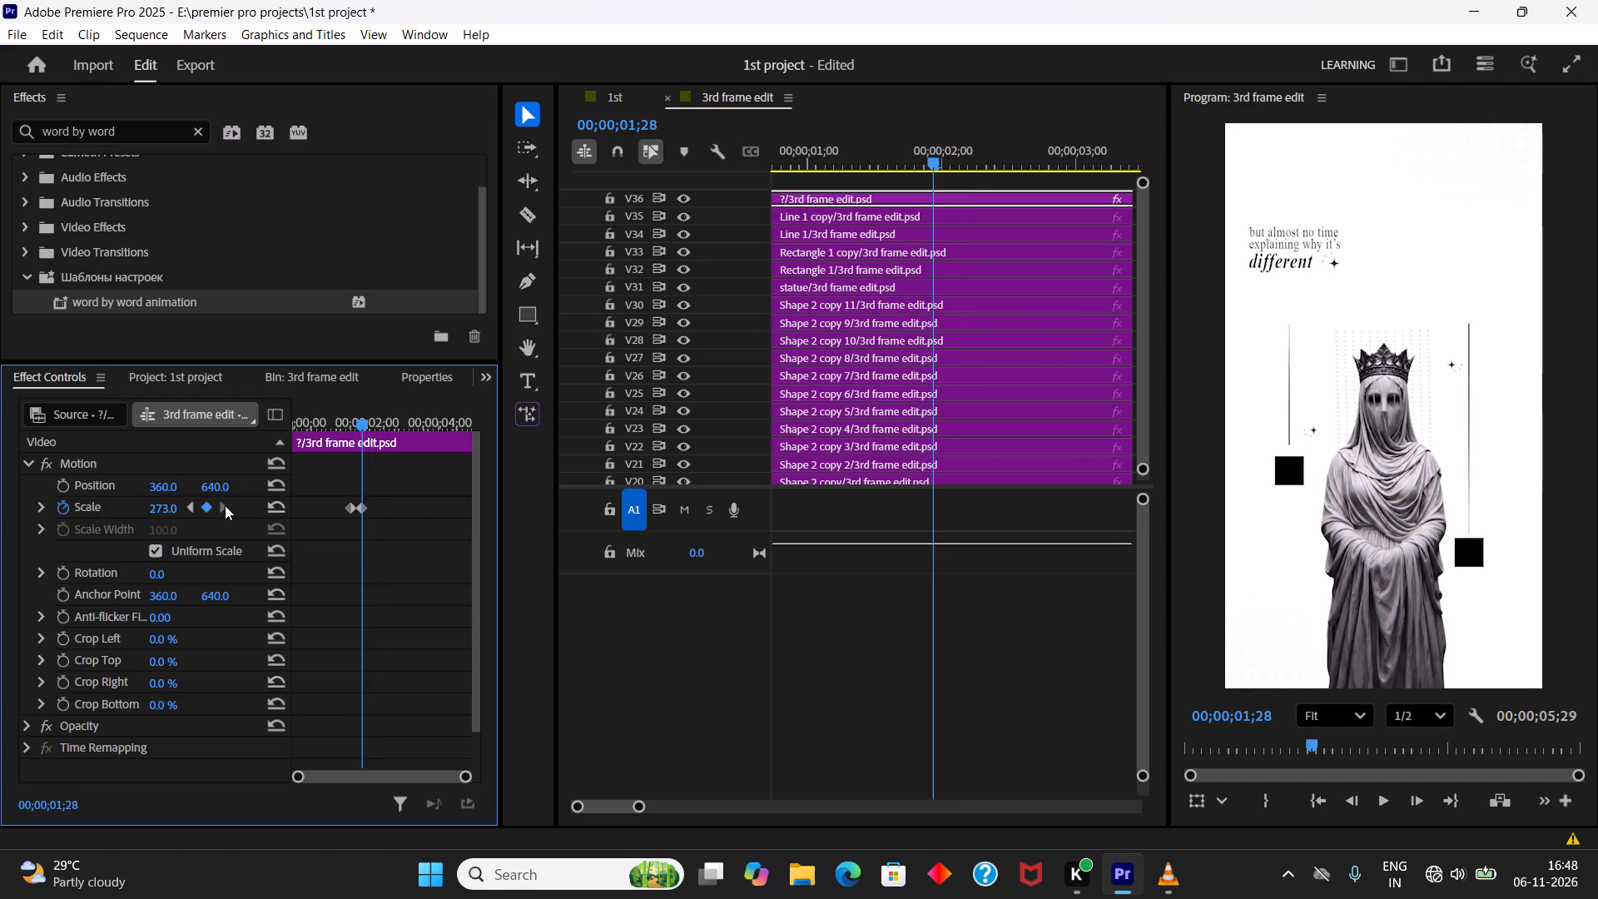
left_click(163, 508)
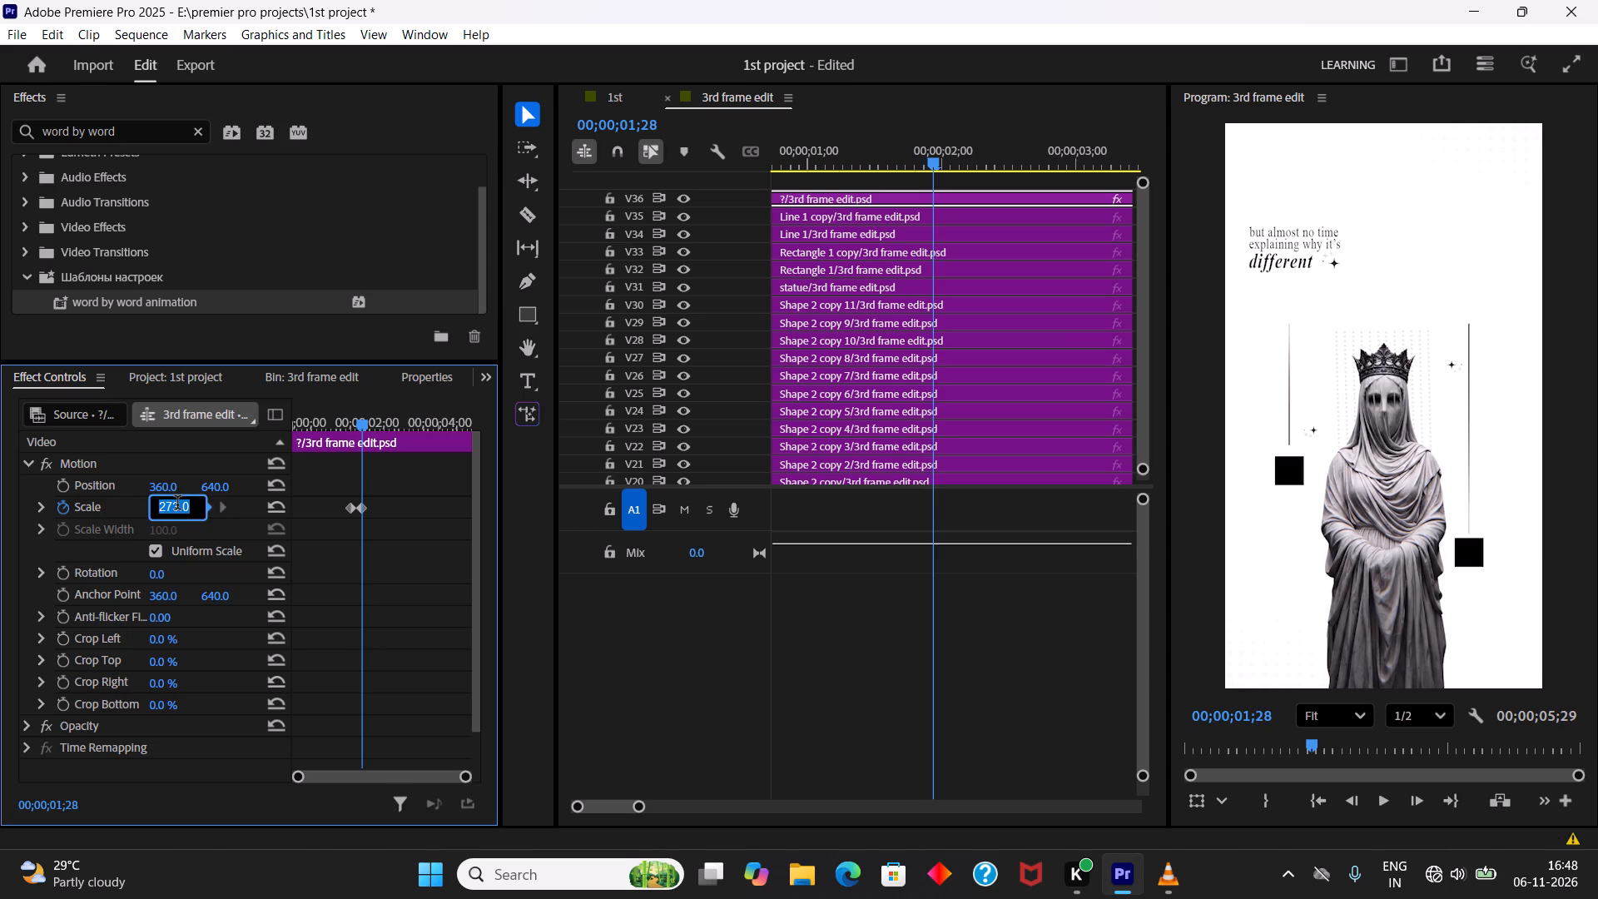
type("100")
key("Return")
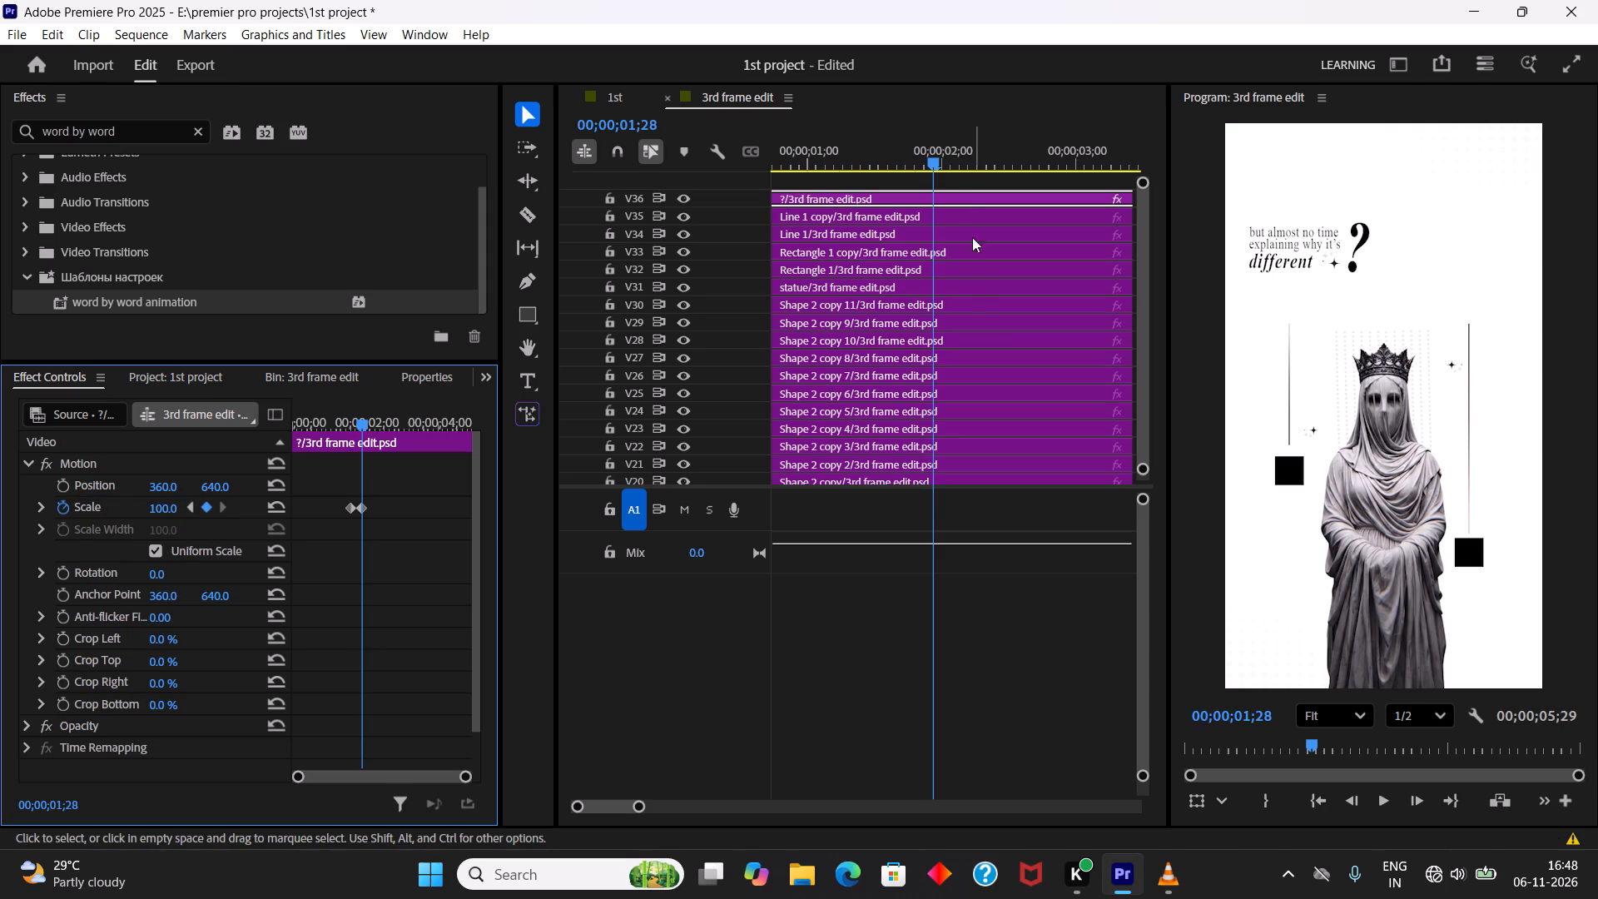
Play back and scrub the question mark's scale-up around 00;00;01;27.
left_click_drag(915, 166, 846, 169)
key("space")
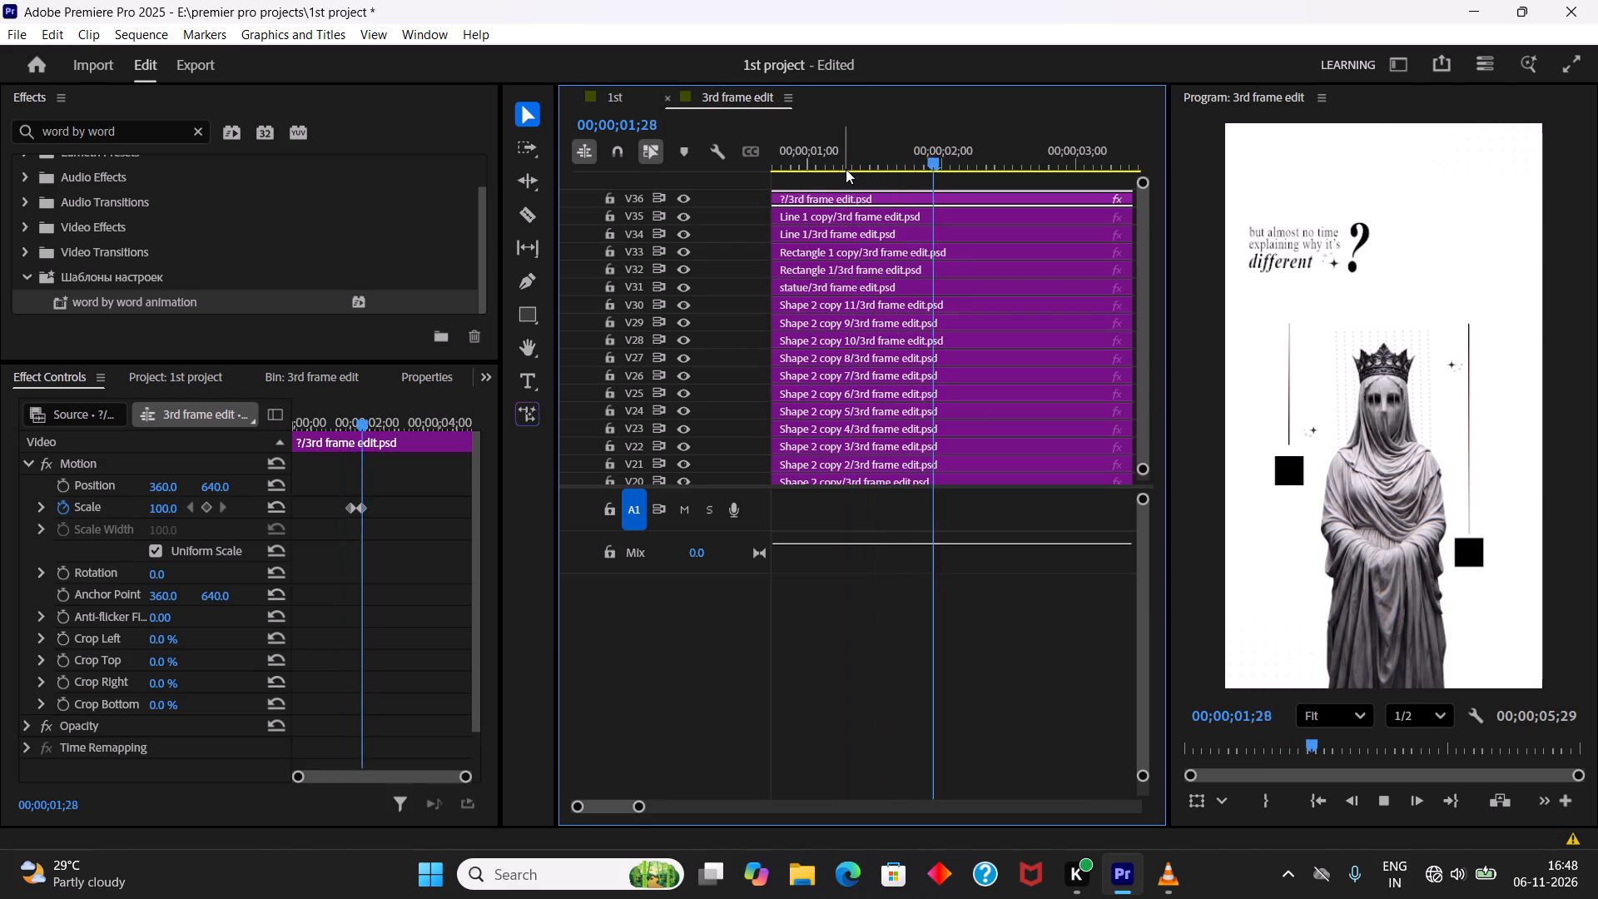
key("space")
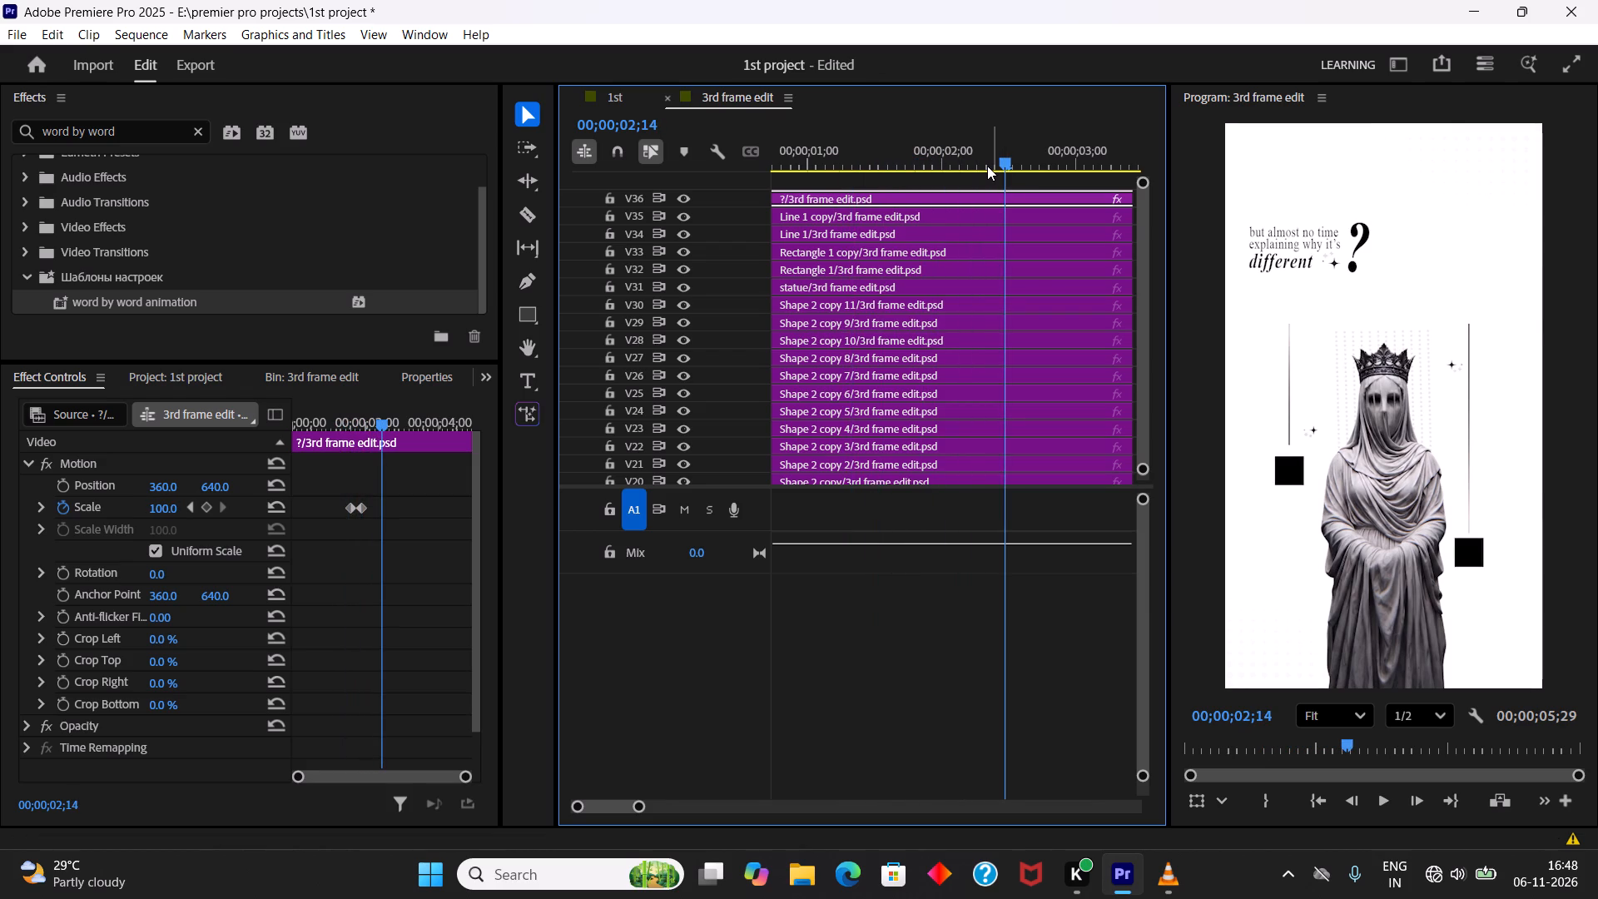
left_click_drag(987, 166, 928, 168)
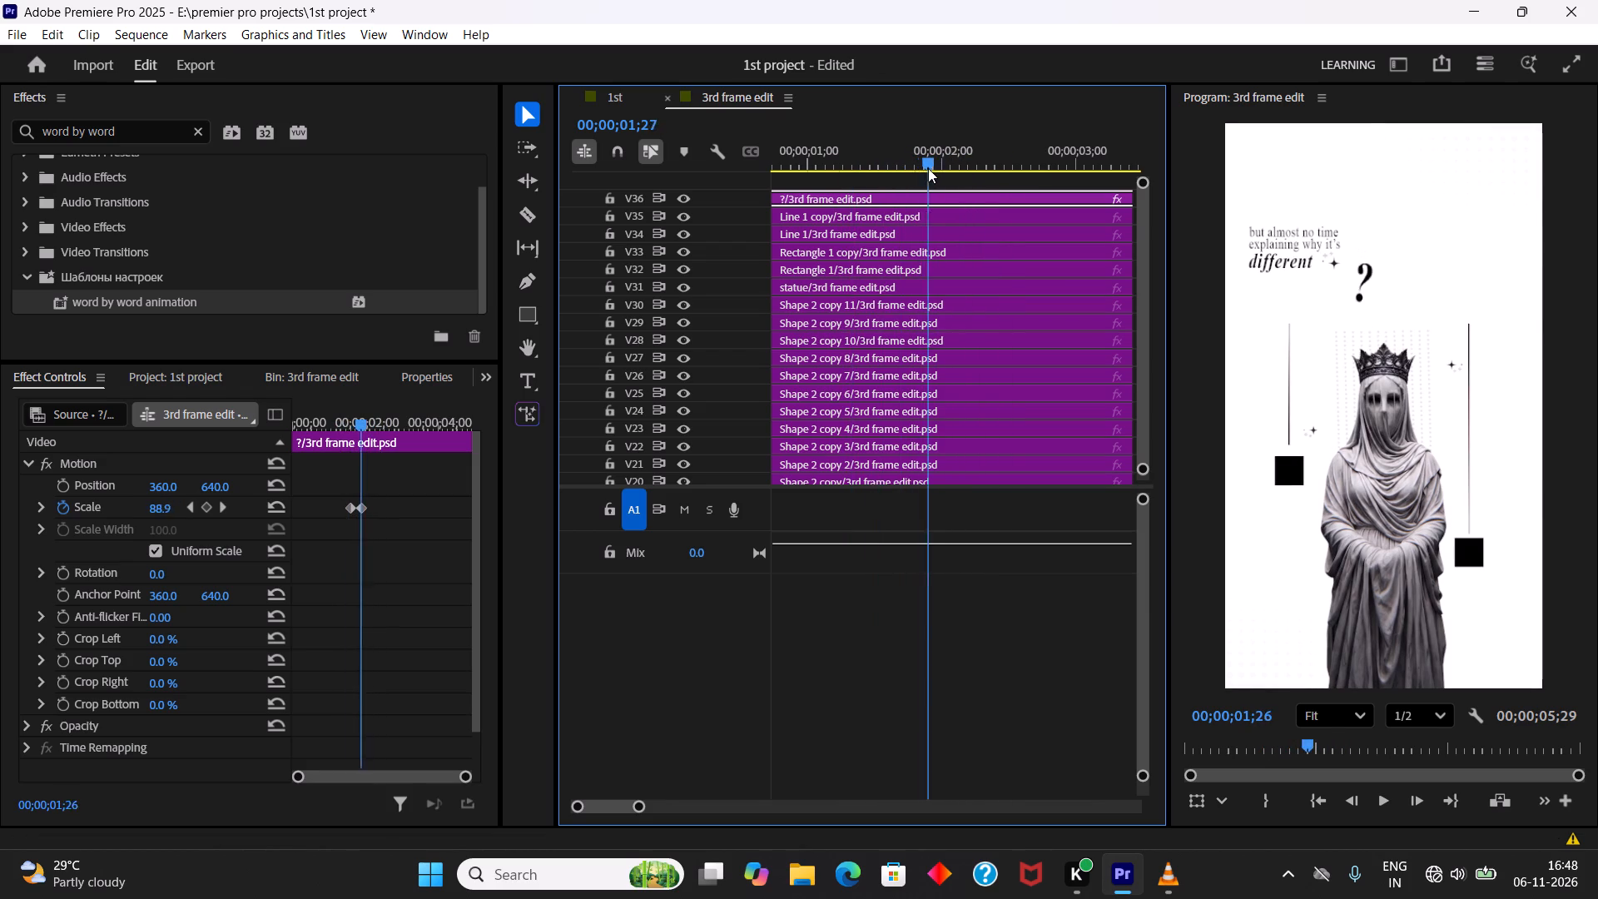
left_click_drag(928, 168, 950, 168)
Undo all the Scale keyframe changes on the question mark clip.
key("ctrl+z")
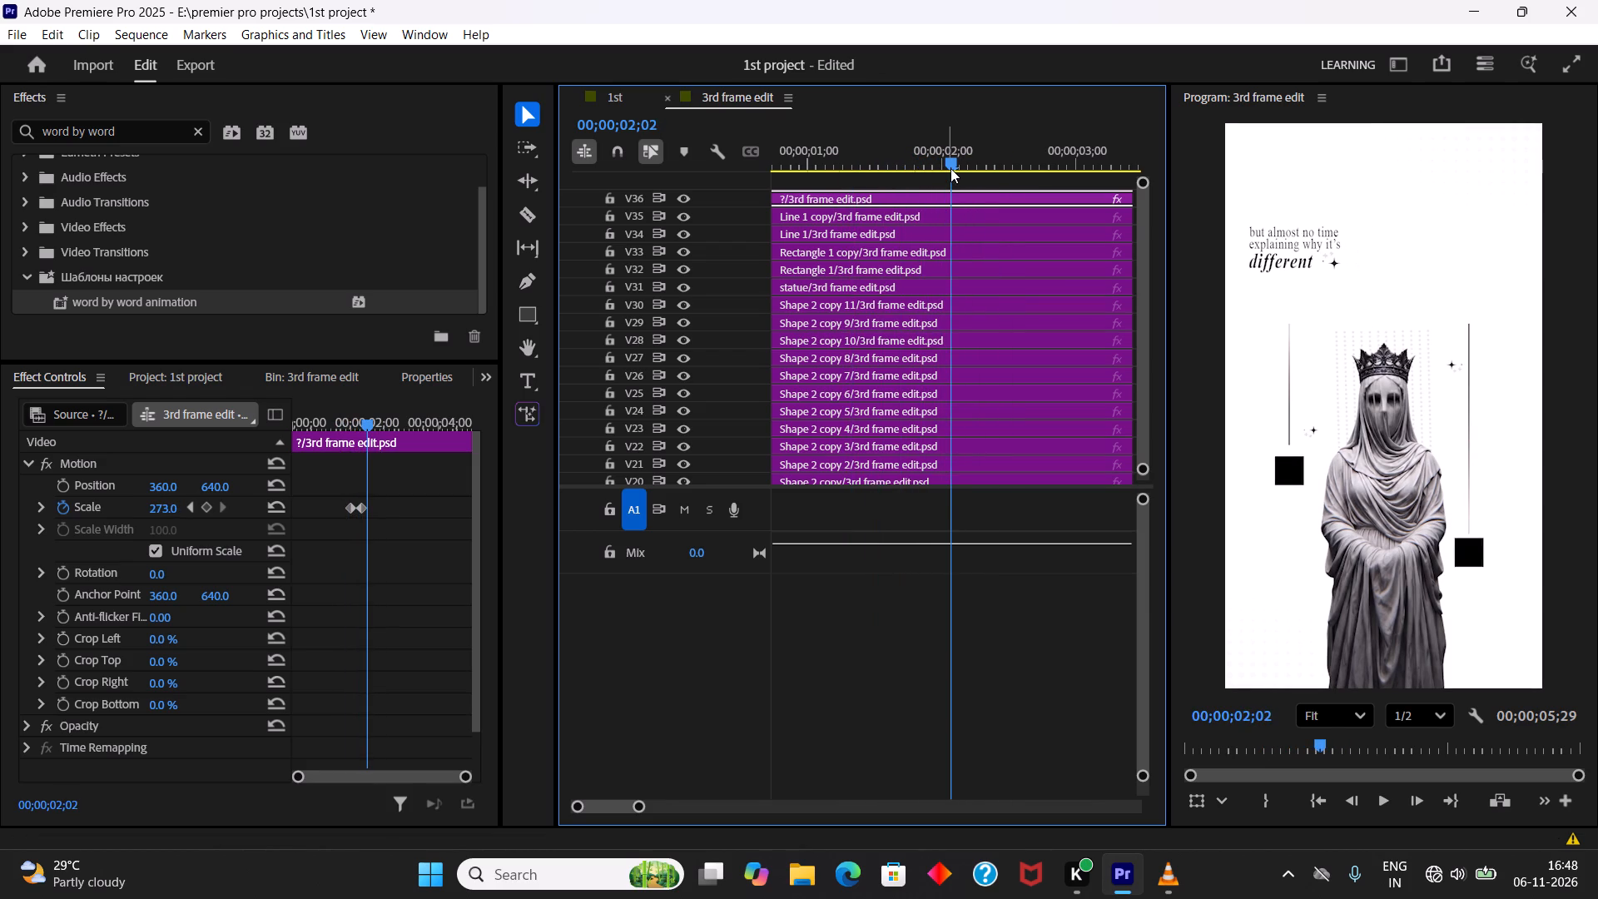
key("ctrl+z")
key("ctrl+z")
key("ctrl+z")
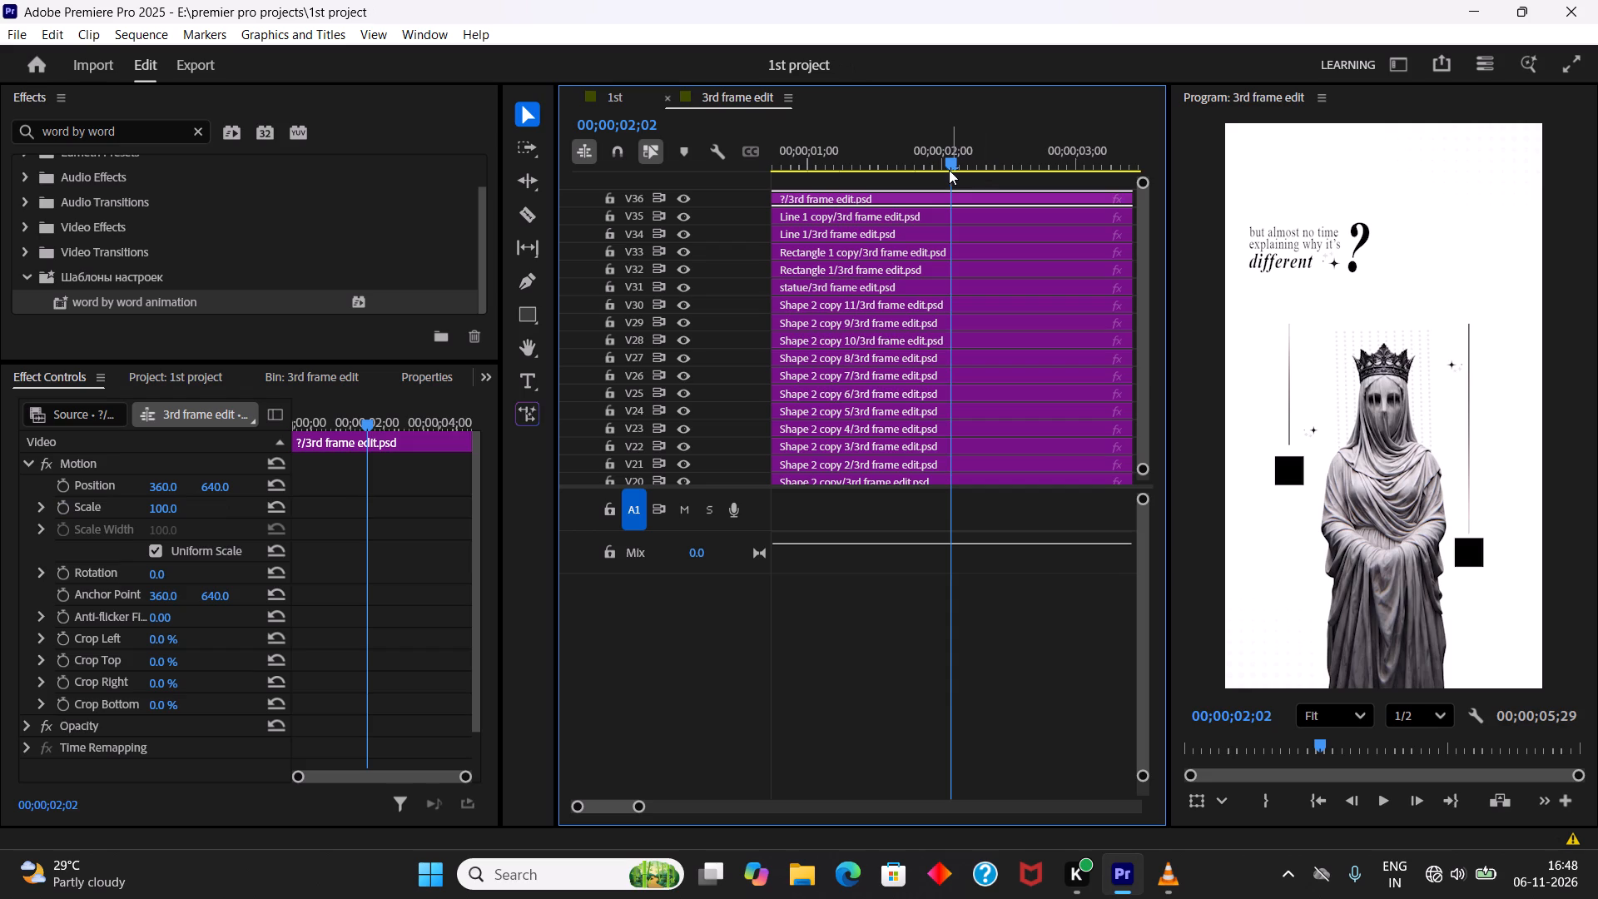
Move the question mark clip's anchor point onto the middle of the question mark, at about 309, 273.
left_click_drag(950, 165, 942, 164)
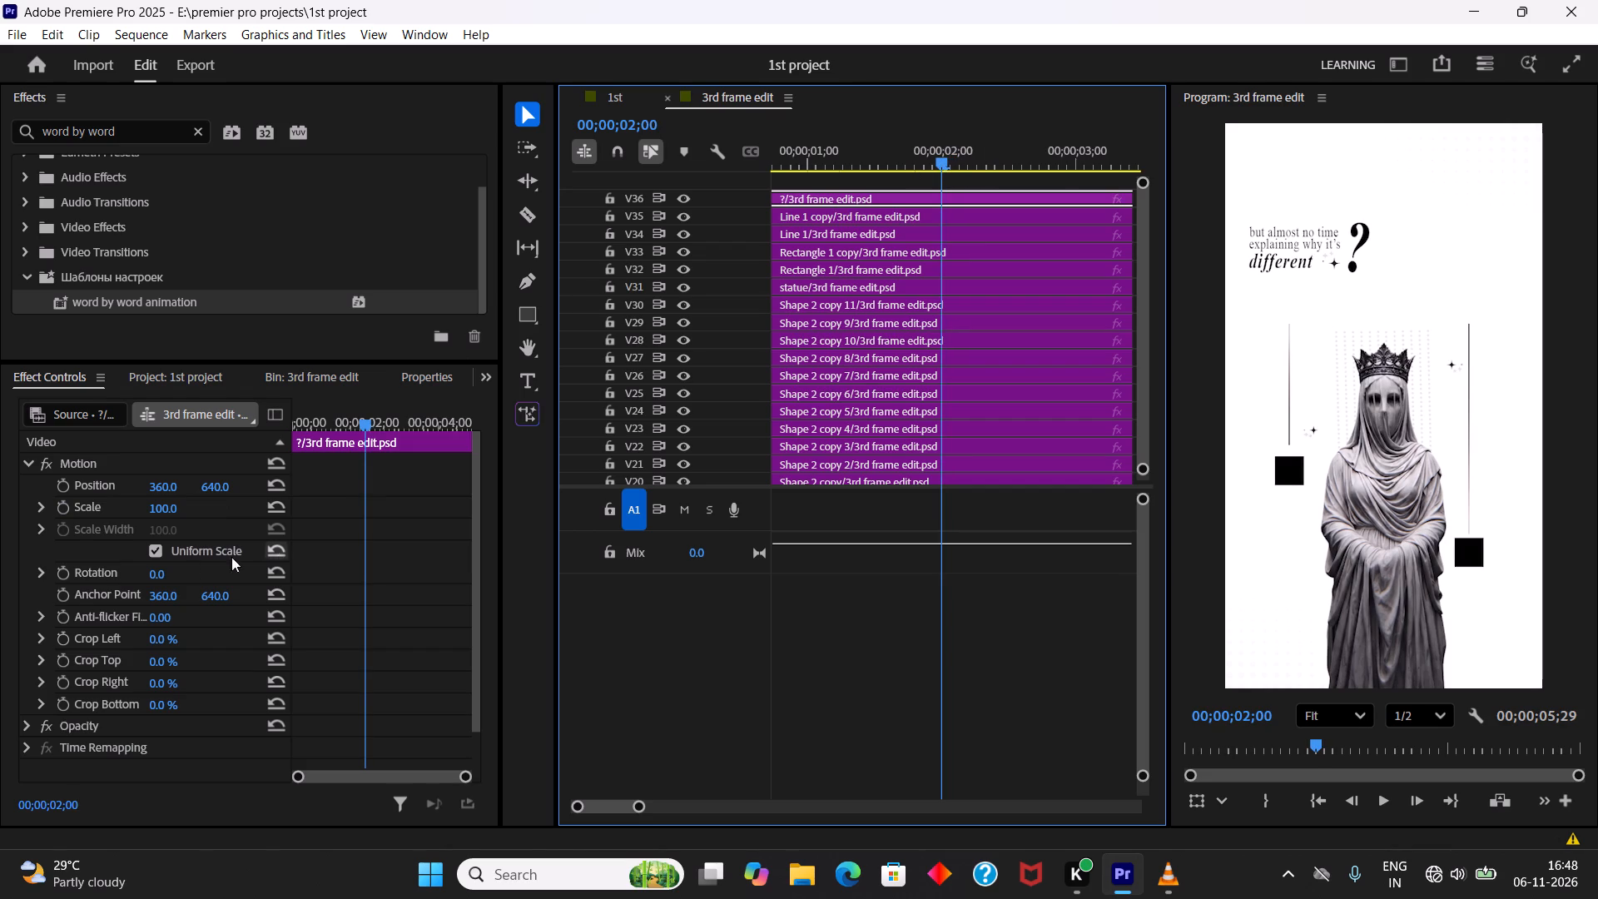
left_click(109, 596)
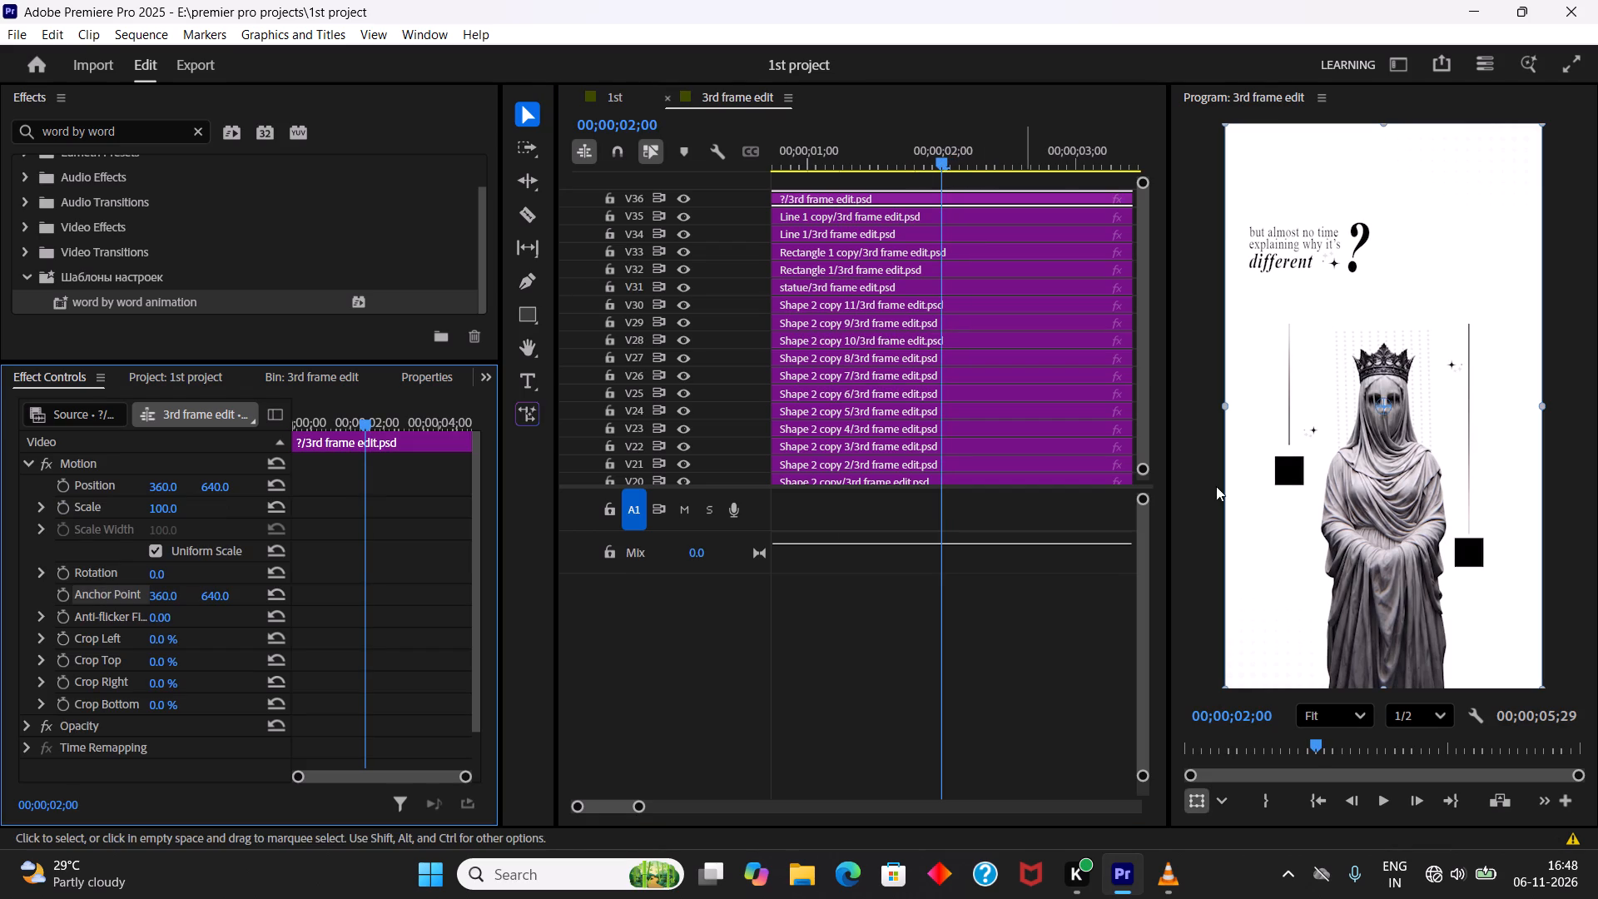
left_click_drag(1383, 405, 1366, 253)
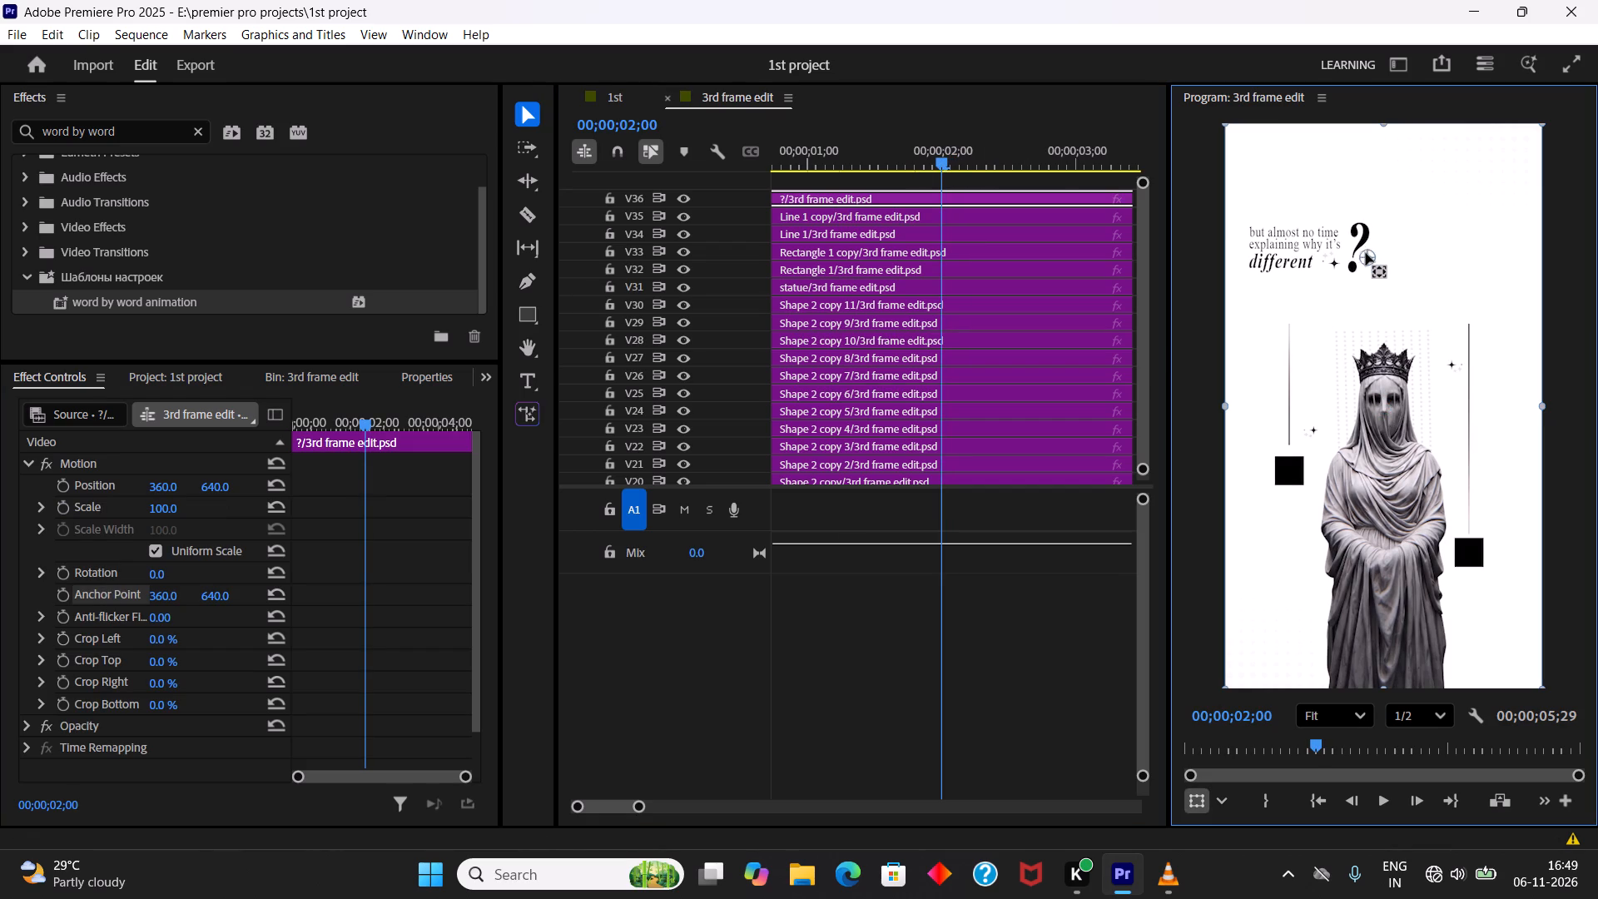
left_click_drag(1366, 253, 1362, 244)
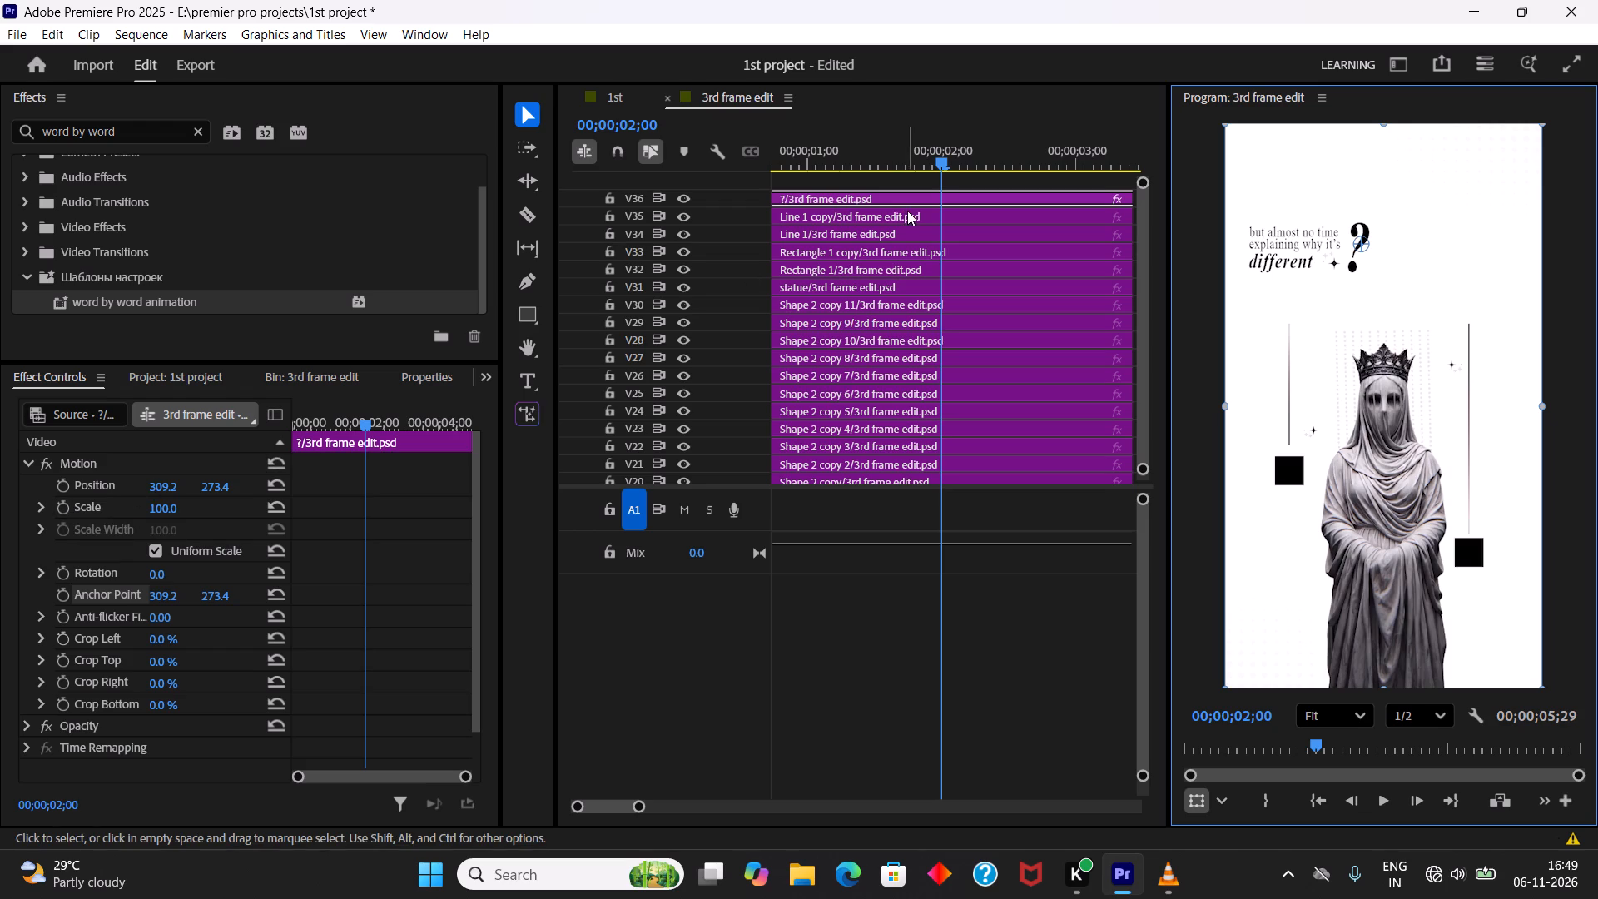
Add a Scale keyframe of 0 to the question mark clip at 00;00;01;19.
left_click_drag(940, 164, 846, 170)
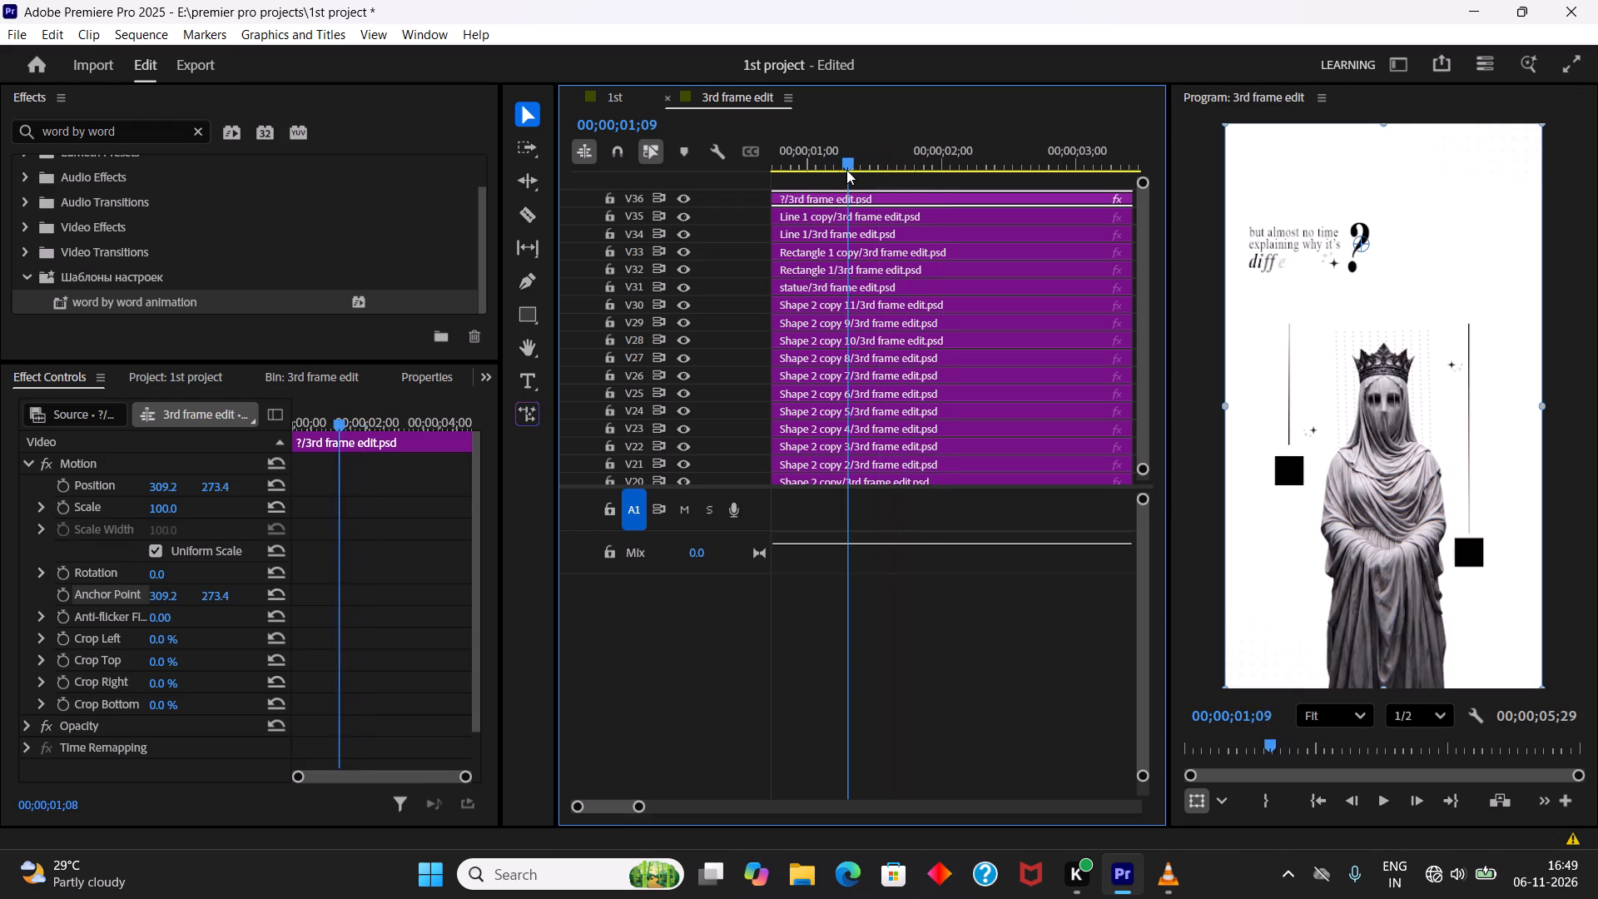
left_click_drag(846, 170, 891, 171)
left_click(58, 510)
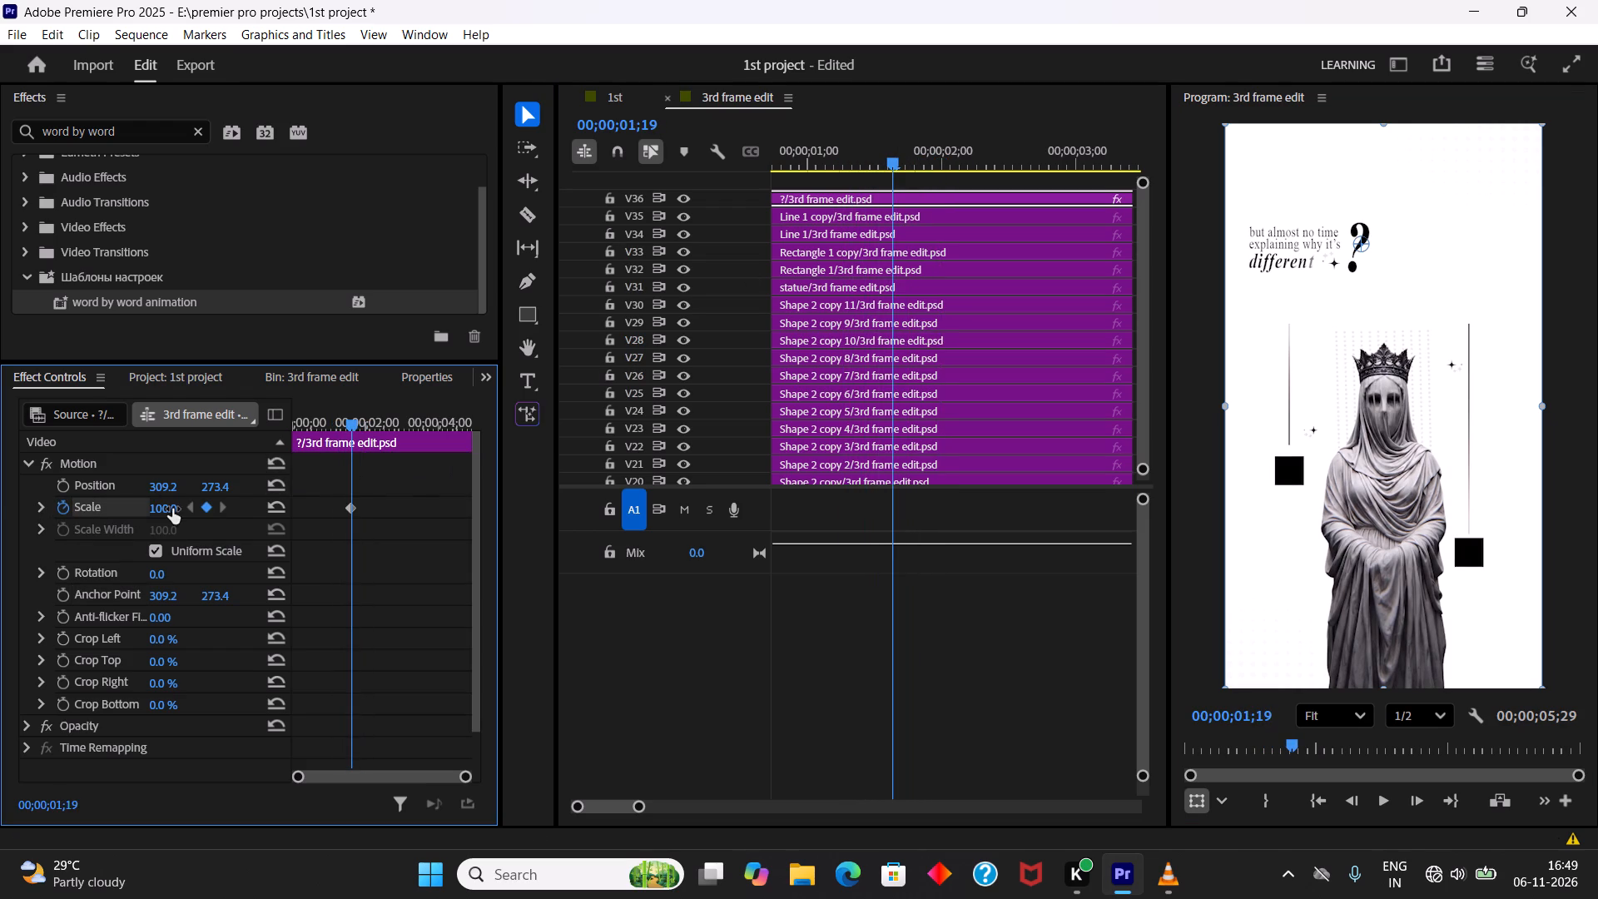
left_click(172, 509)
key("0")
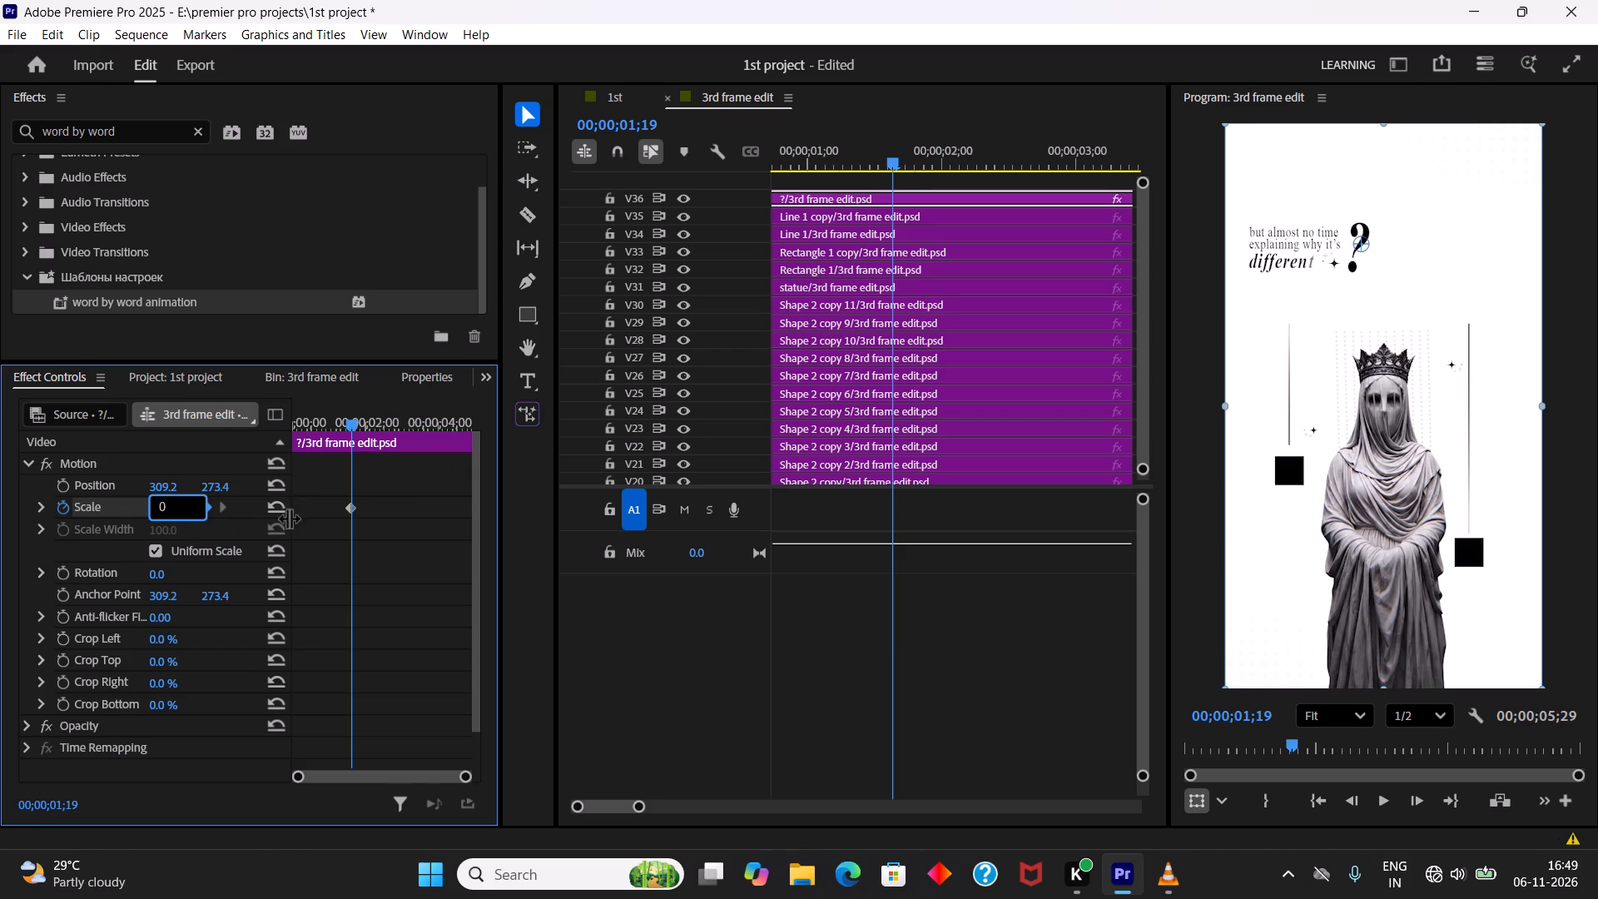
key("Return")
Add a Scale keyframe of 100 to the question mark clip at 00;00;02;01.
left_click_drag(894, 159, 940, 166)
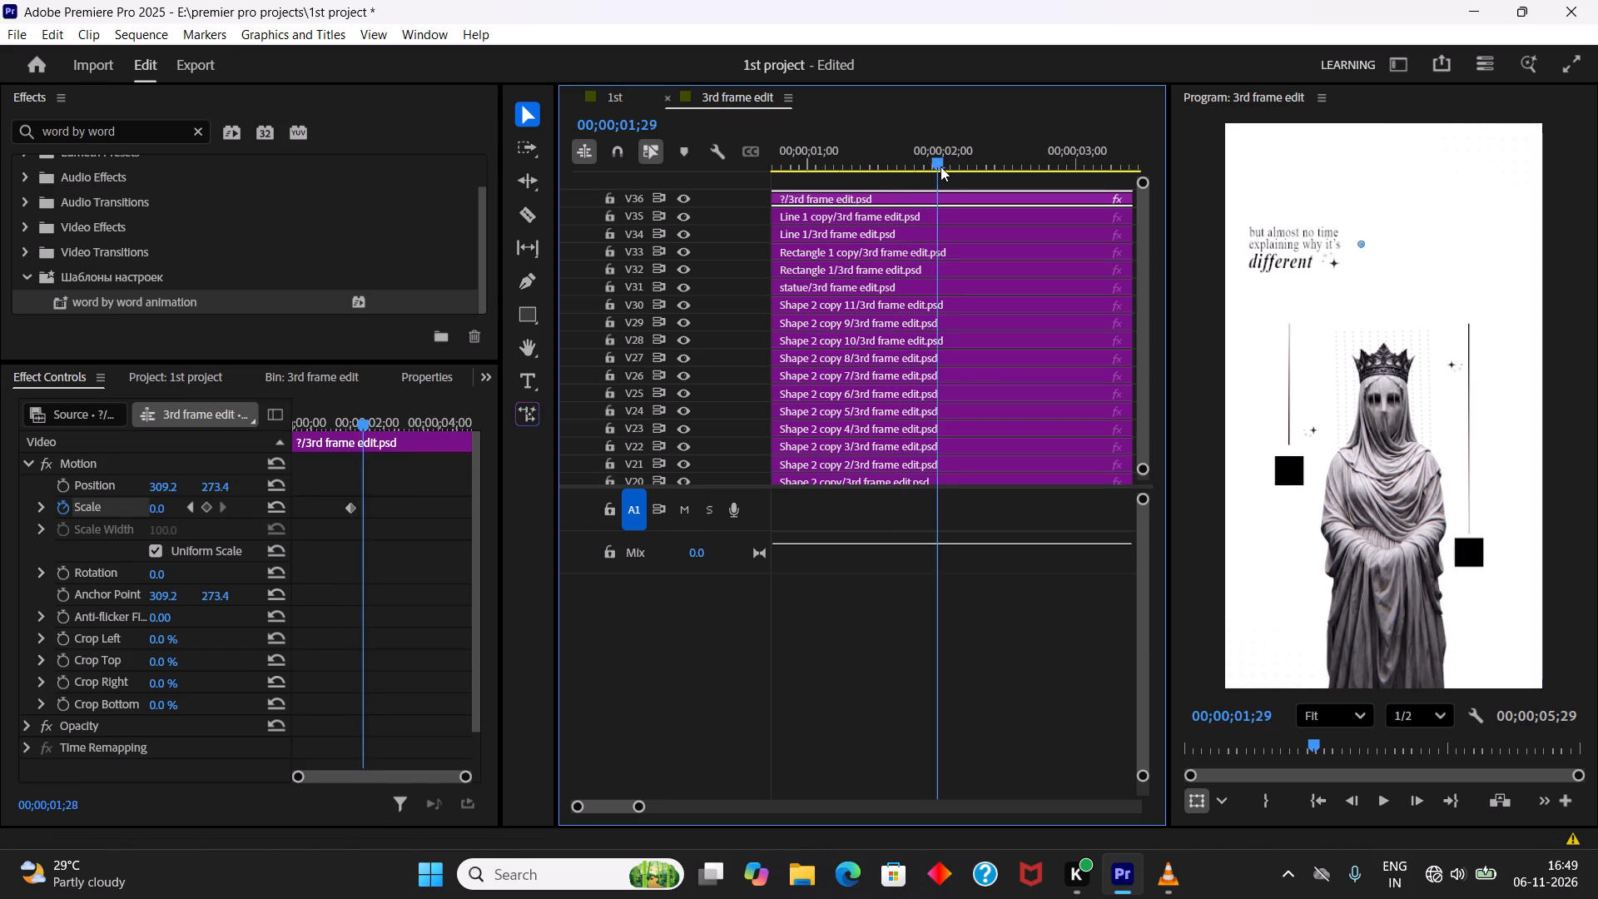
left_click_drag(940, 166, 949, 168)
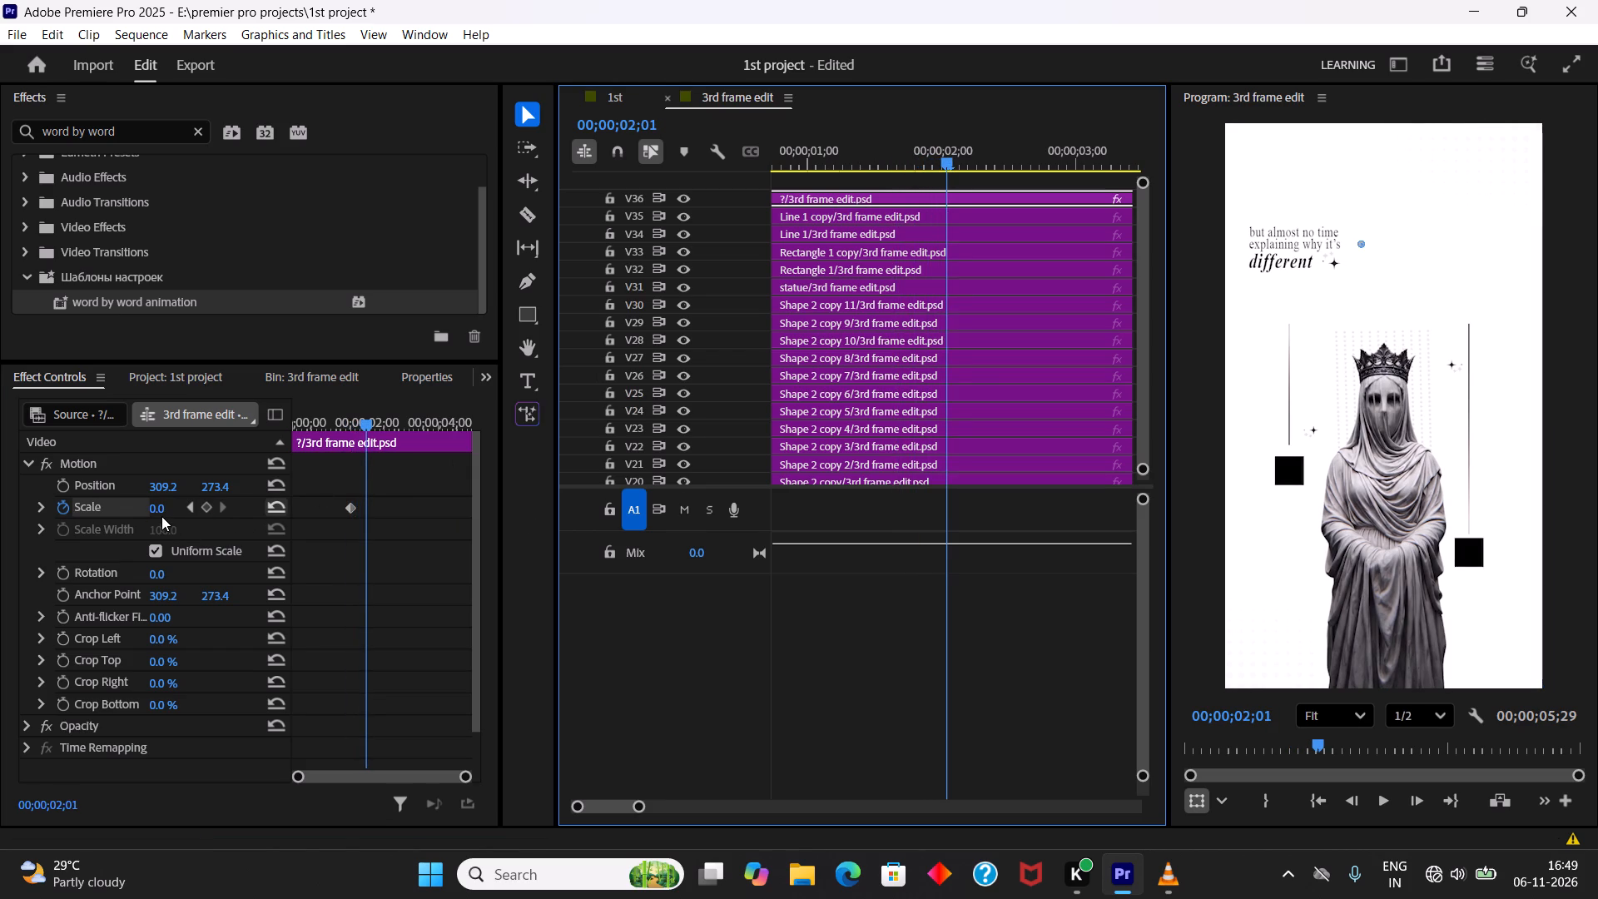
left_click(161, 513)
type("100")
key("Return")
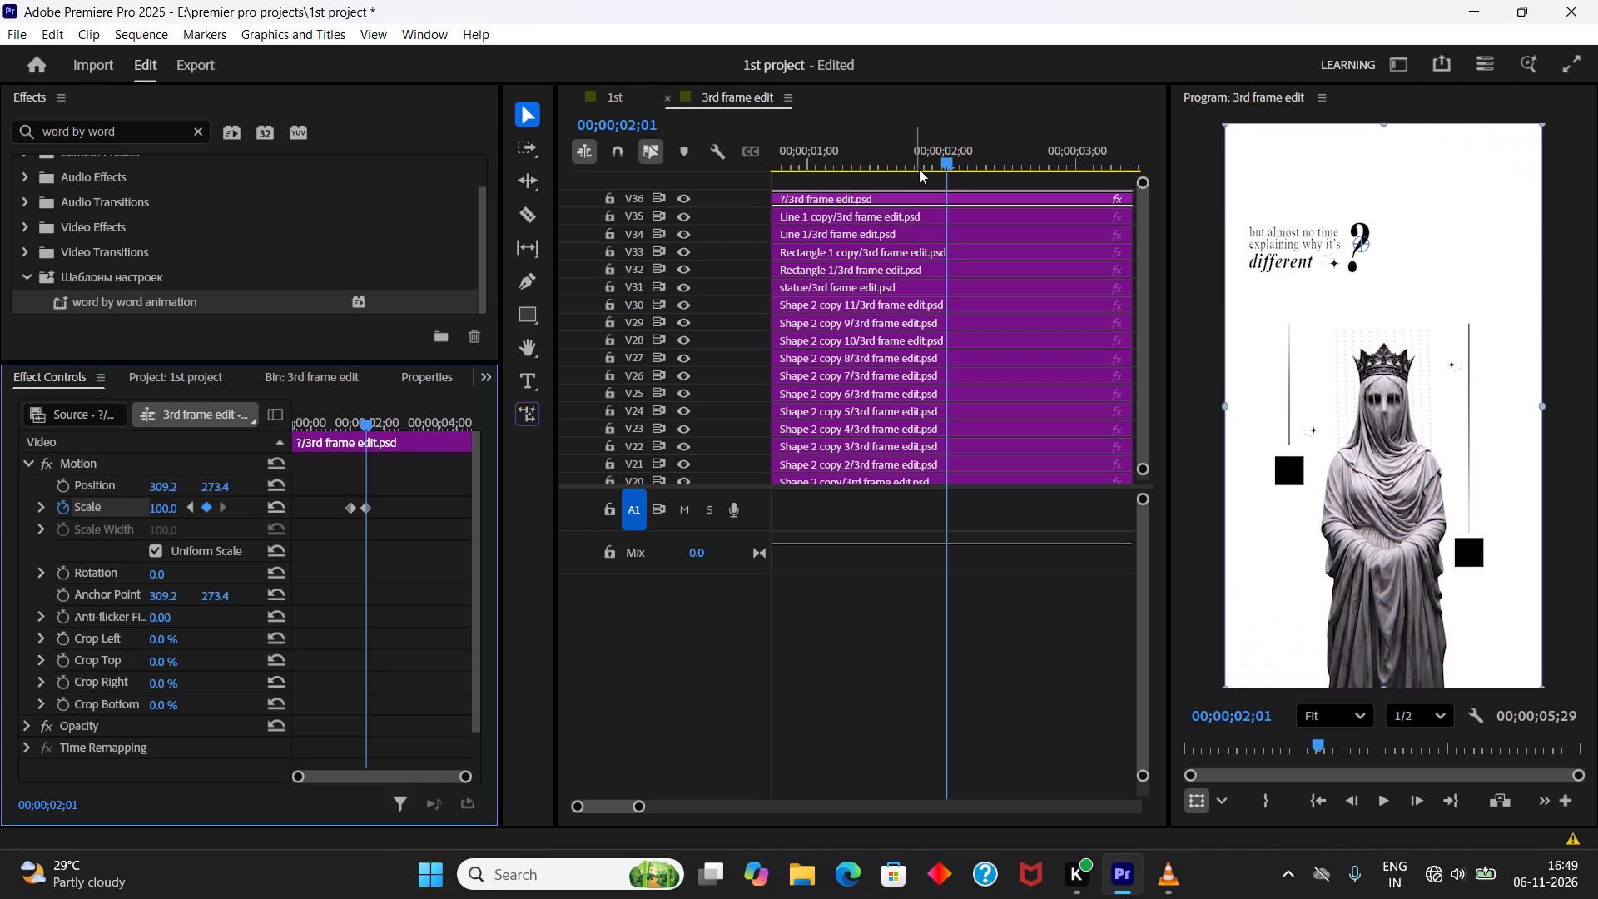
Play back the question mark's scale-in several times from just before it starts.
left_click_drag(918, 169, 858, 170)
key("space")
key("space")
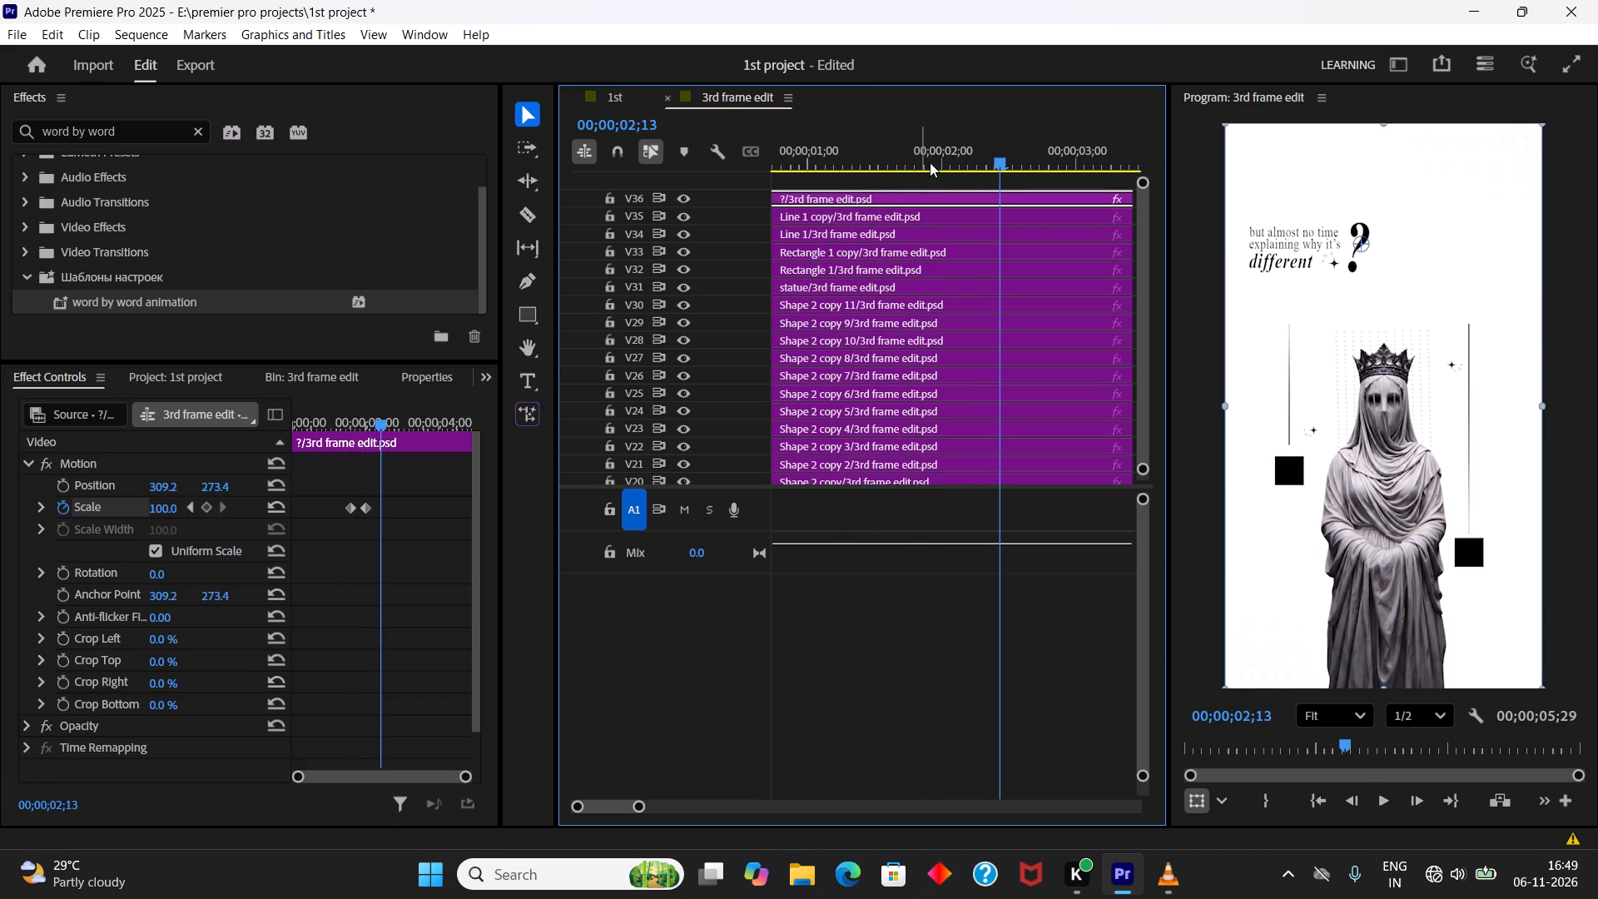
left_click_drag(911, 163, 846, 165)
key("space")
key("space")
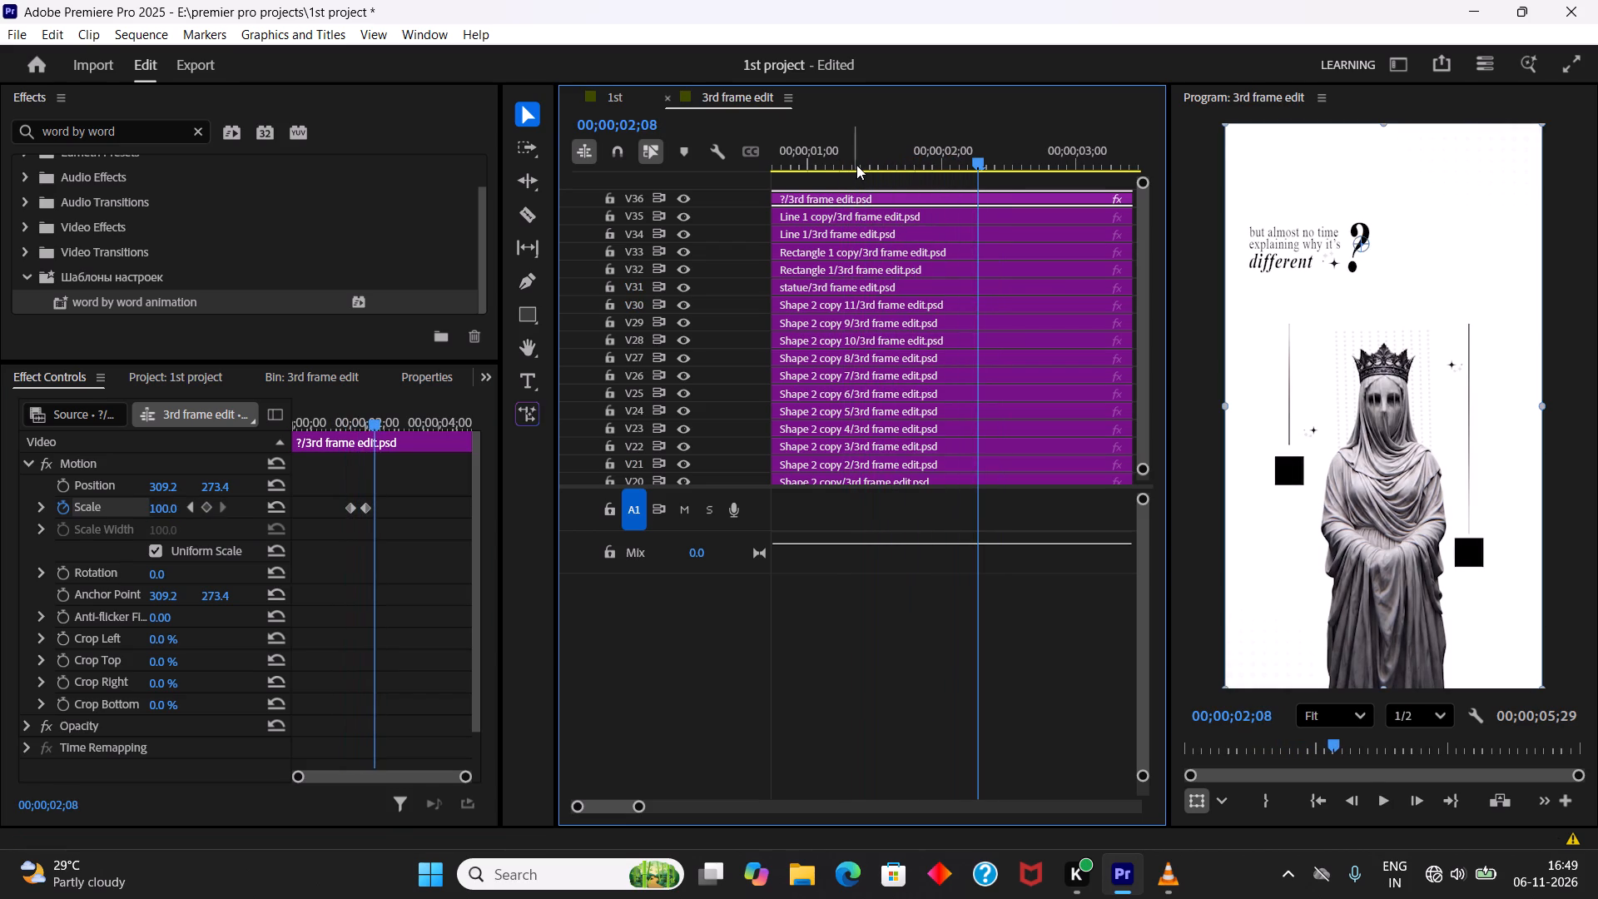
left_click_drag(864, 164, 845, 164)
key("space")
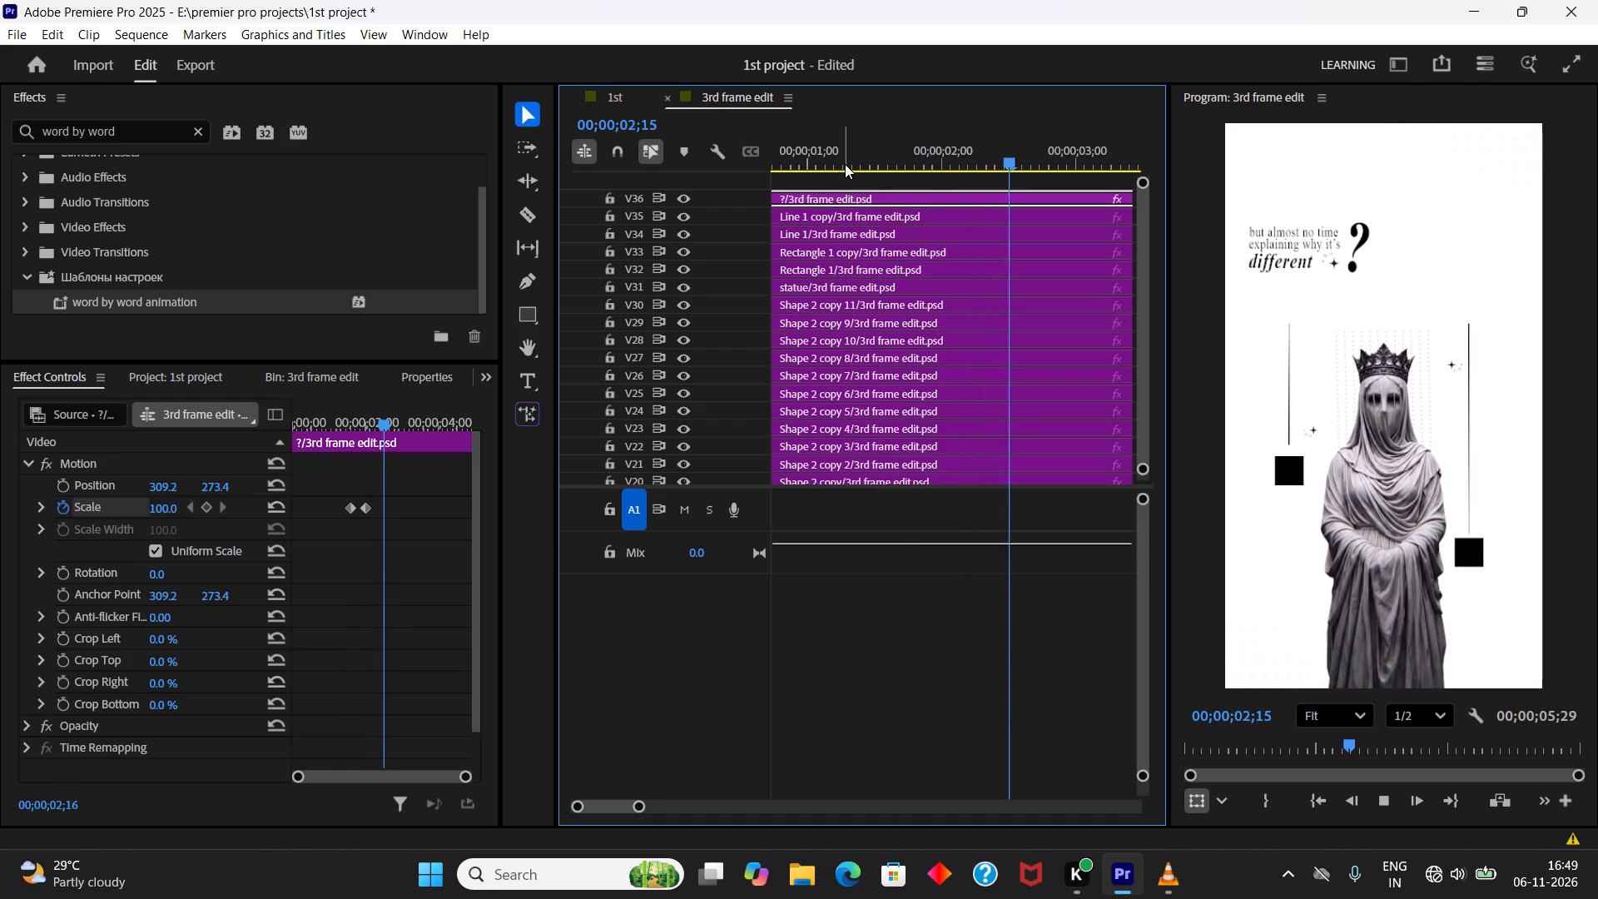
key("space")
Apply Ease In and Ease Out to both Scale keyframes of the question mark.
left_click_drag(400, 476, 305, 537)
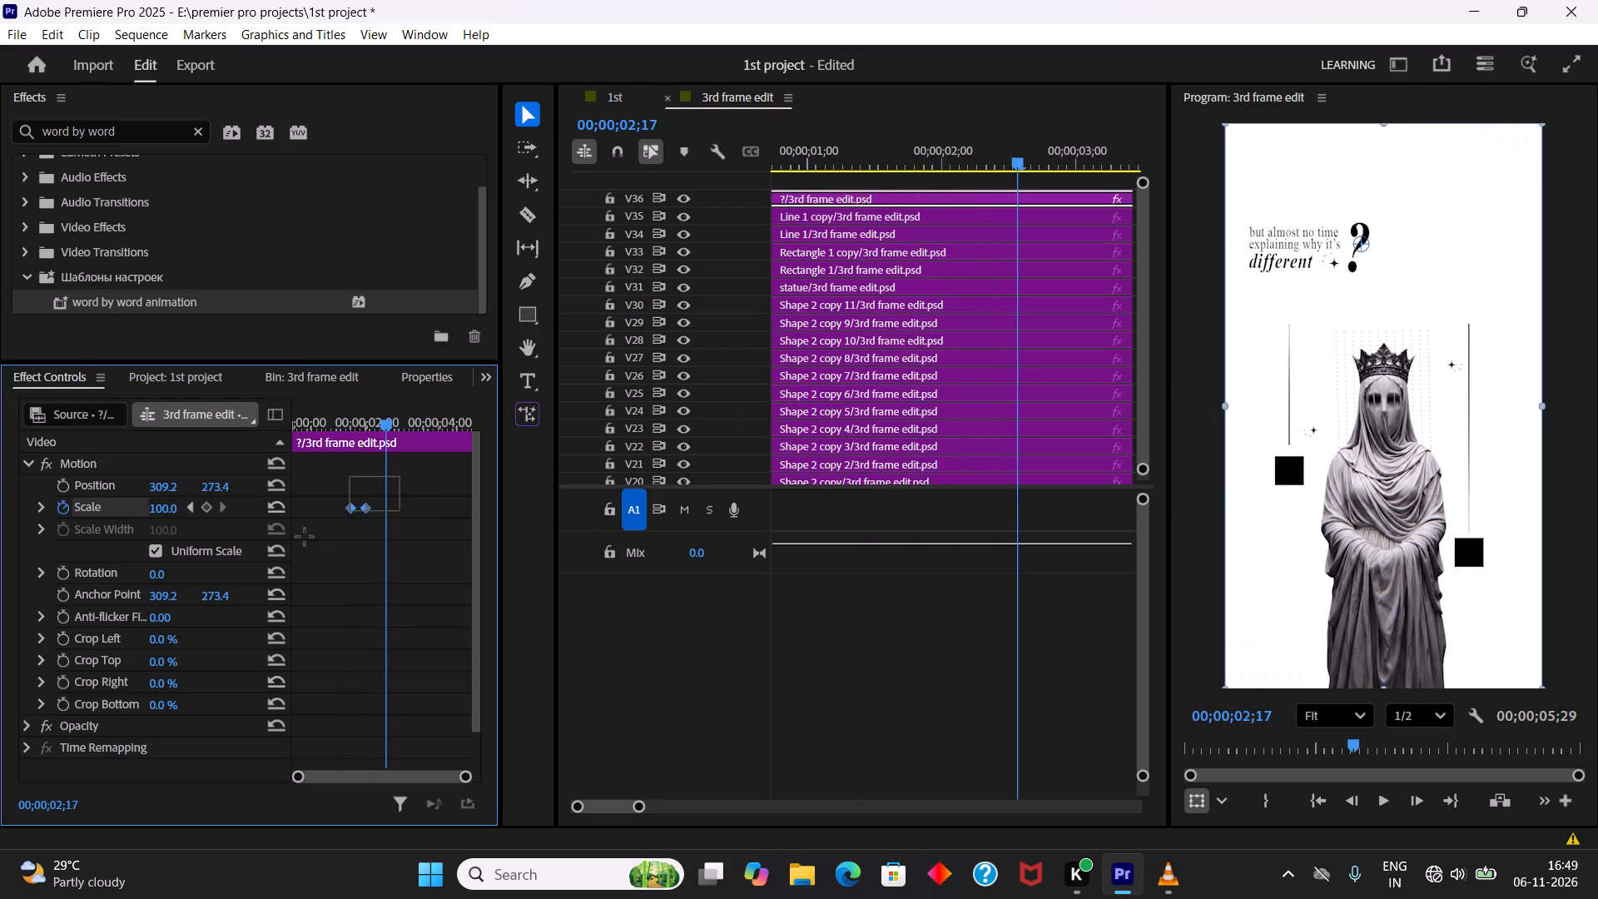
left_click_drag(305, 537, 291, 544)
right_click(361, 509)
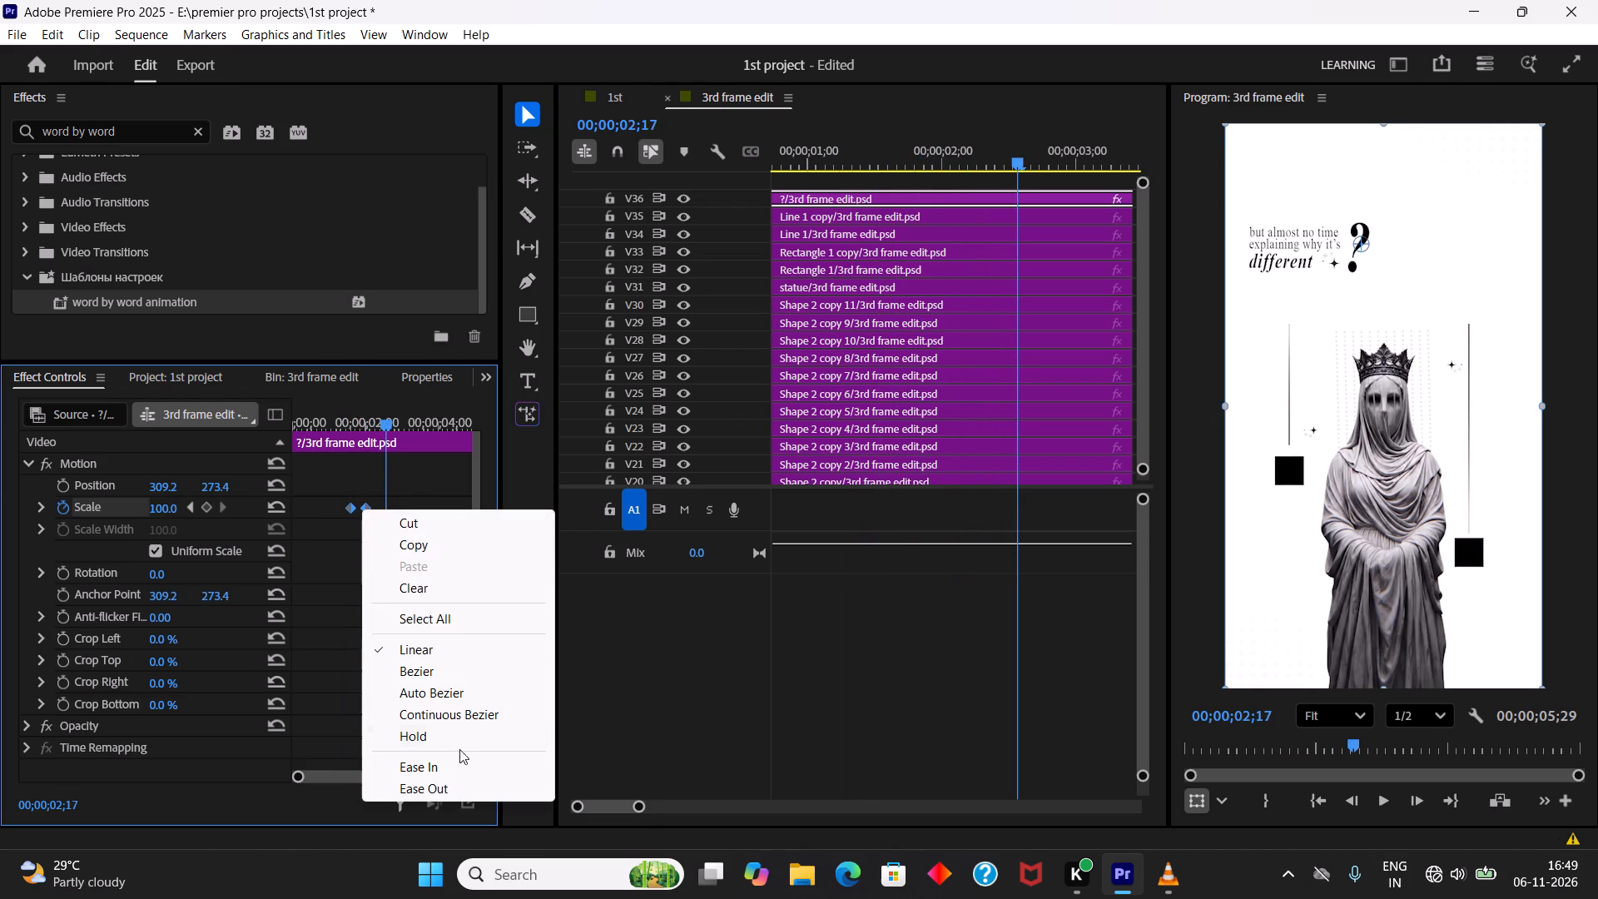
left_click(444, 767)
right_click(350, 507)
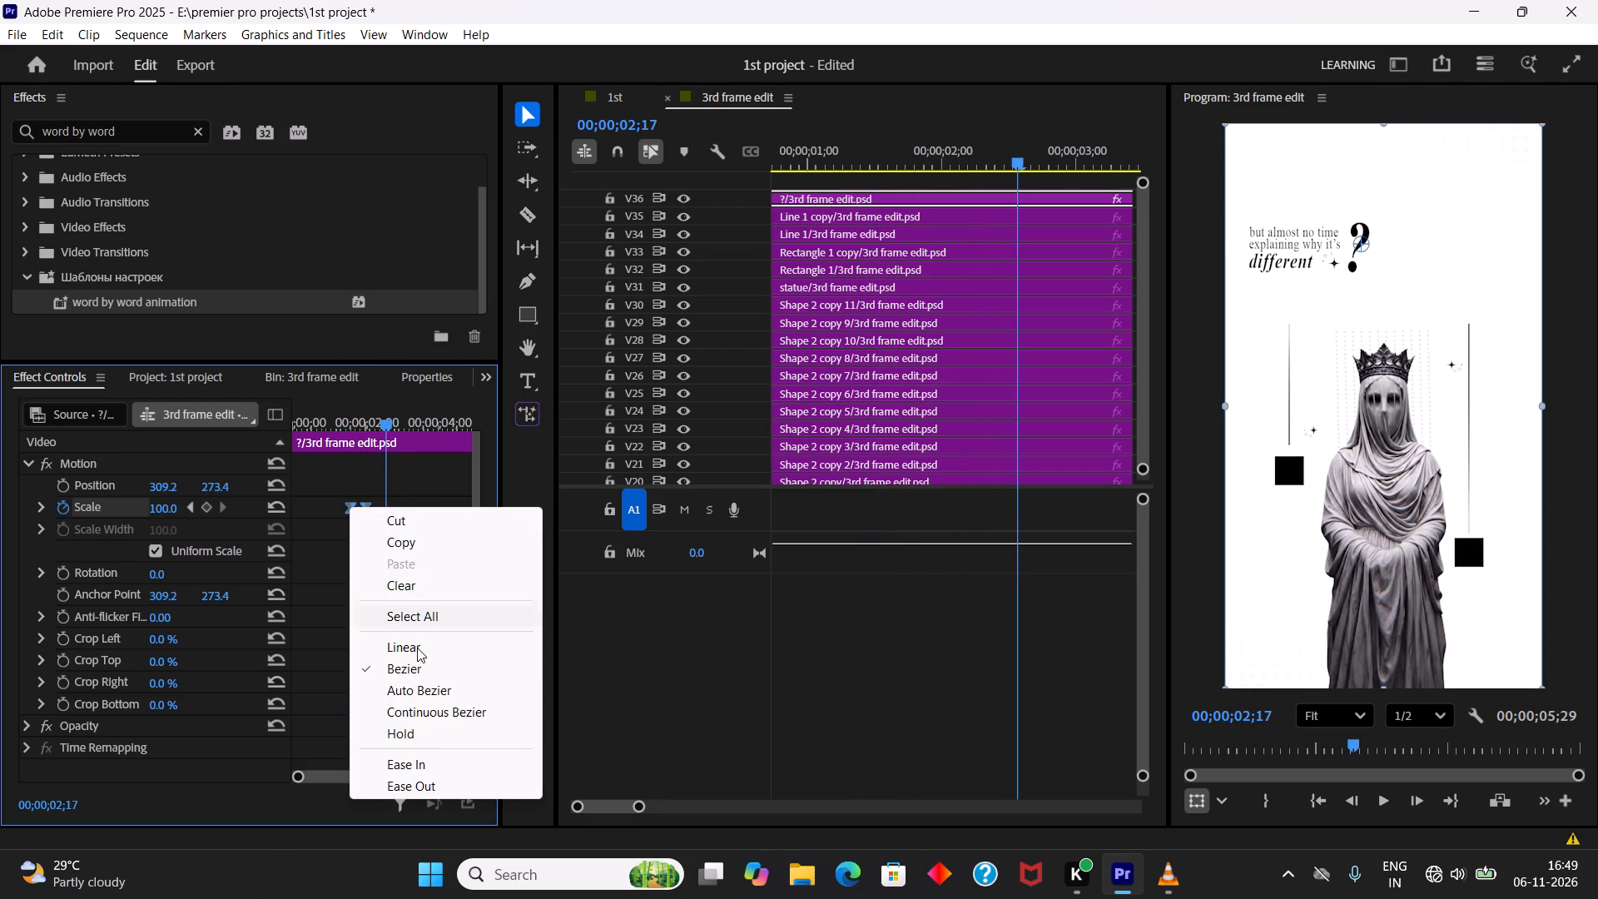
left_click(430, 782)
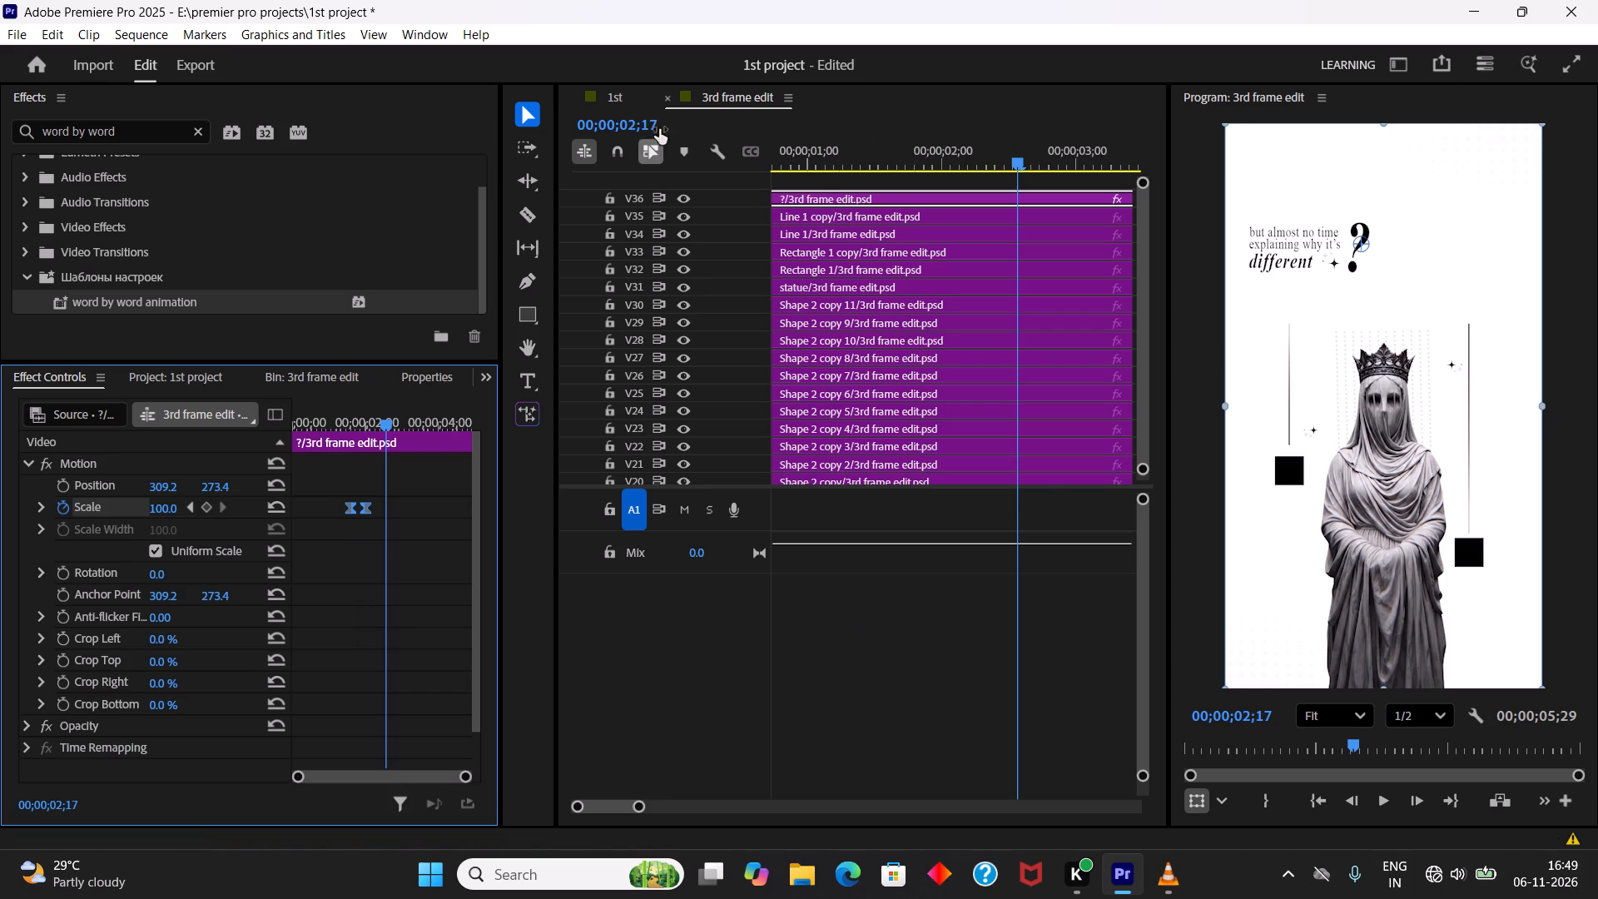
Switch to the 1st sequence and save the project.
left_click(623, 99)
key("ctrl+s")
Play the 1st sequence from the start through the question mark's scale-in.
left_click_drag(821, 166, 816, 169)
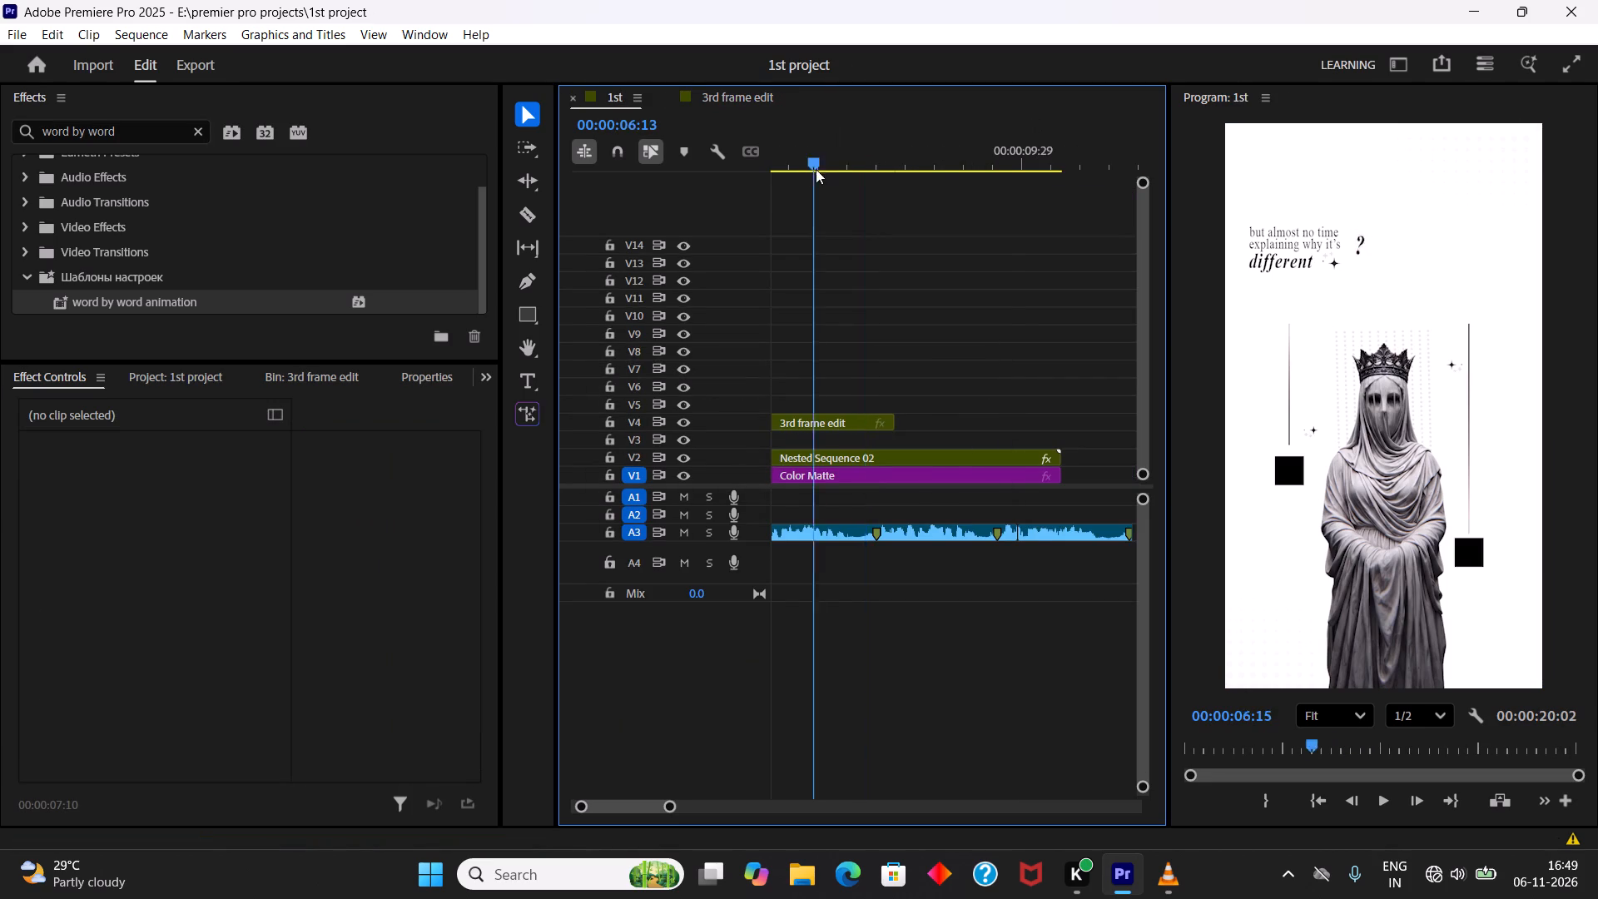
left_click_drag(816, 169, 728, 178)
key("space")
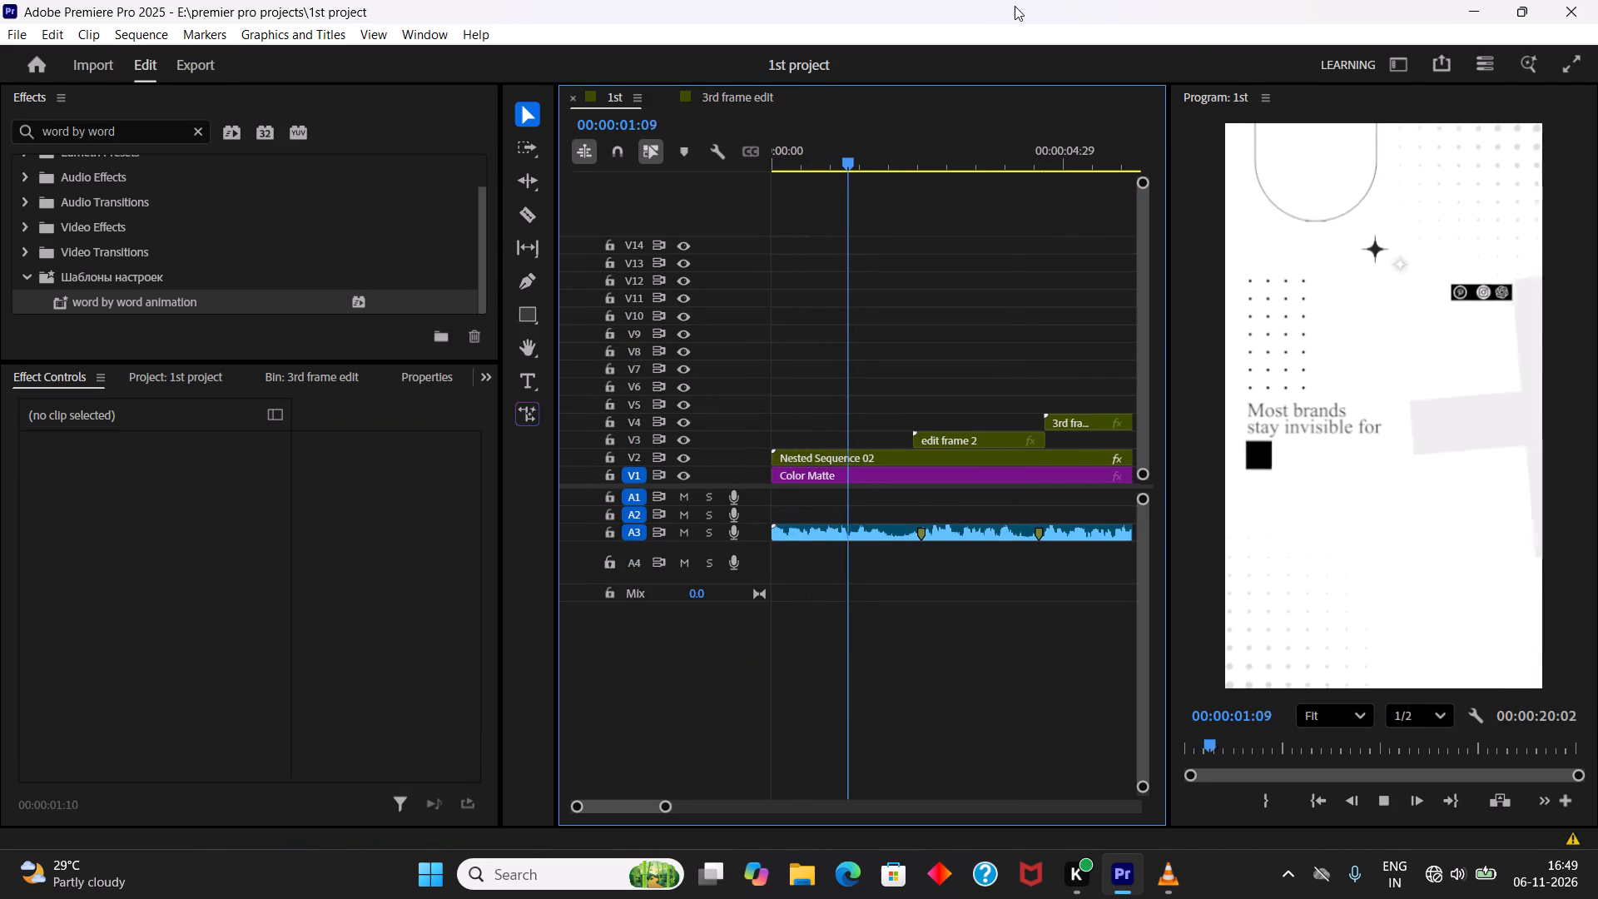
right_click(1015, 6)
right_click(929, 1)
left_click(879, 0)
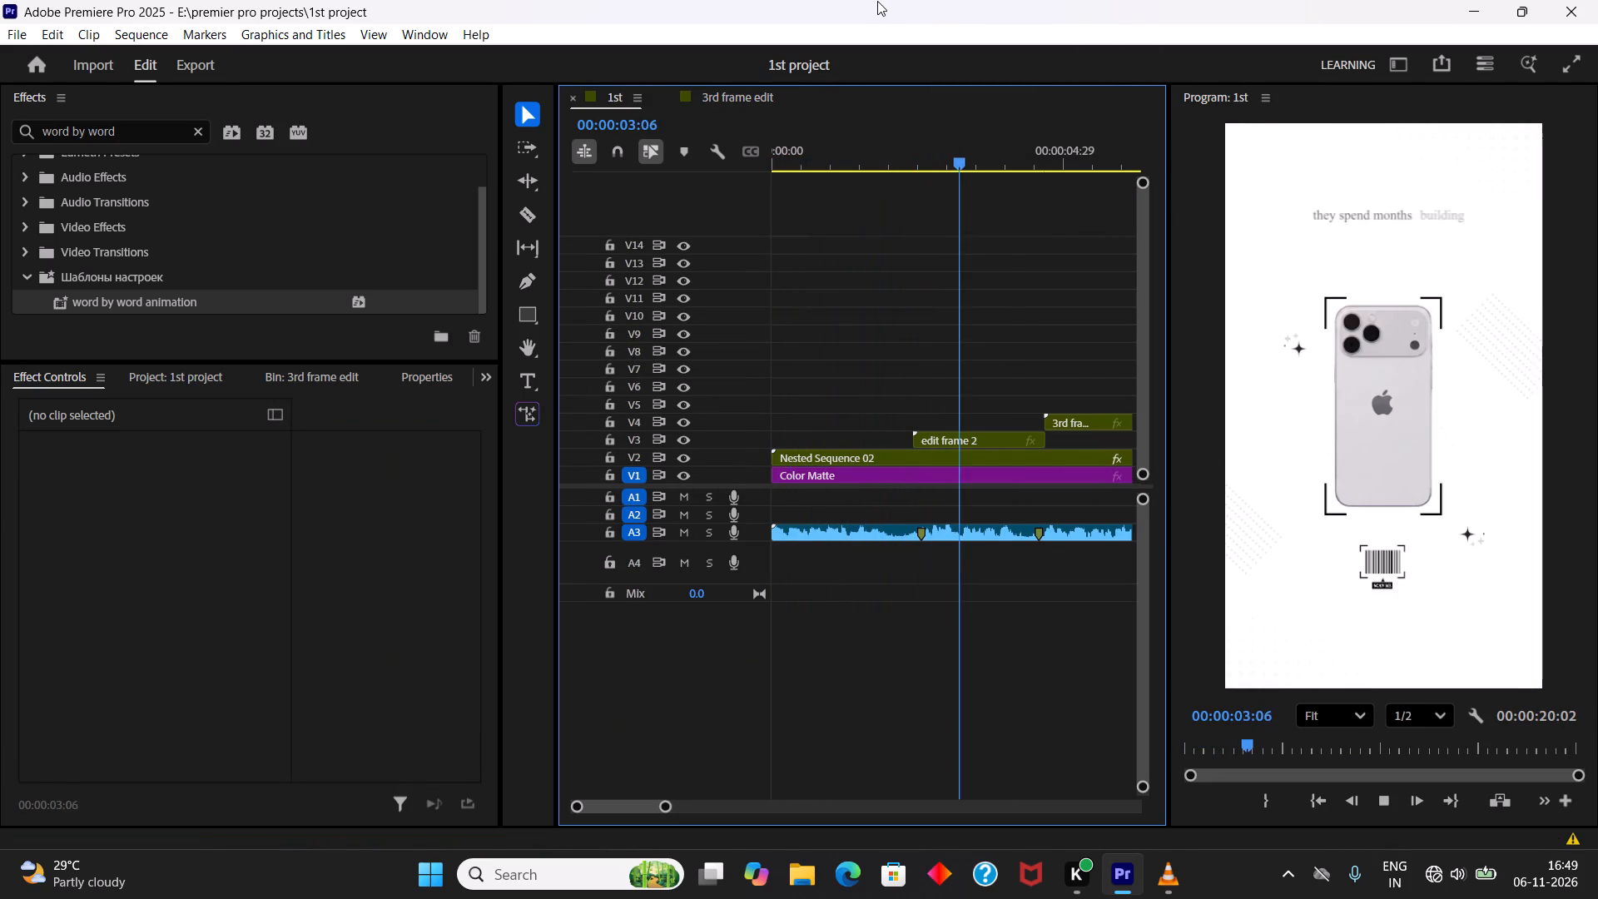
right_click_drag(1015, 0, 1000, 0)
left_click(891, 0)
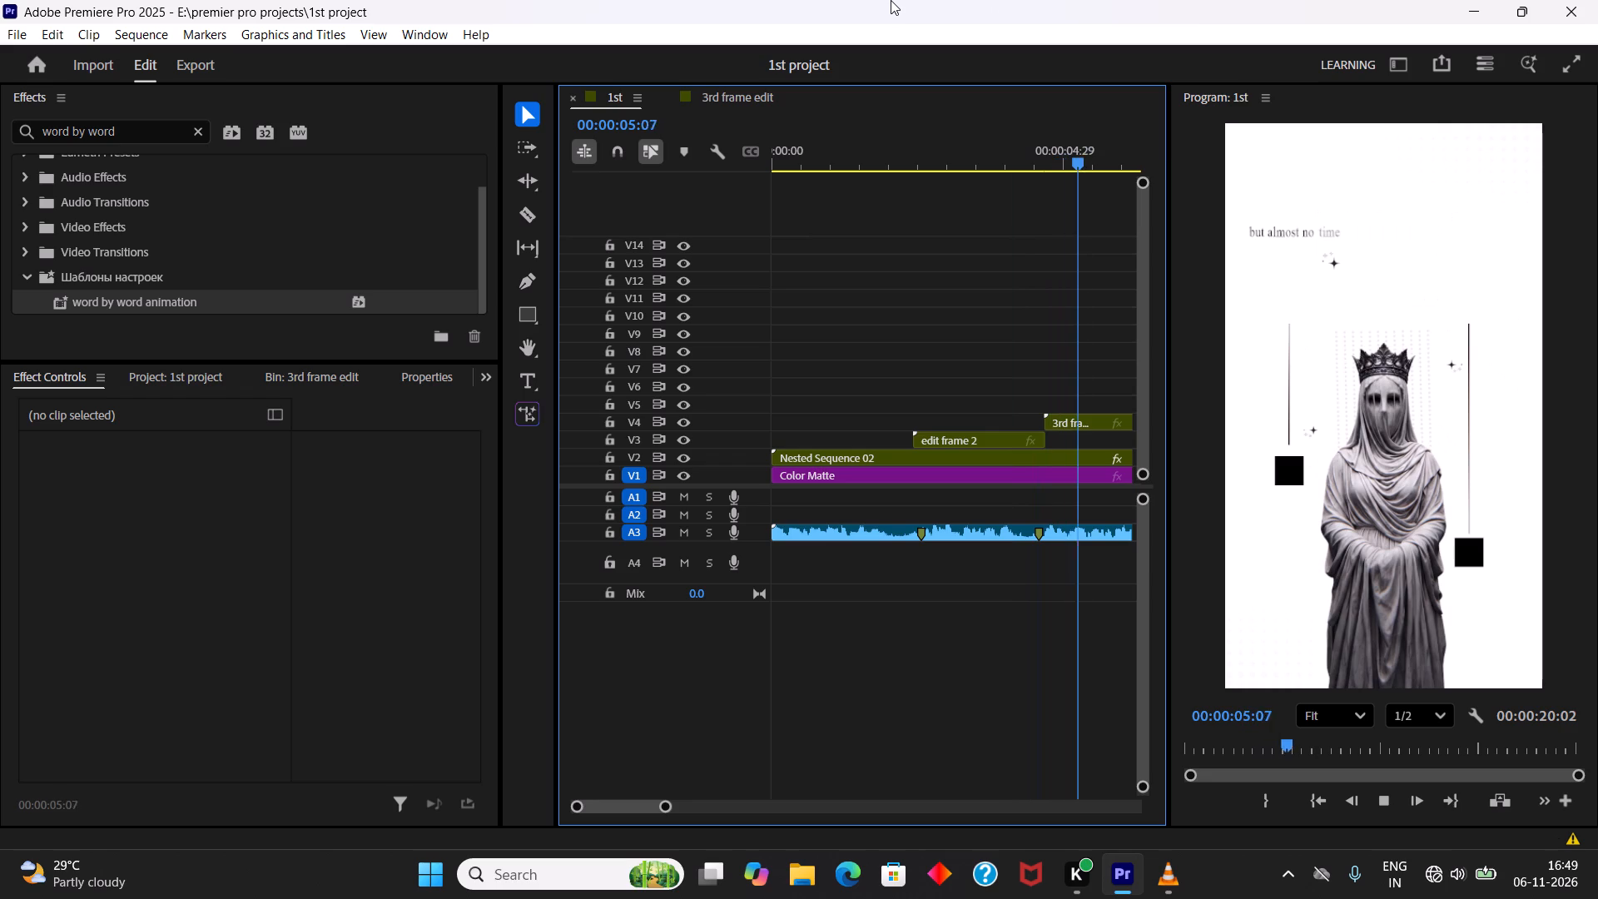
right_click(891, 0)
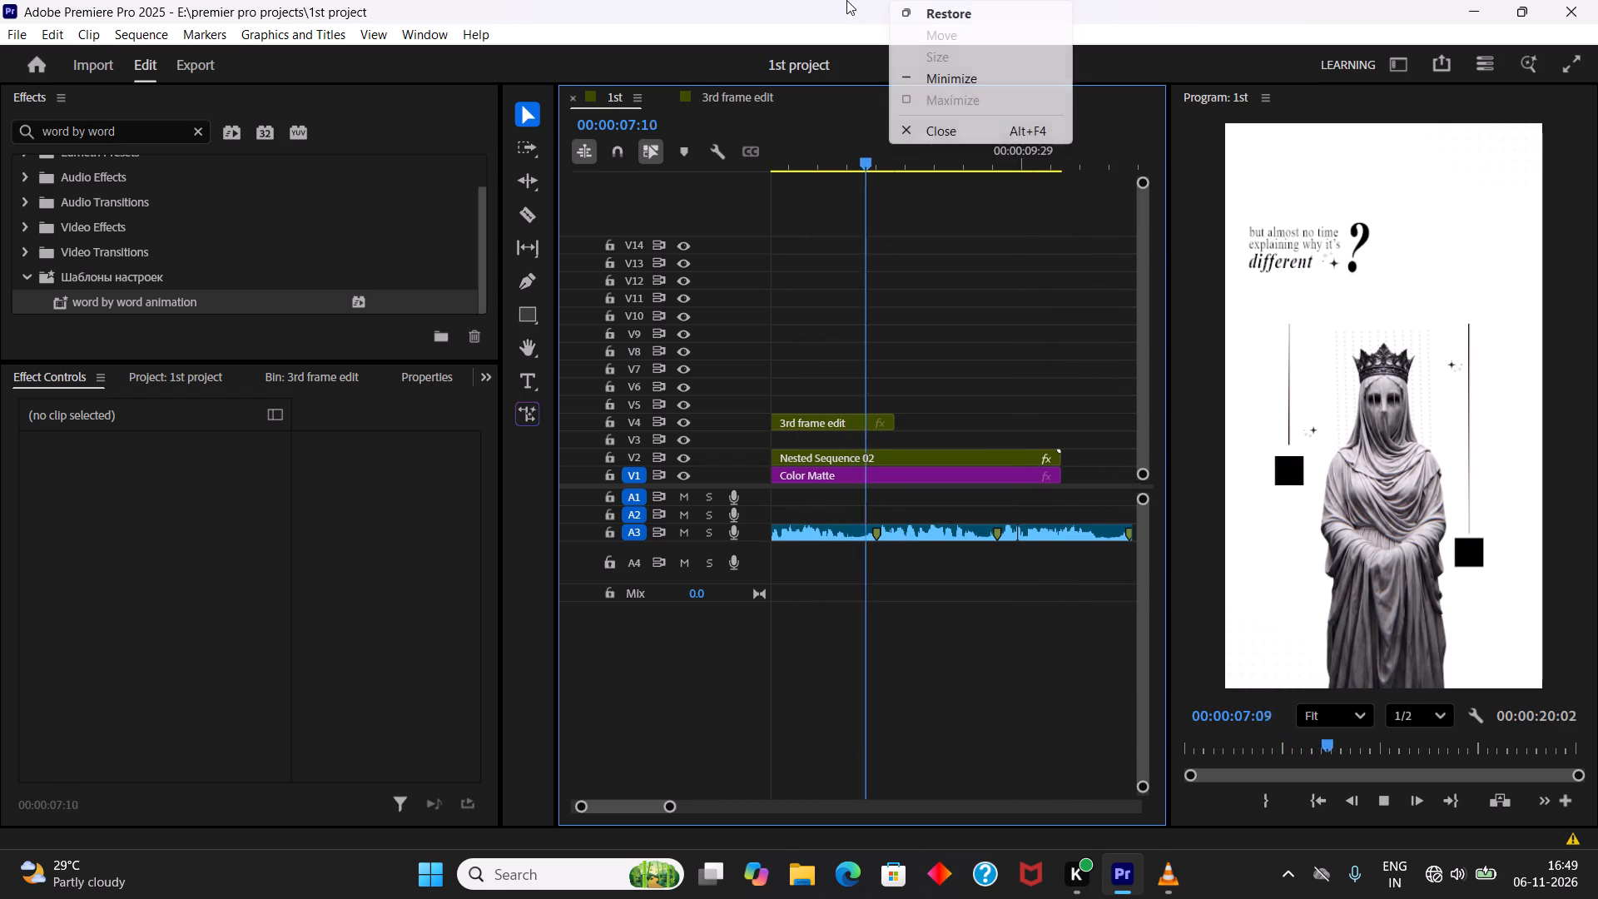
Replay the 1st sequence from the earlier frames through the question mark's scale-in.
left_click(846, 0)
key("space")
left_click_drag(867, 163, 791, 164)
key("space")
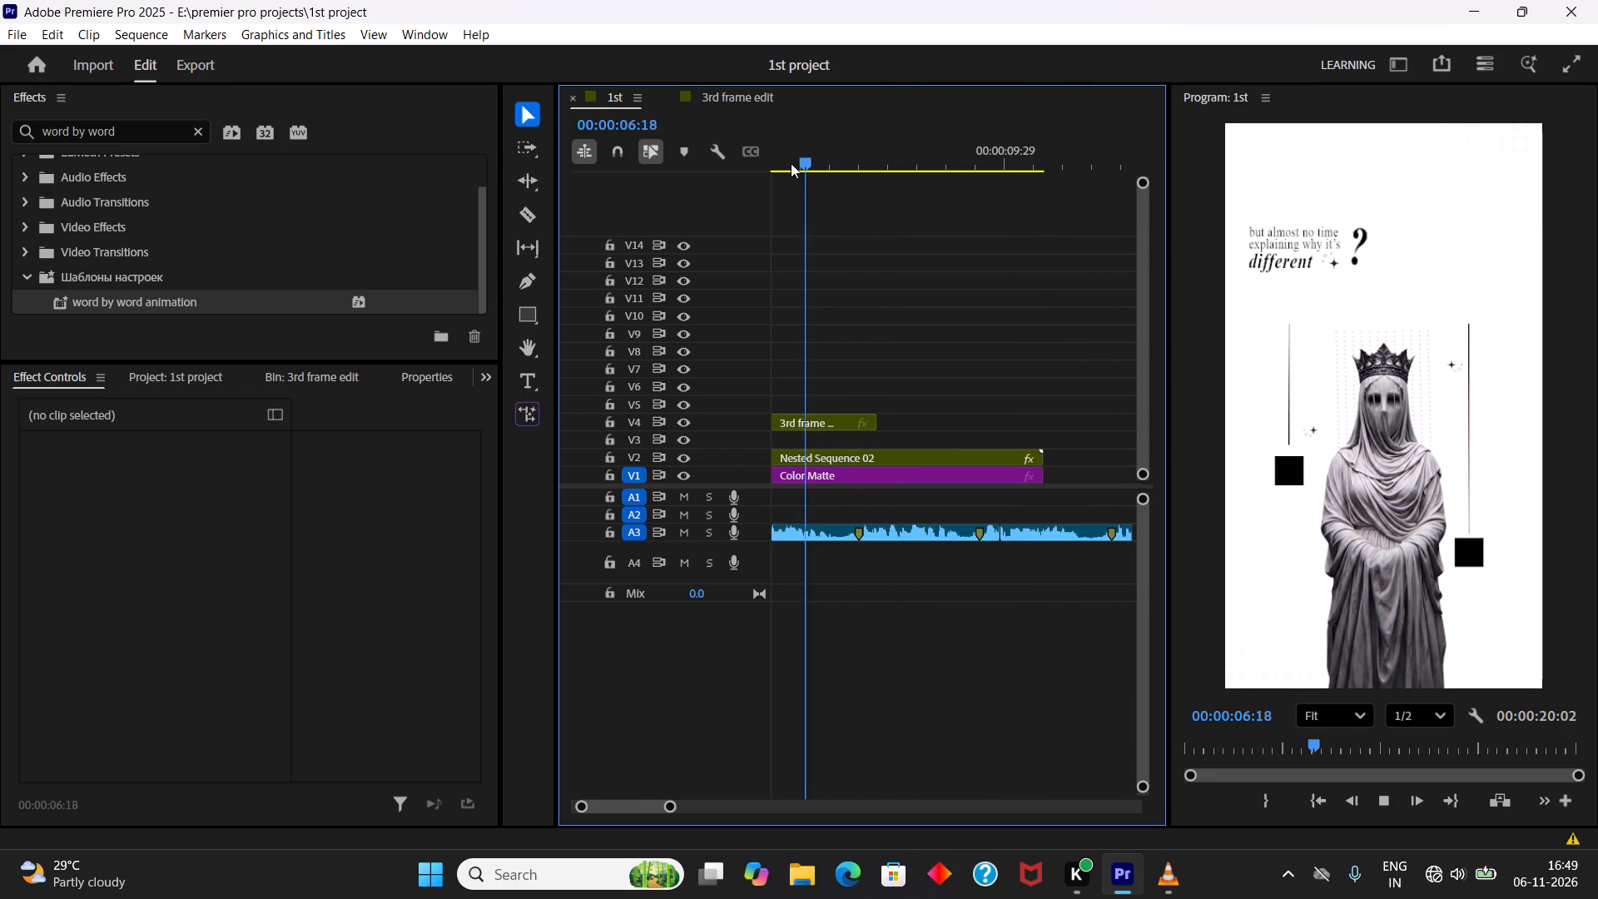
key("space")
left_click_drag(813, 164, 742, 168)
key("space")
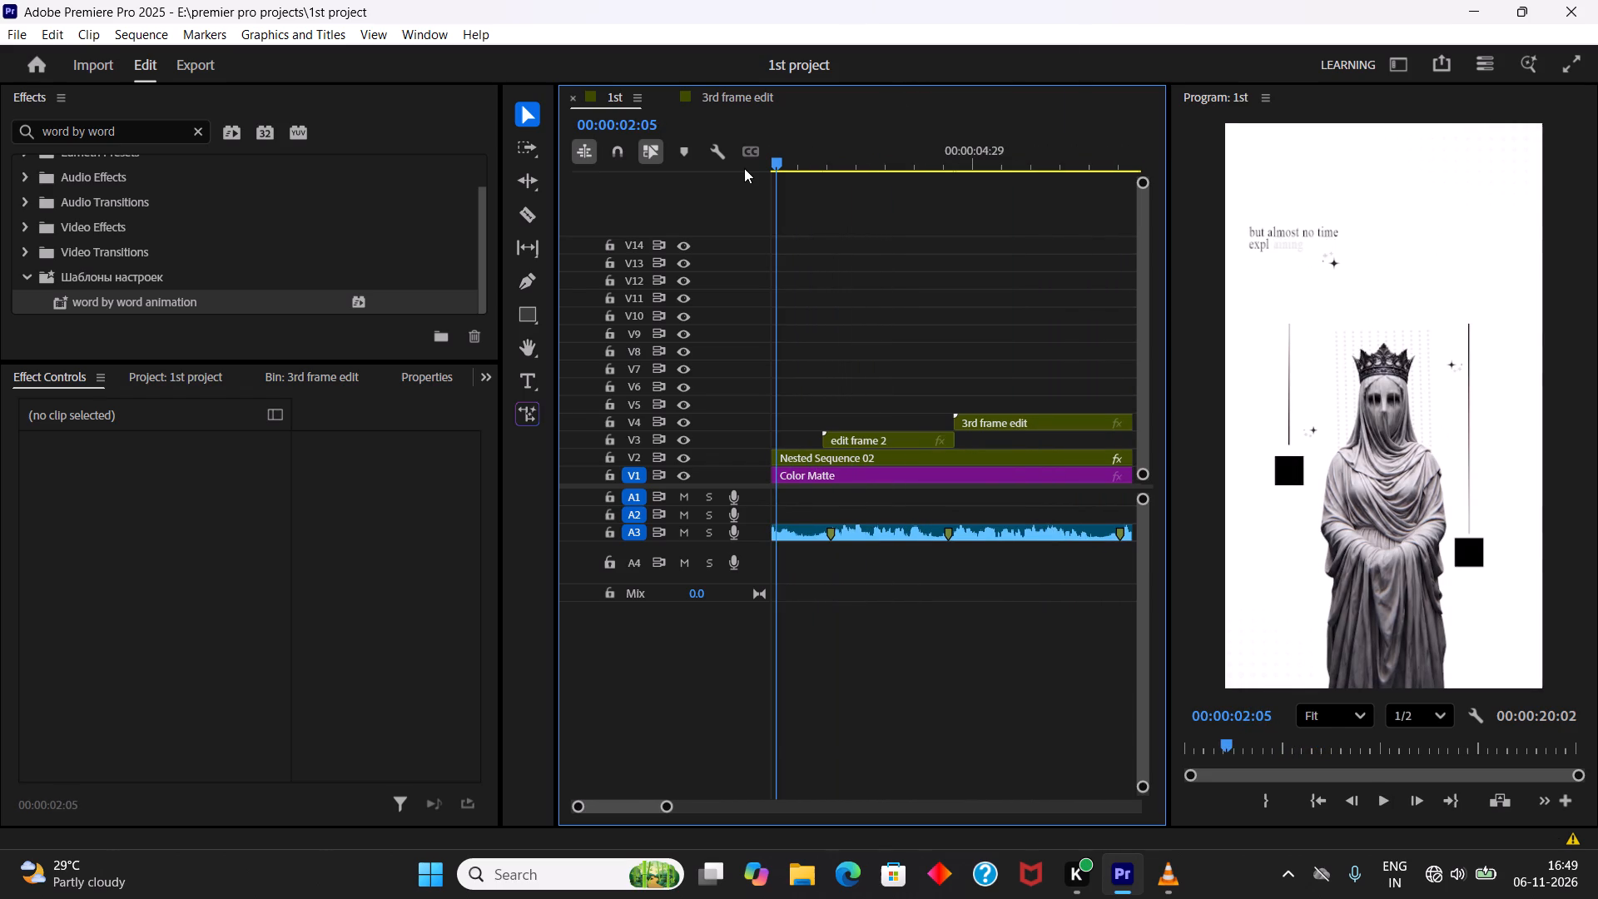
right_click_drag(1016, 0, 1007, 0)
left_click(916, 1)
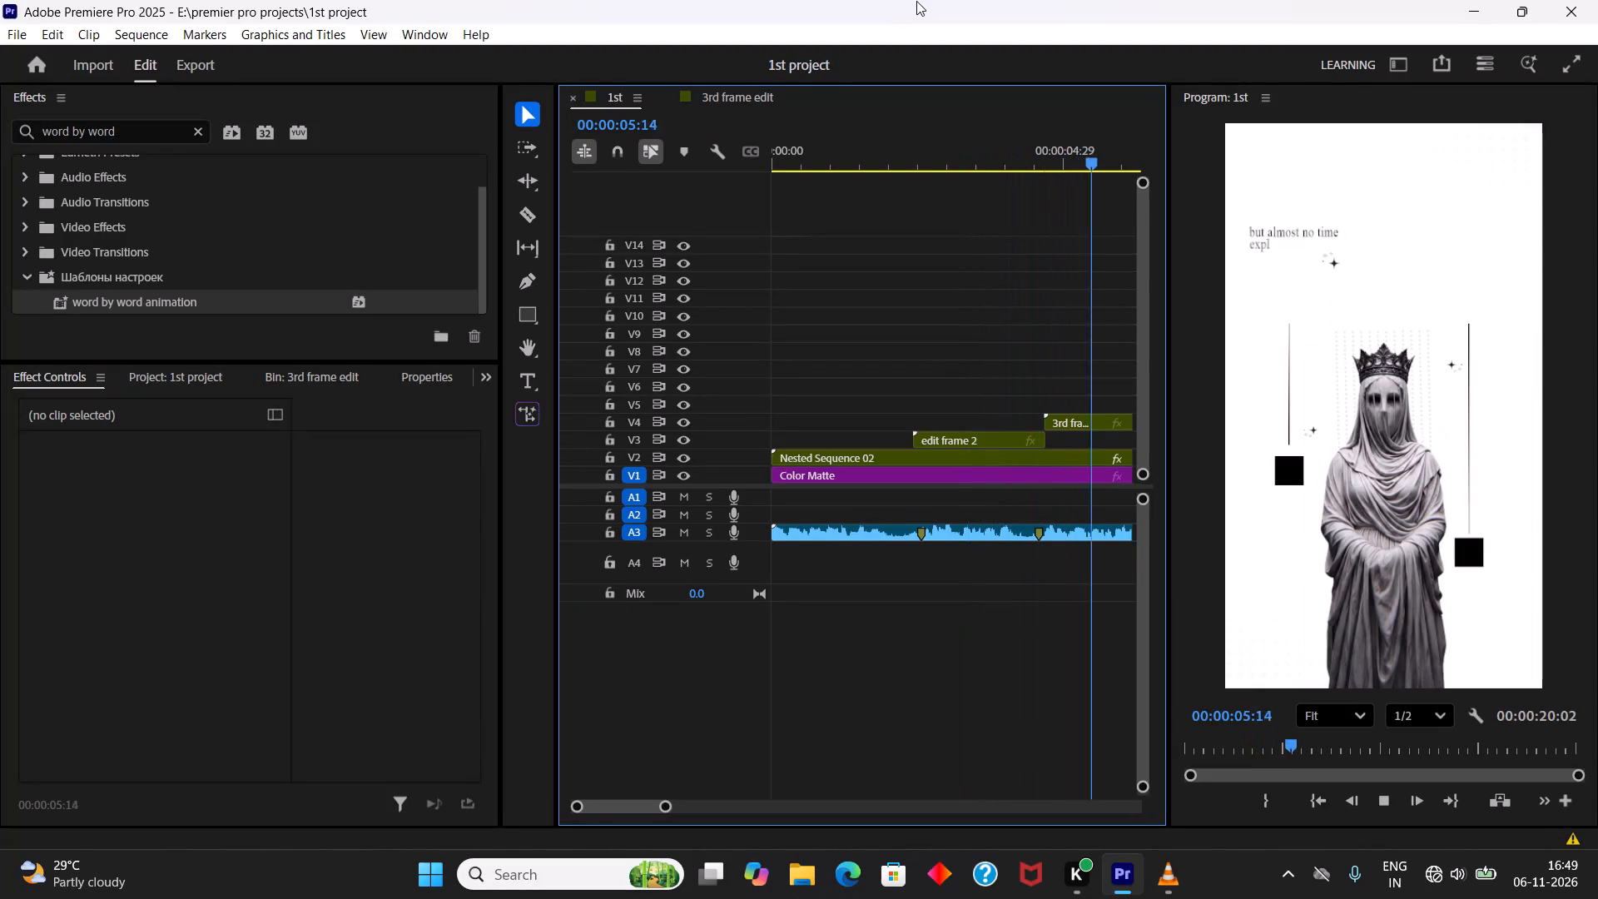
key("space")
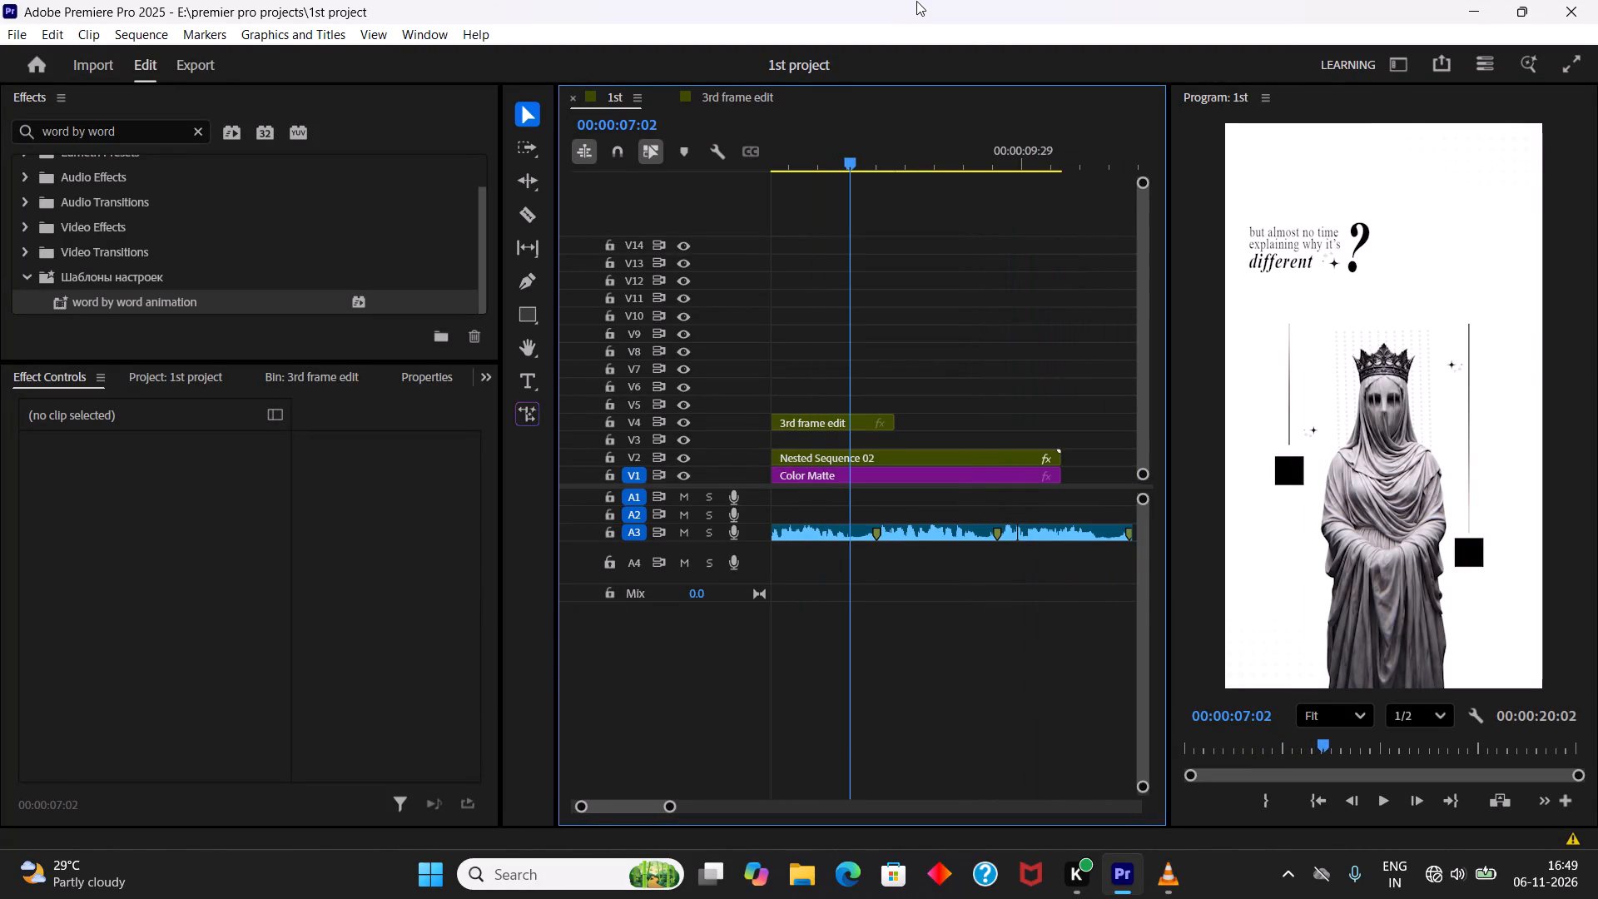
Play the 1st sequence from edit frame 2 into the 3rd frame edit clip and examine the "explaining why it's" text reveal.
left_click_drag(804, 168, 762, 180)
key("space")
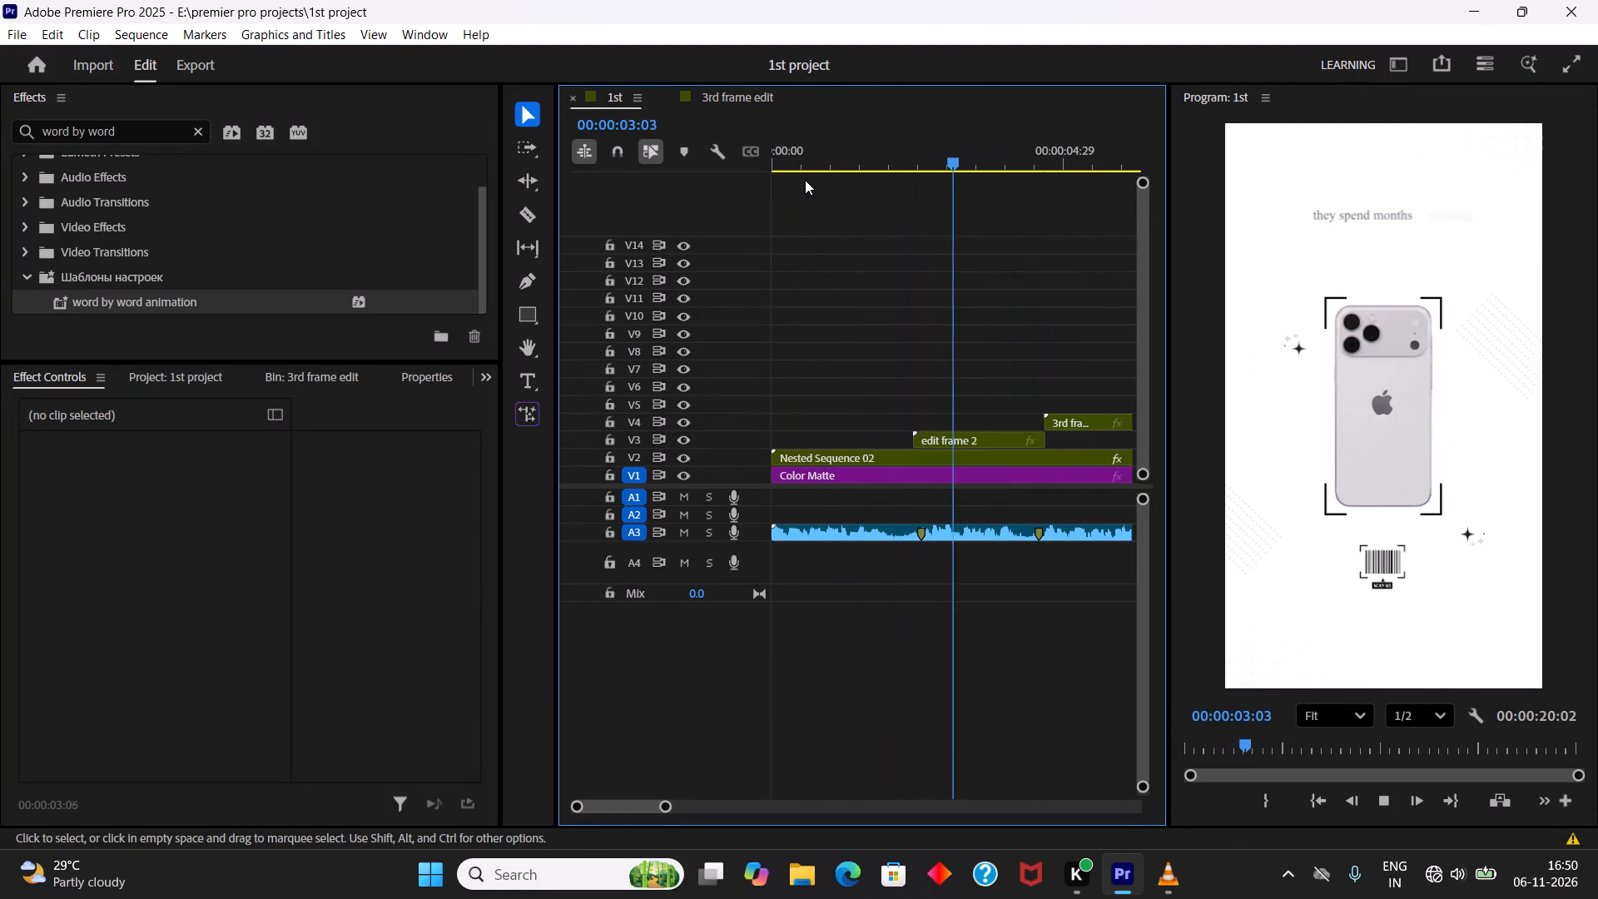
key("space")
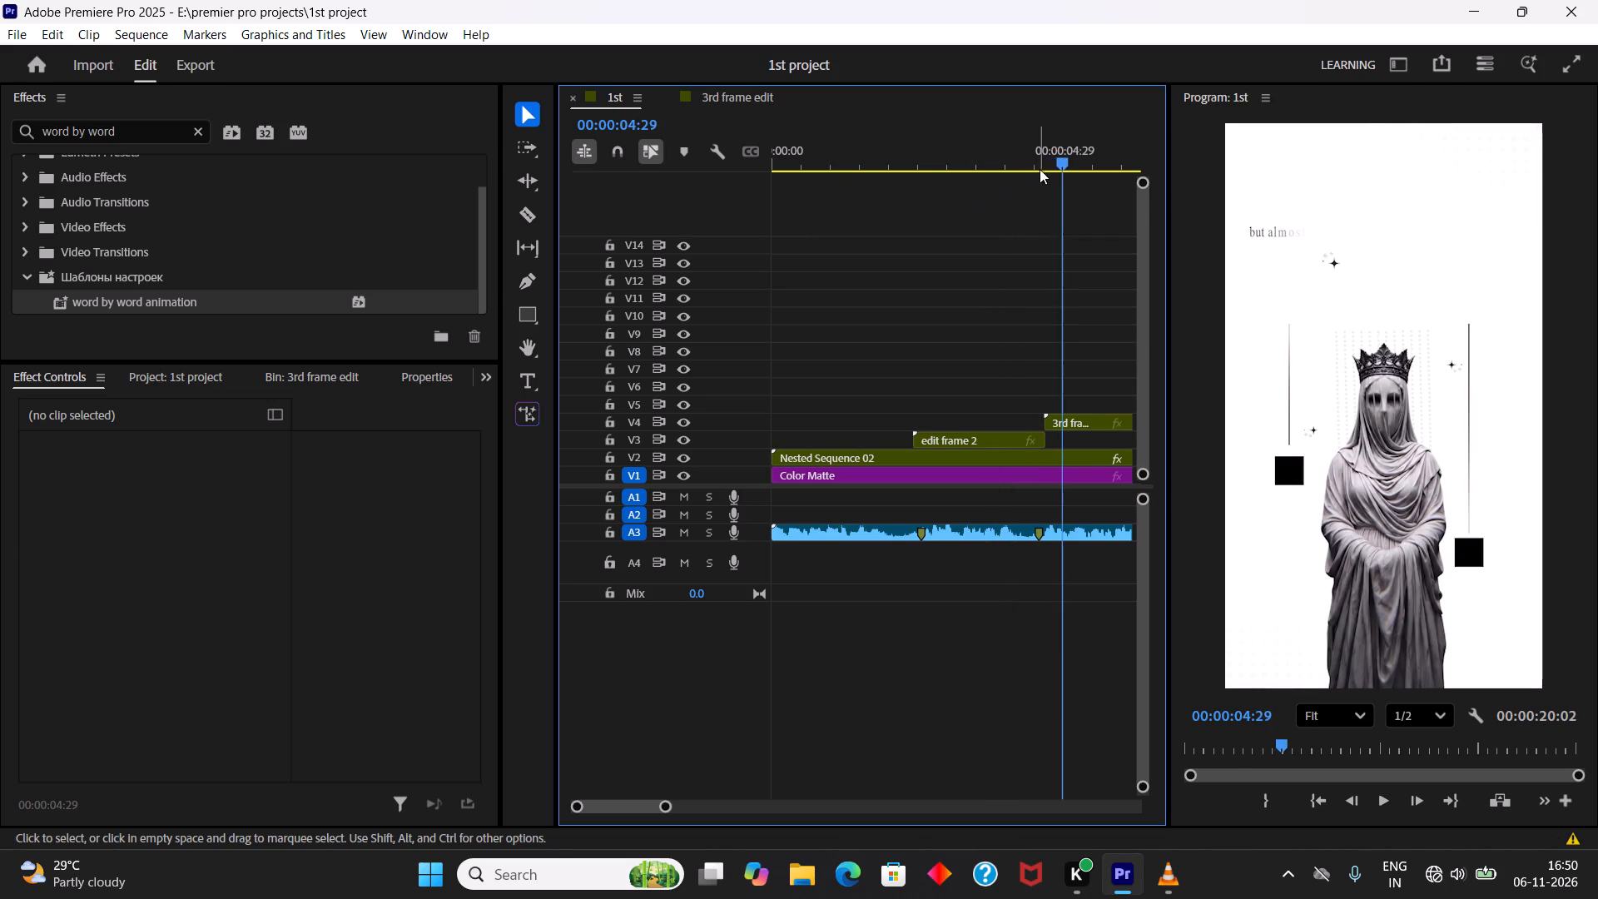
left_click_drag(1043, 161, 914, 198)
key("space")
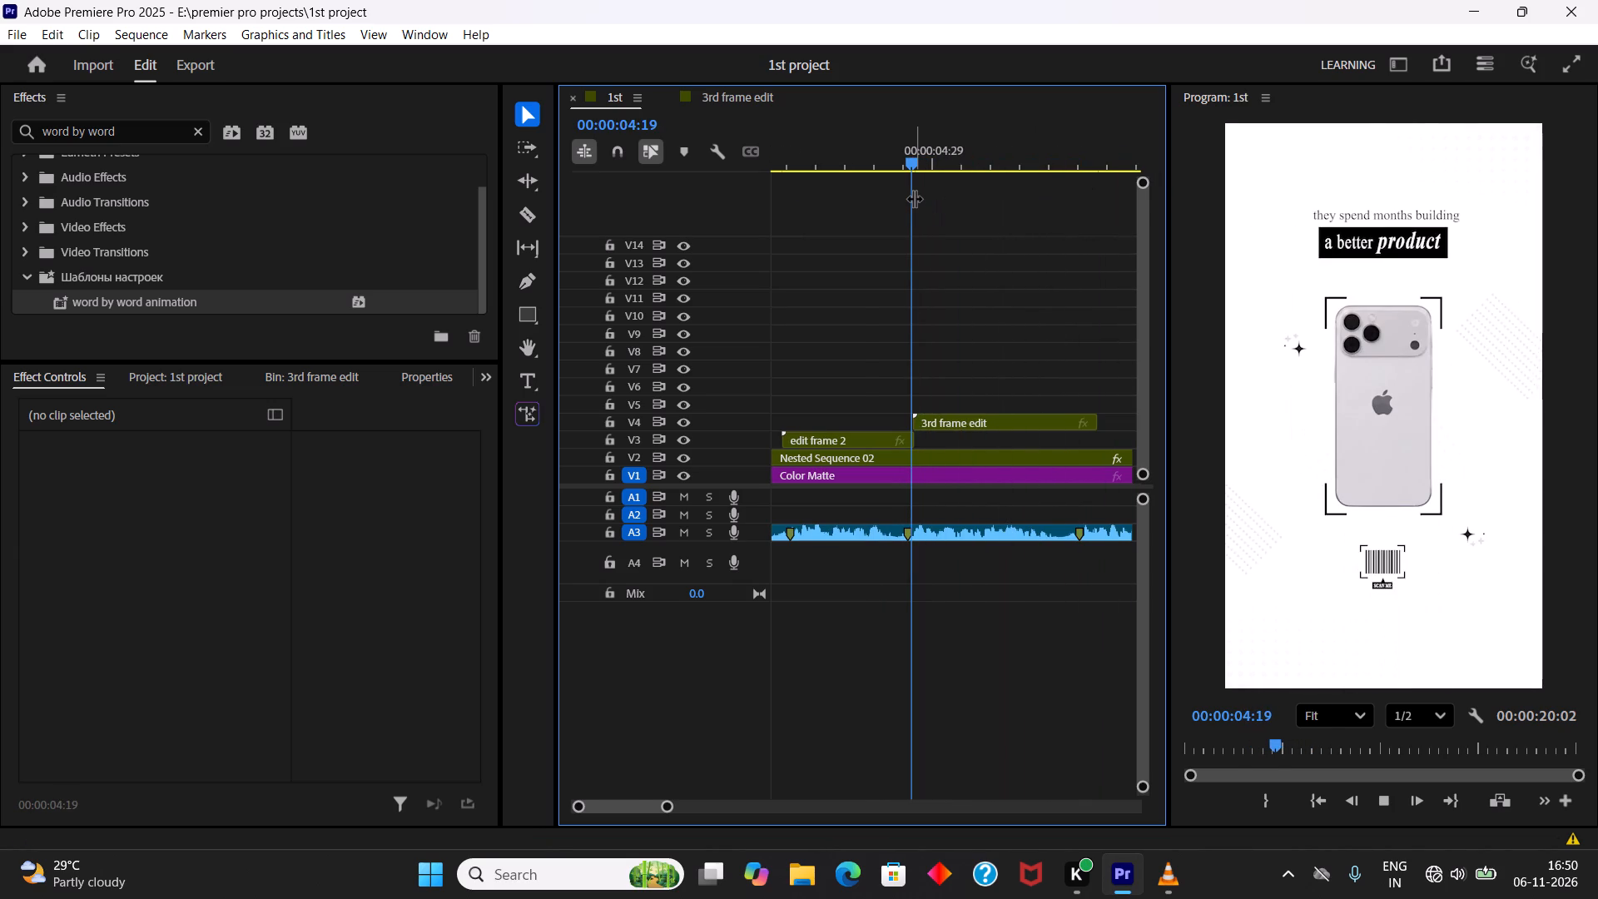
key("space")
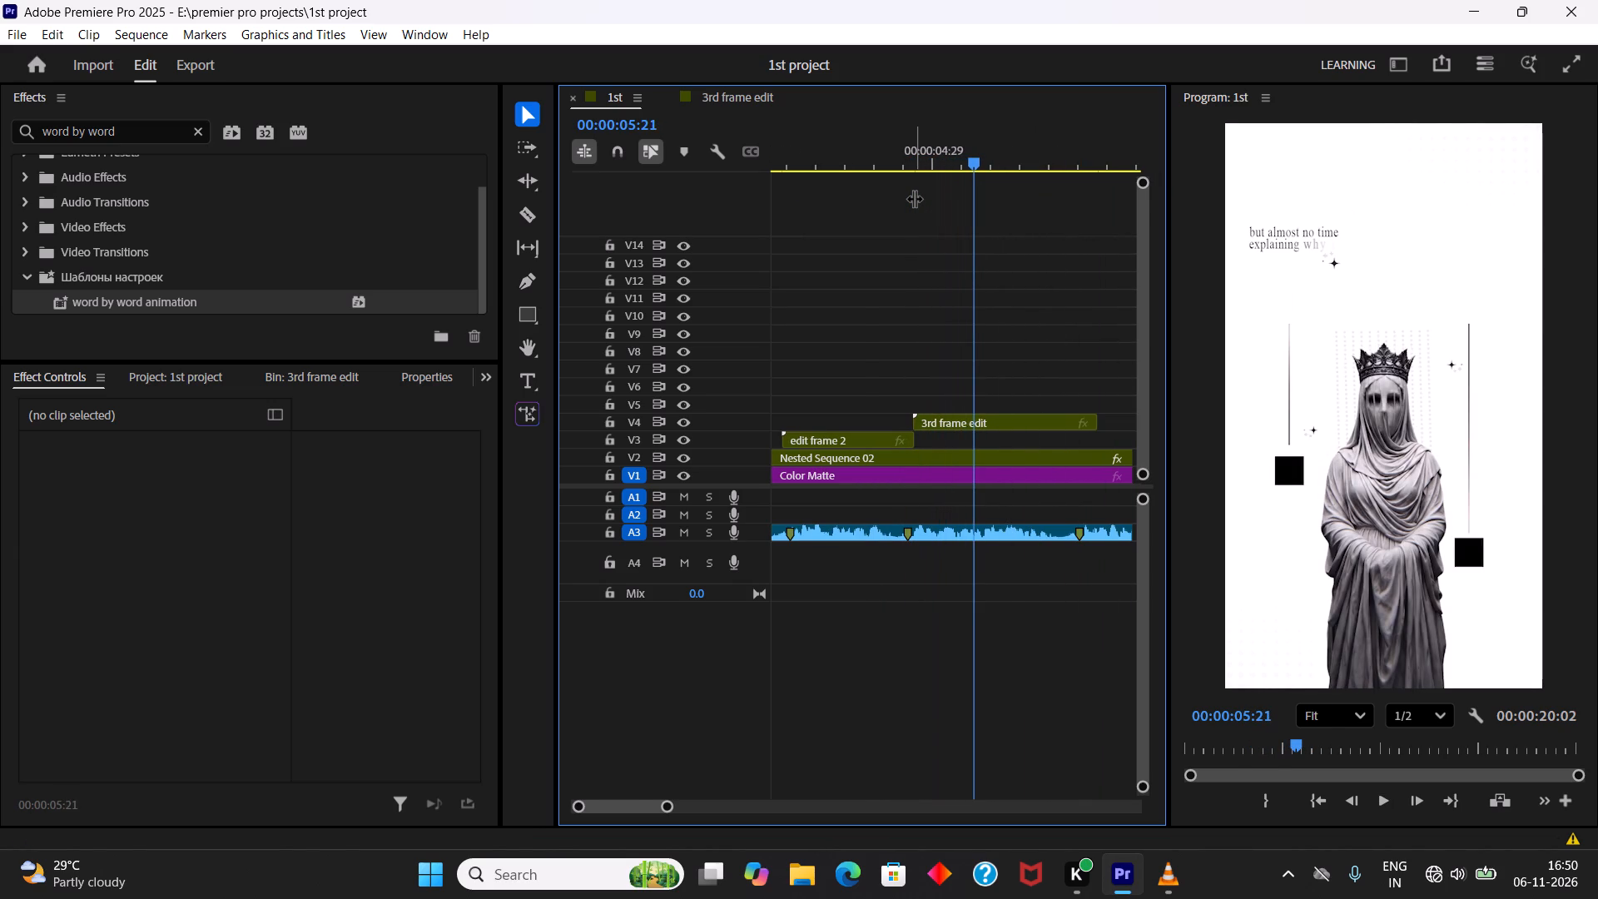
key("space")
key("space")
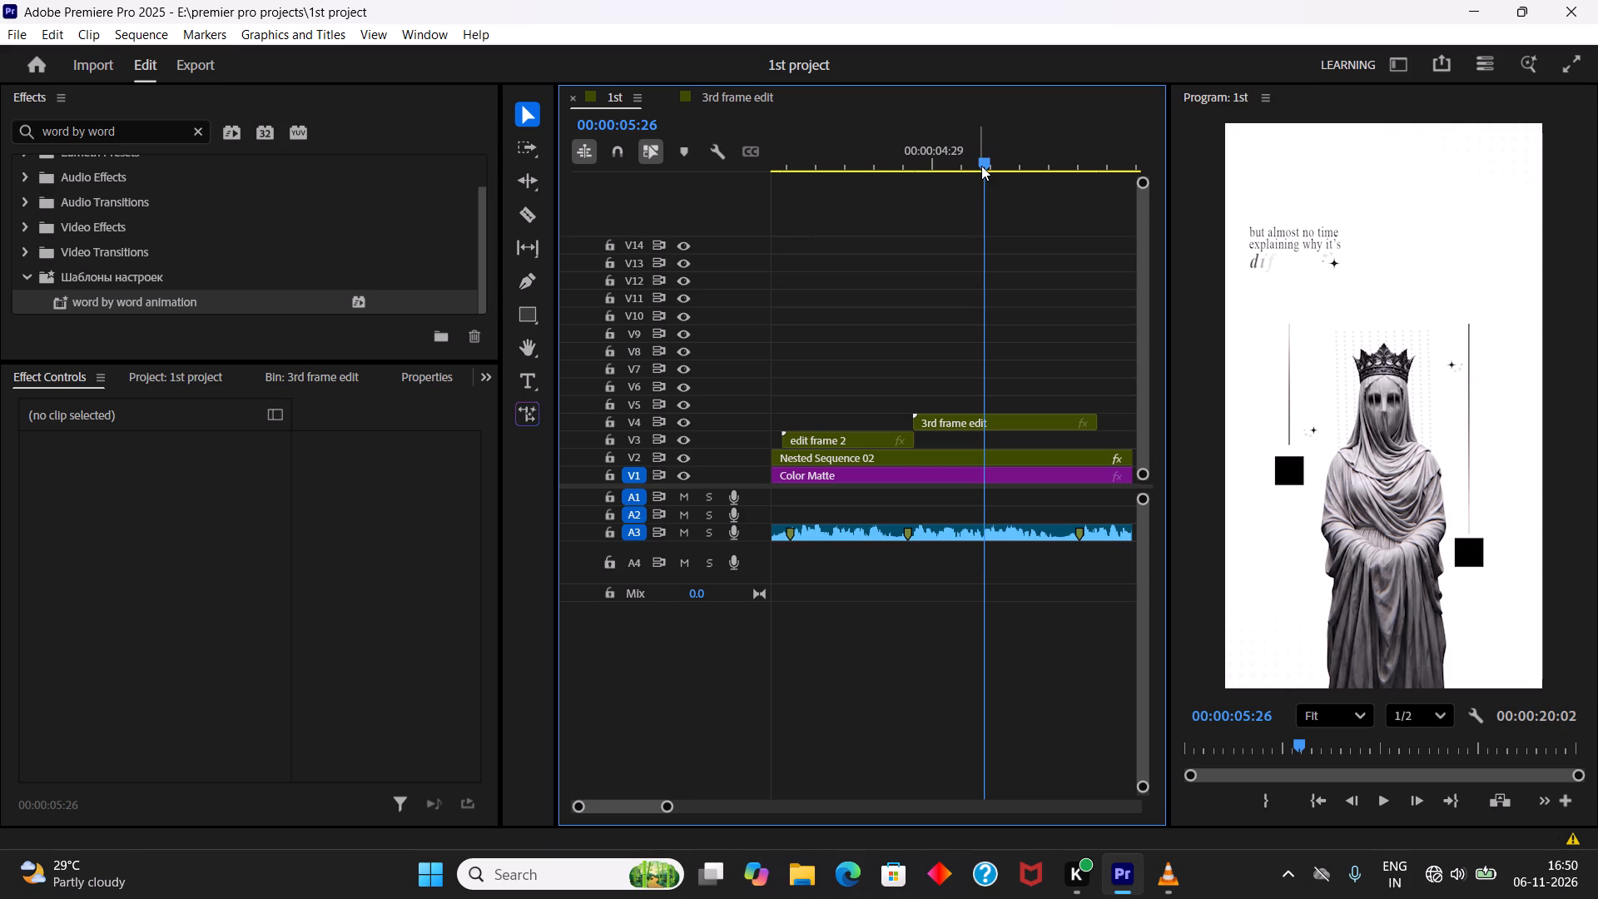
left_click(981, 166)
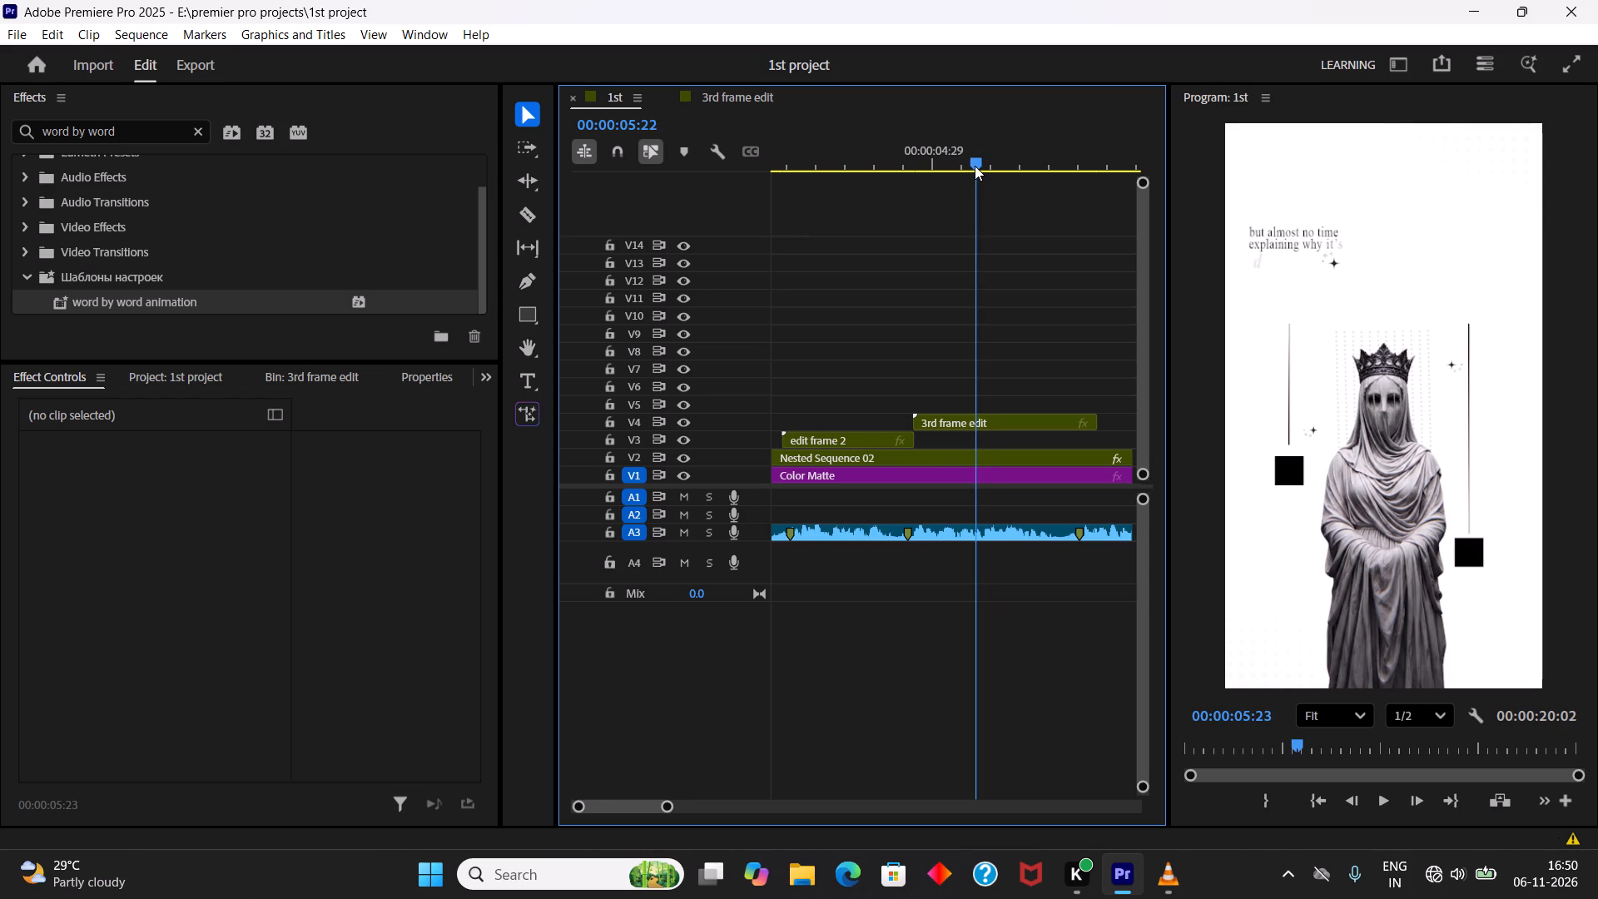
key("space")
left_click(975, 166)
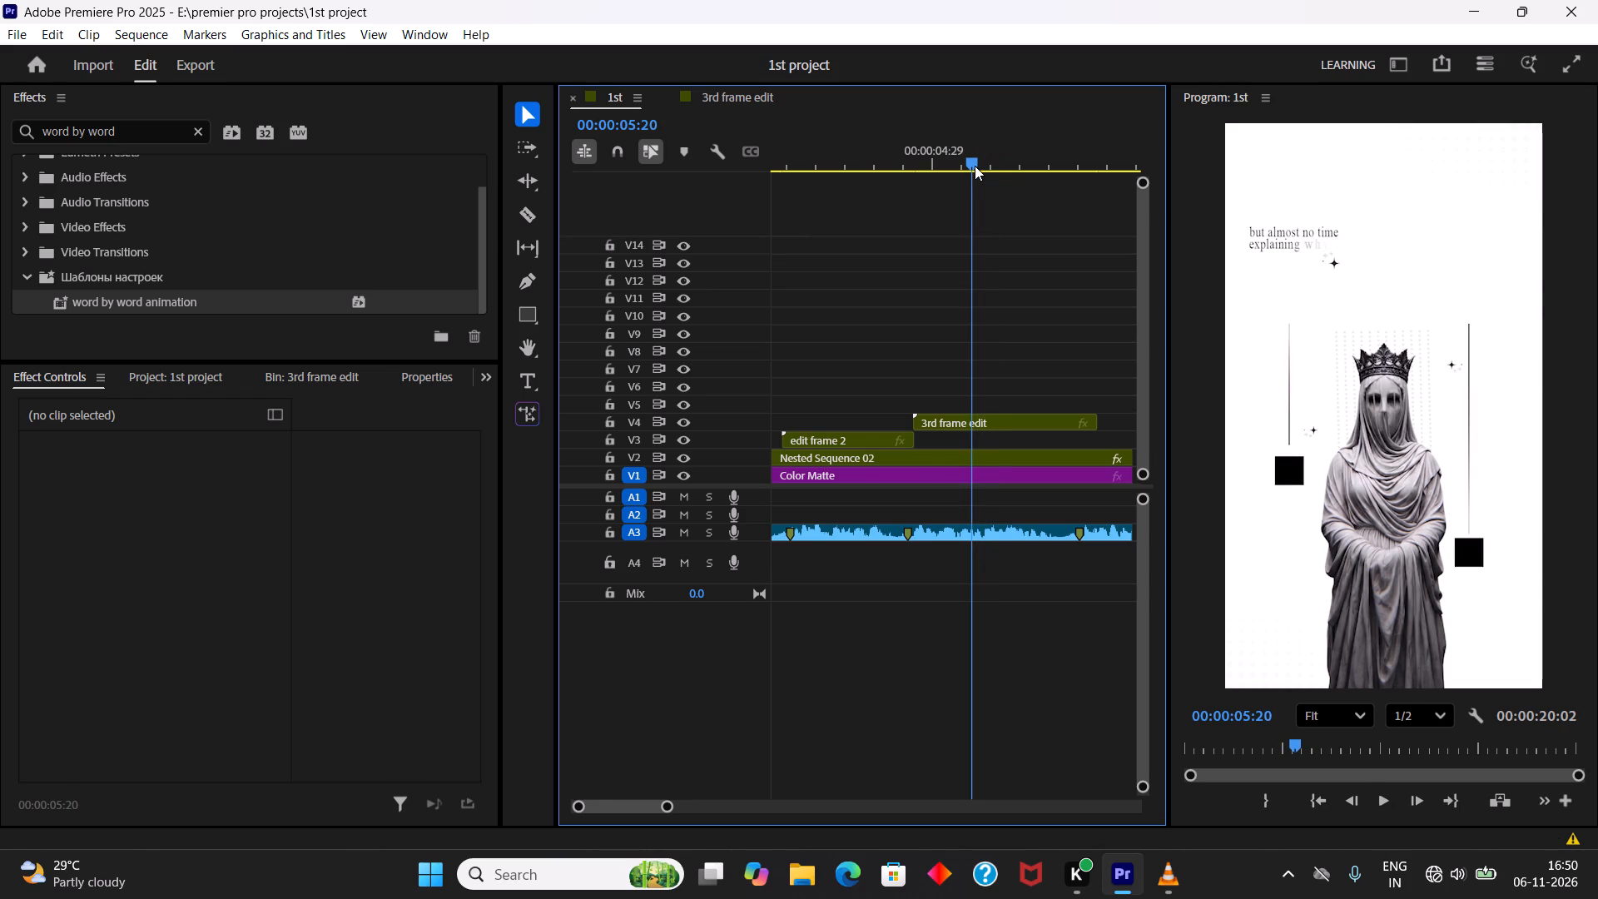
Compare the 3rd frame edit sequence at 00;00;01;00 with the start of its nested clip in the 1st sequence.
left_click(731, 101)
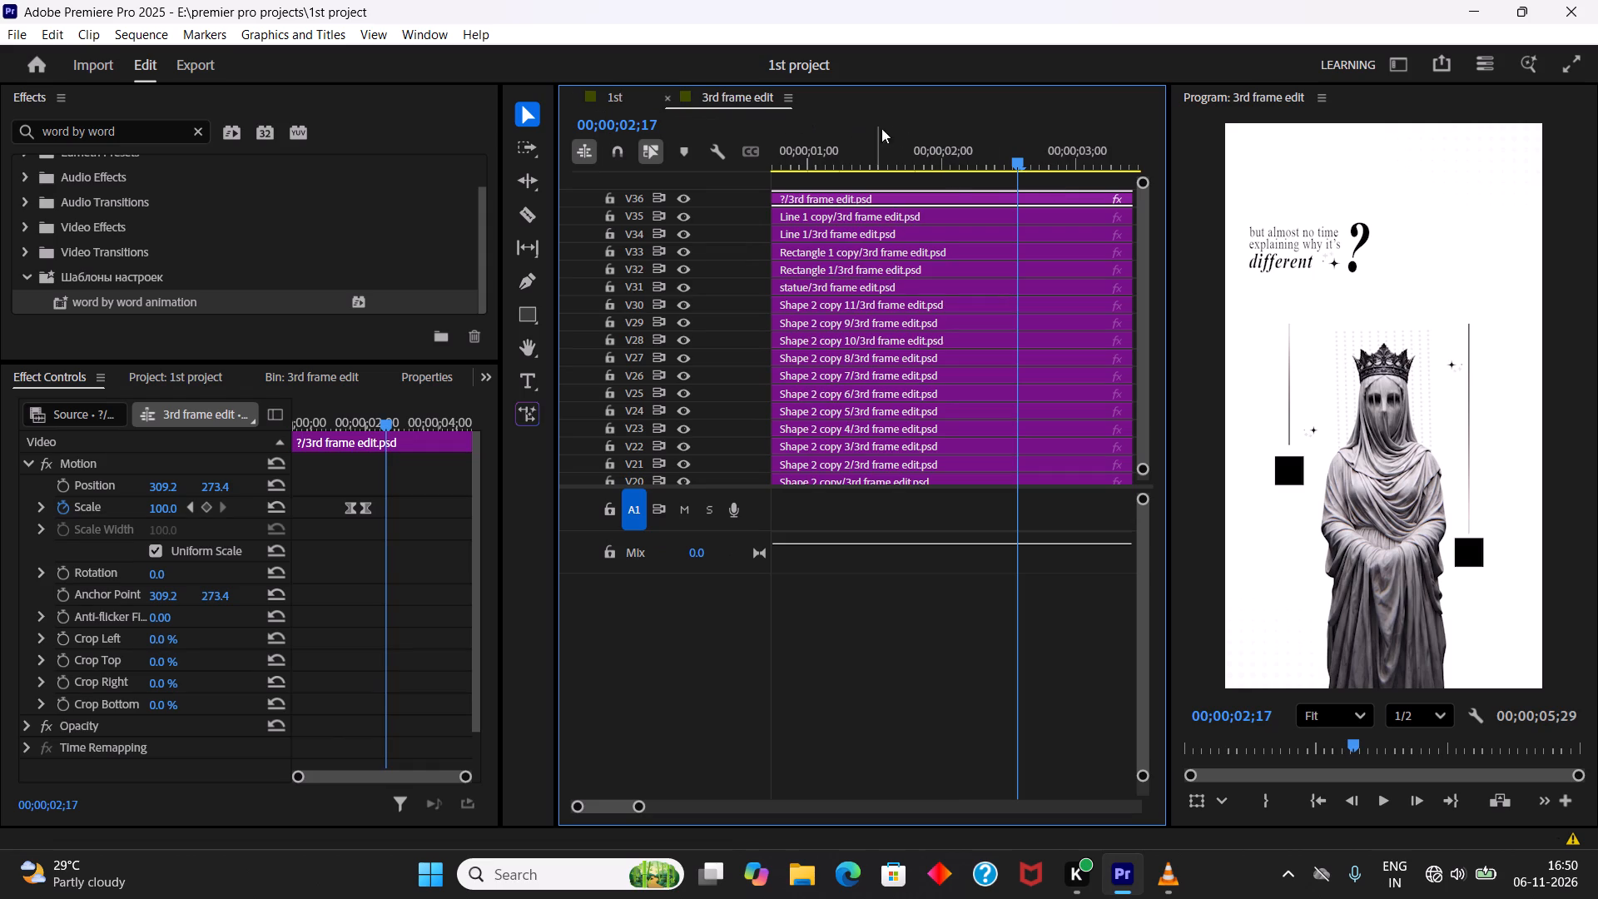
left_click(810, 167)
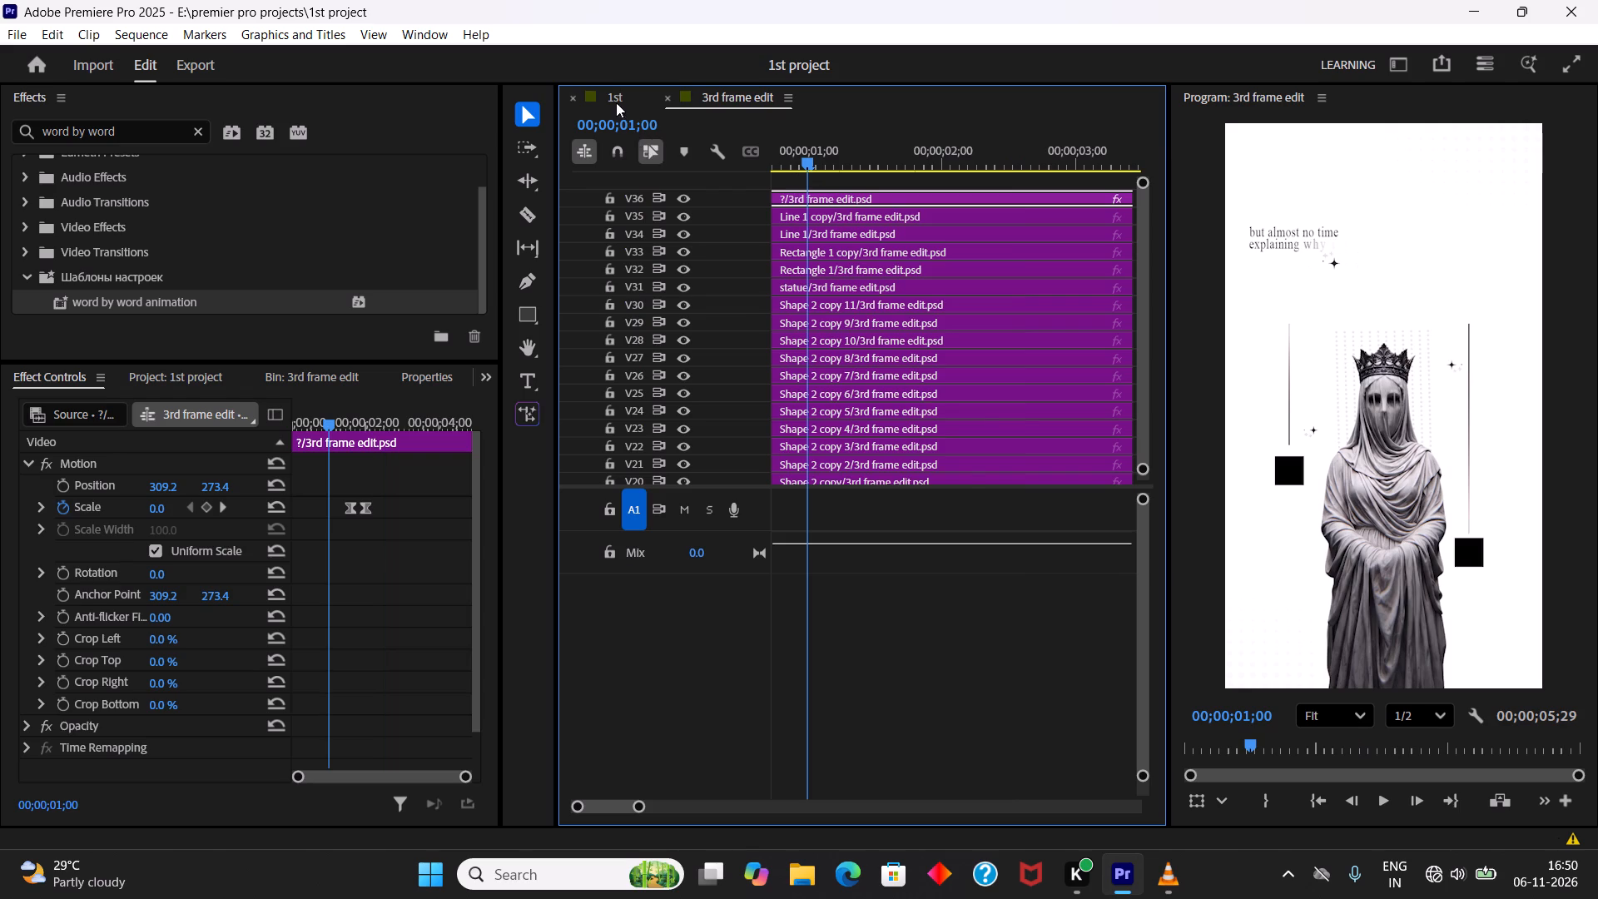
left_click(611, 100)
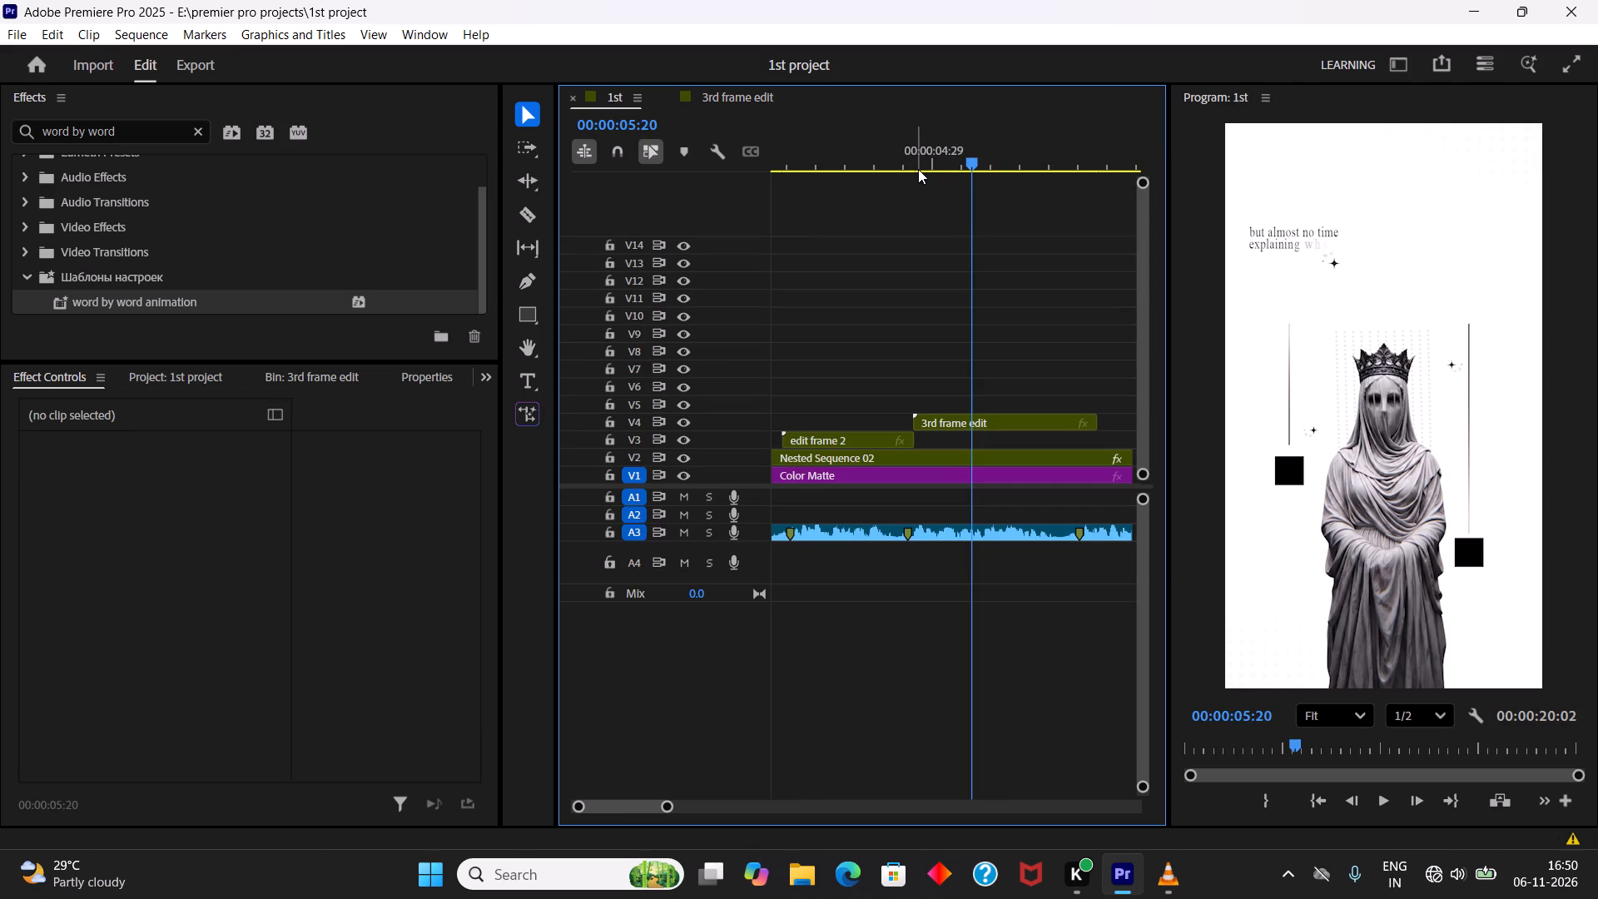
left_click(918, 169)
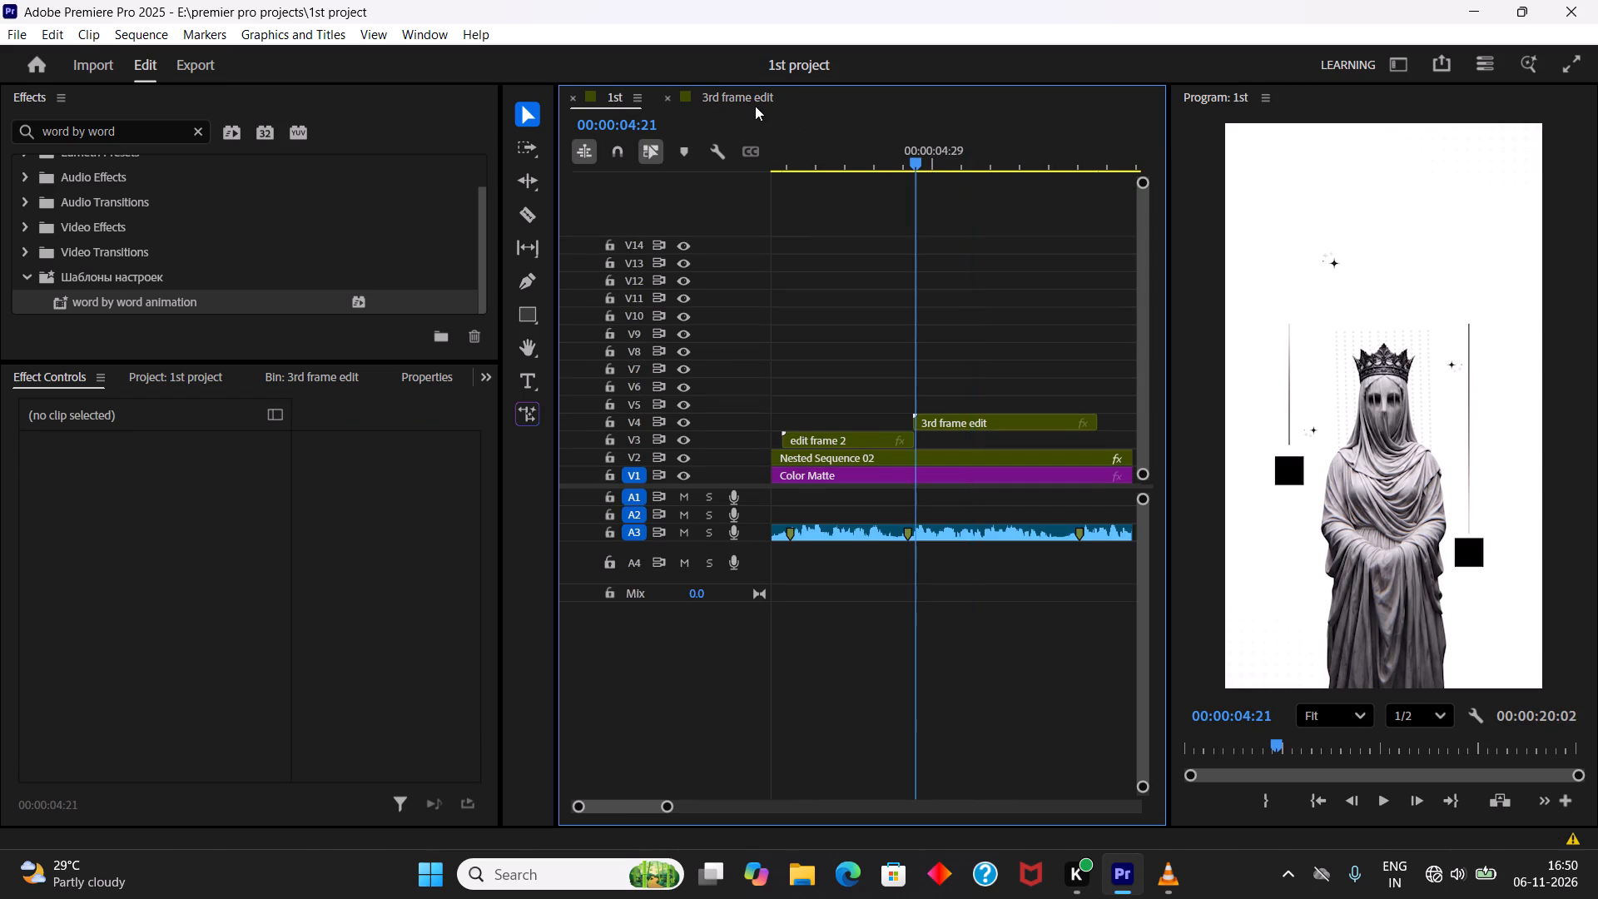
left_click(755, 106)
left_click(618, 100)
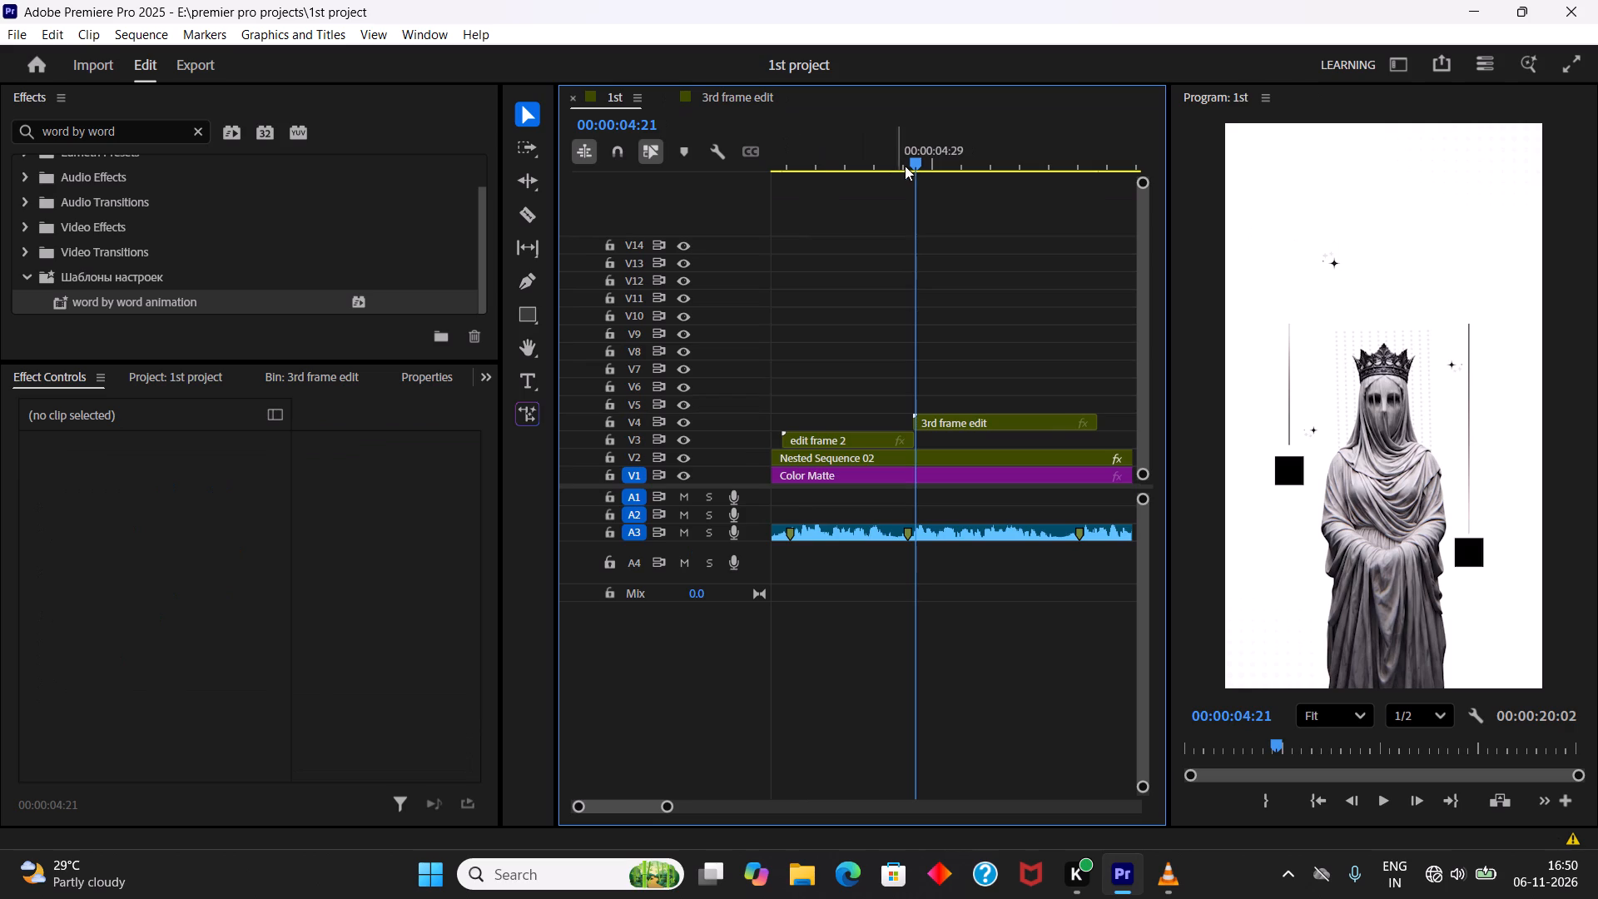
left_click(919, 162)
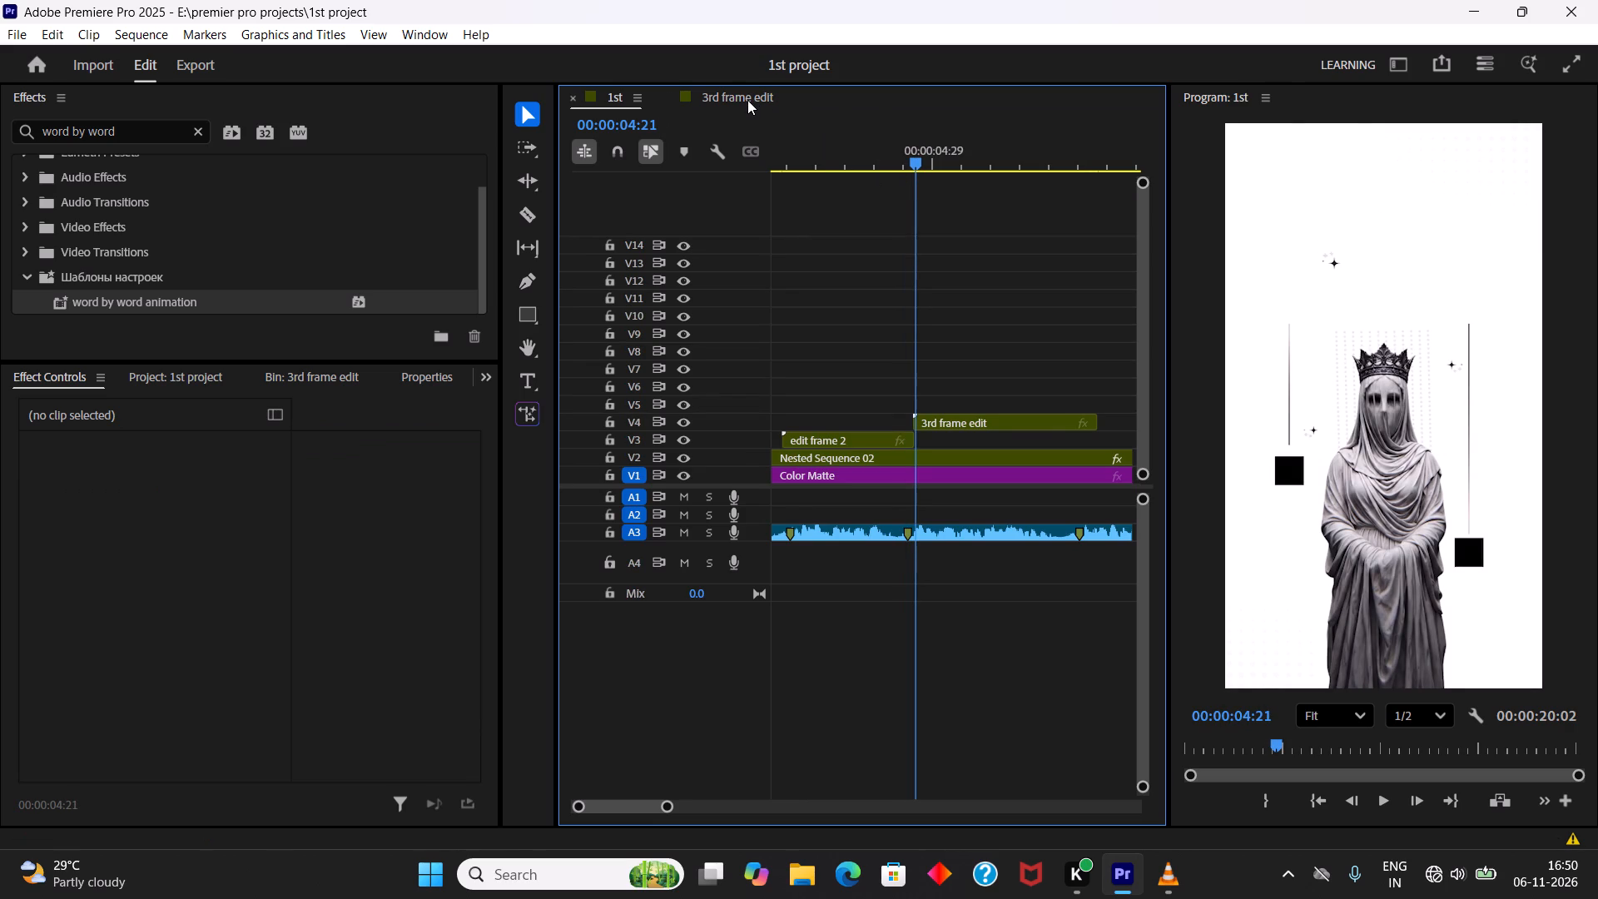
Play the 3rd frame edit clip's text reveal in the 1st sequence from the clip's start and recheck the "explaining why" words.
key("space")
key("space")
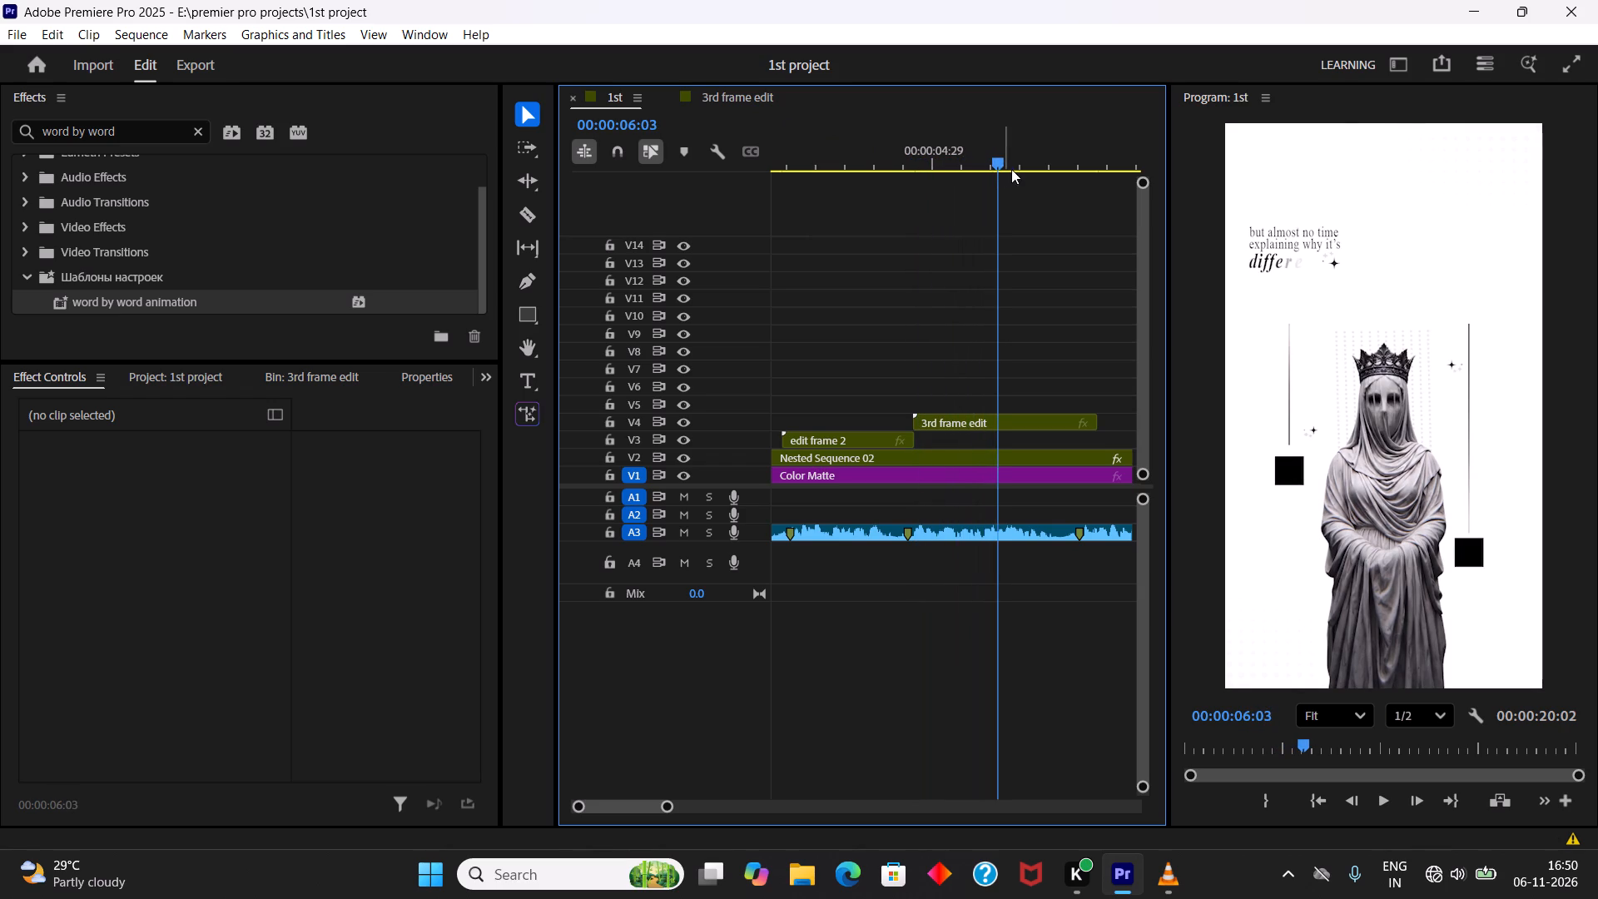
left_click_drag(994, 161, 955, 161)
key("space")
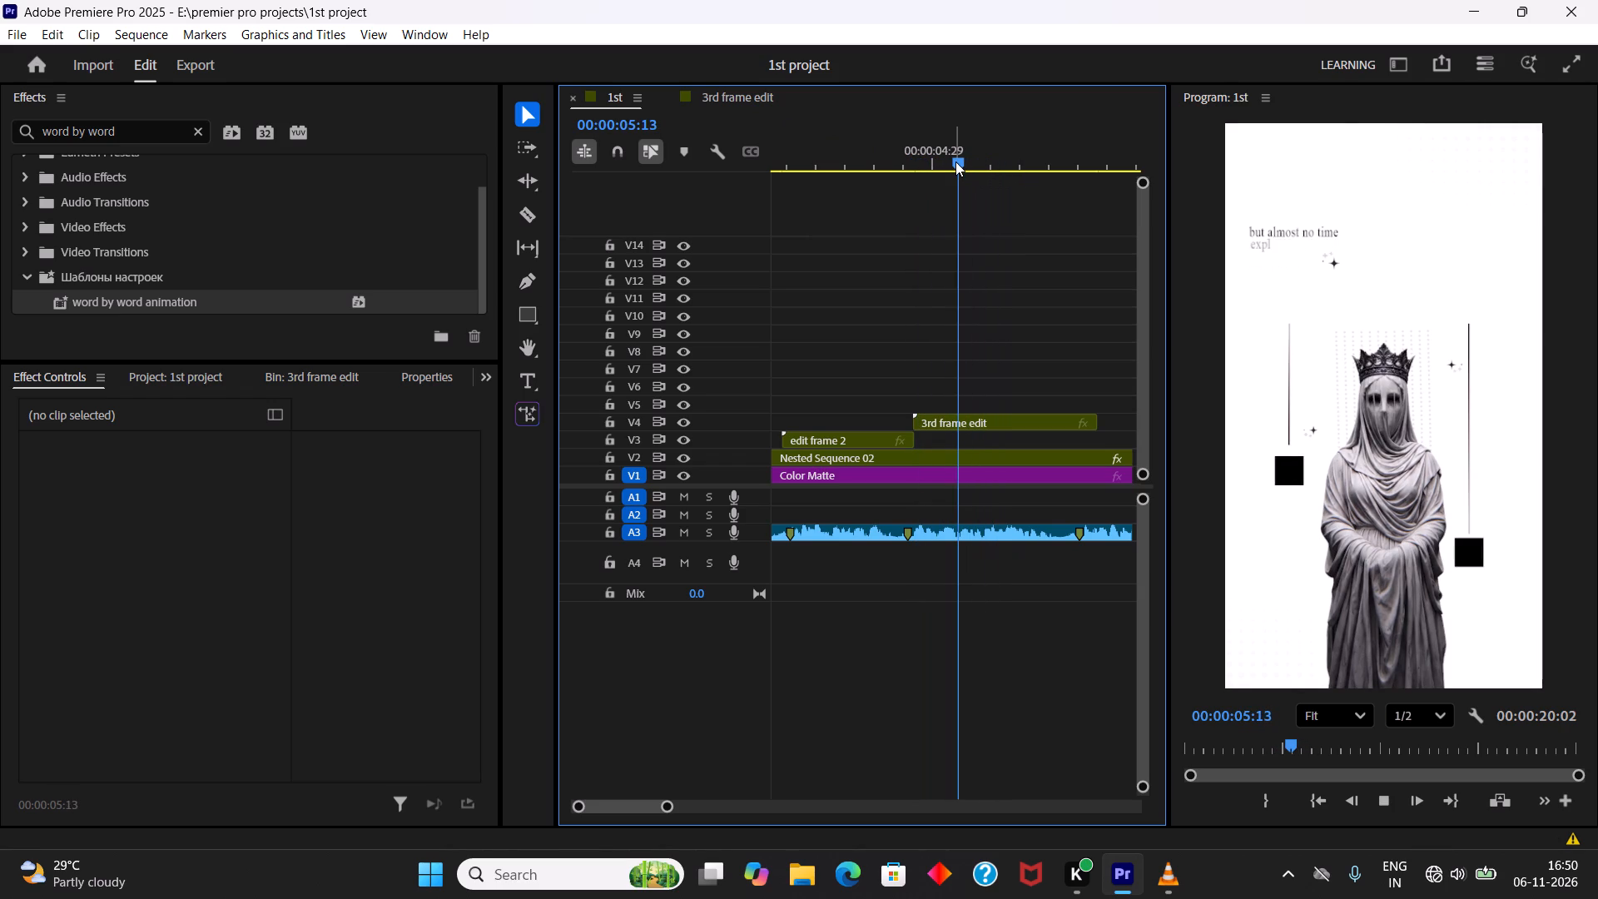
key("space")
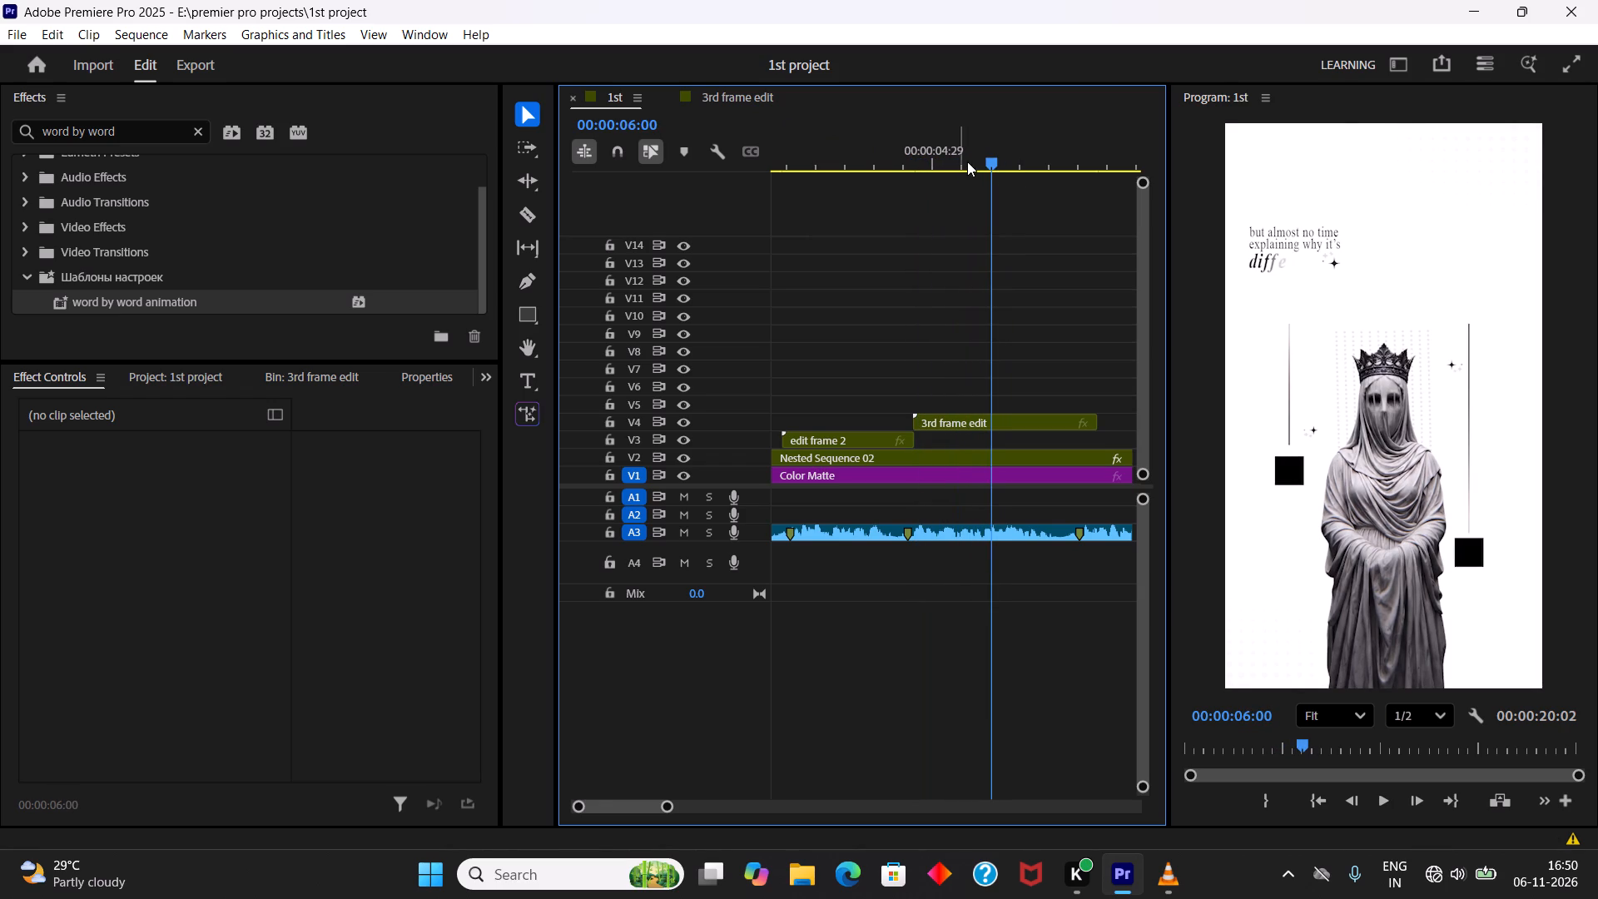
left_click(980, 165)
left_click(980, 165)
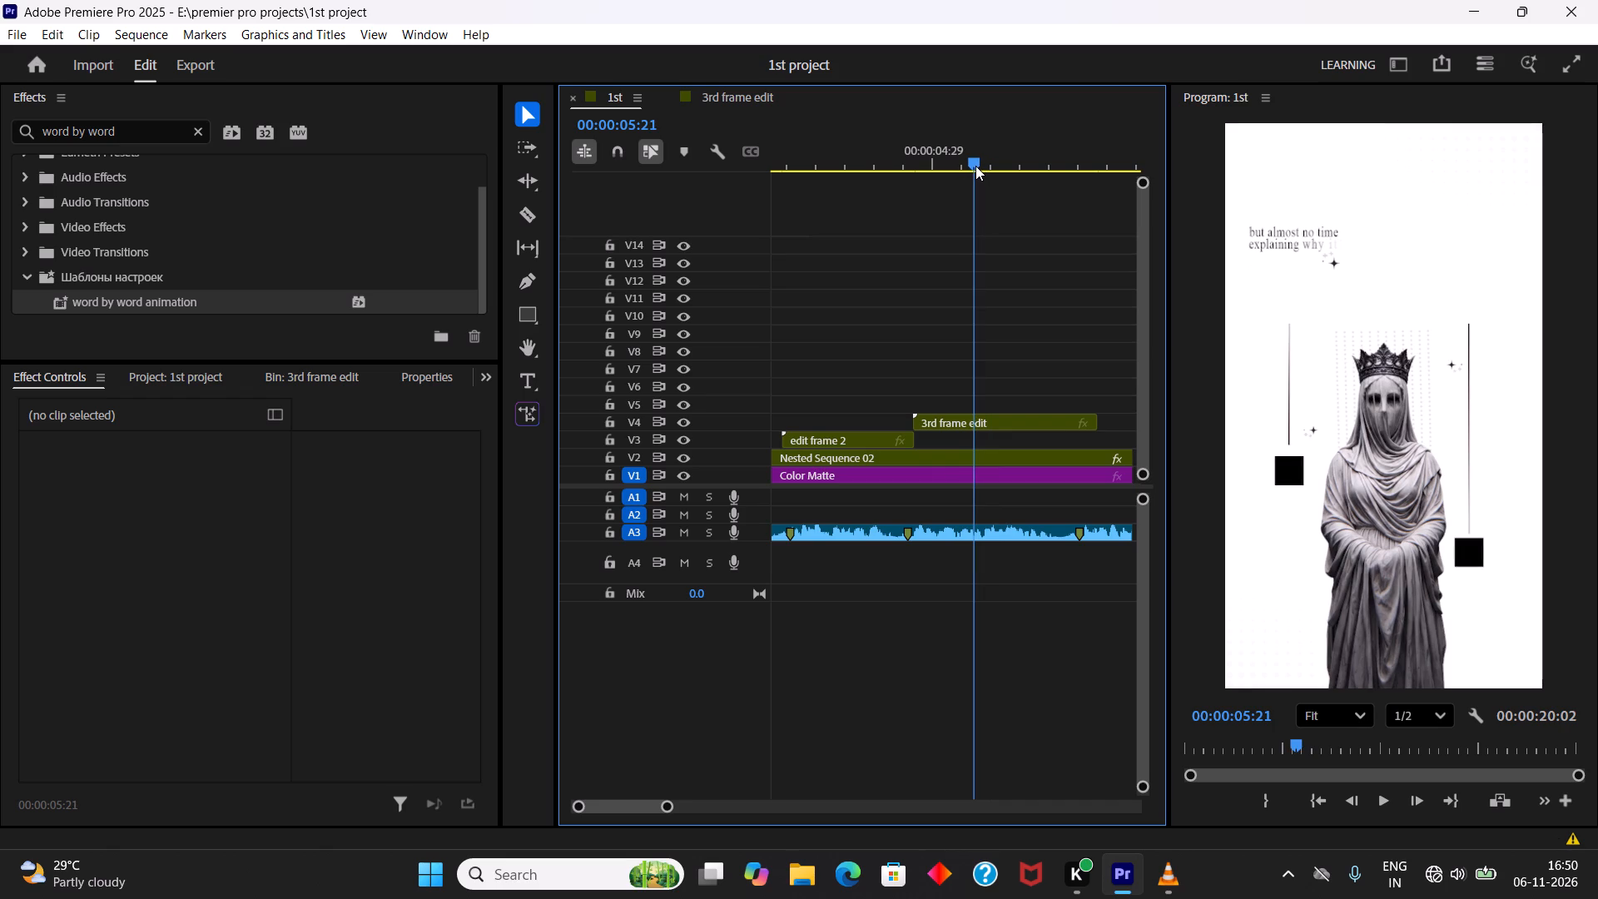
Examine frame by frame the cut from edit frame 2 to the 3rd frame edit clip and its first words, up to 00:00:05:00 and back.
left_click_drag(975, 166, 918, 169)
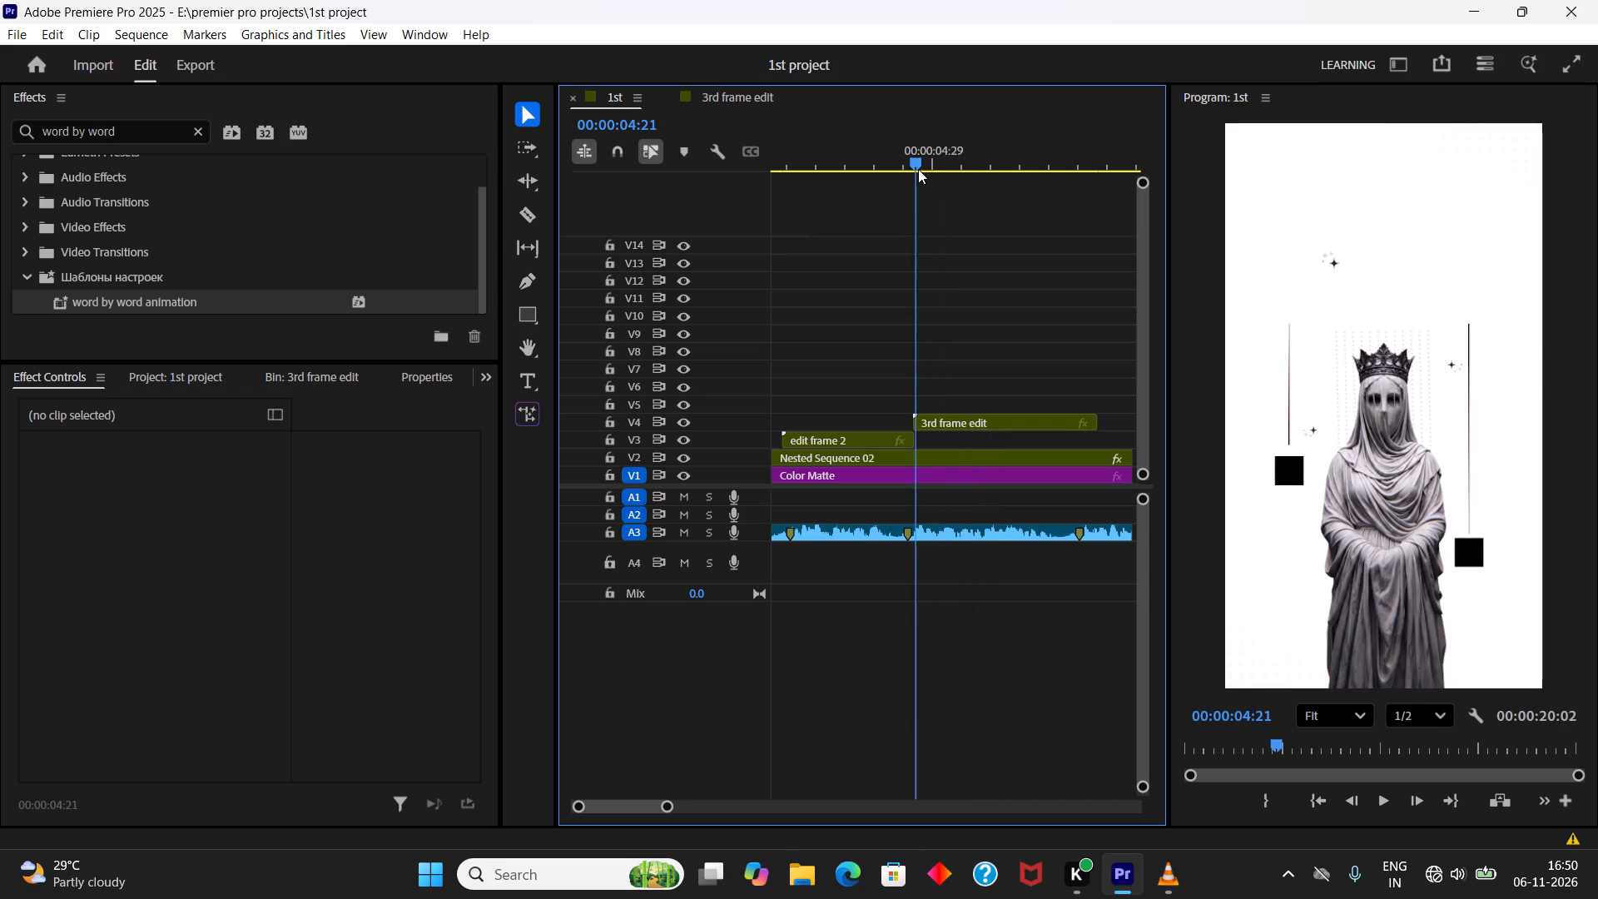
left_click_drag(918, 169, 915, 170)
key("equal")
key("equal")
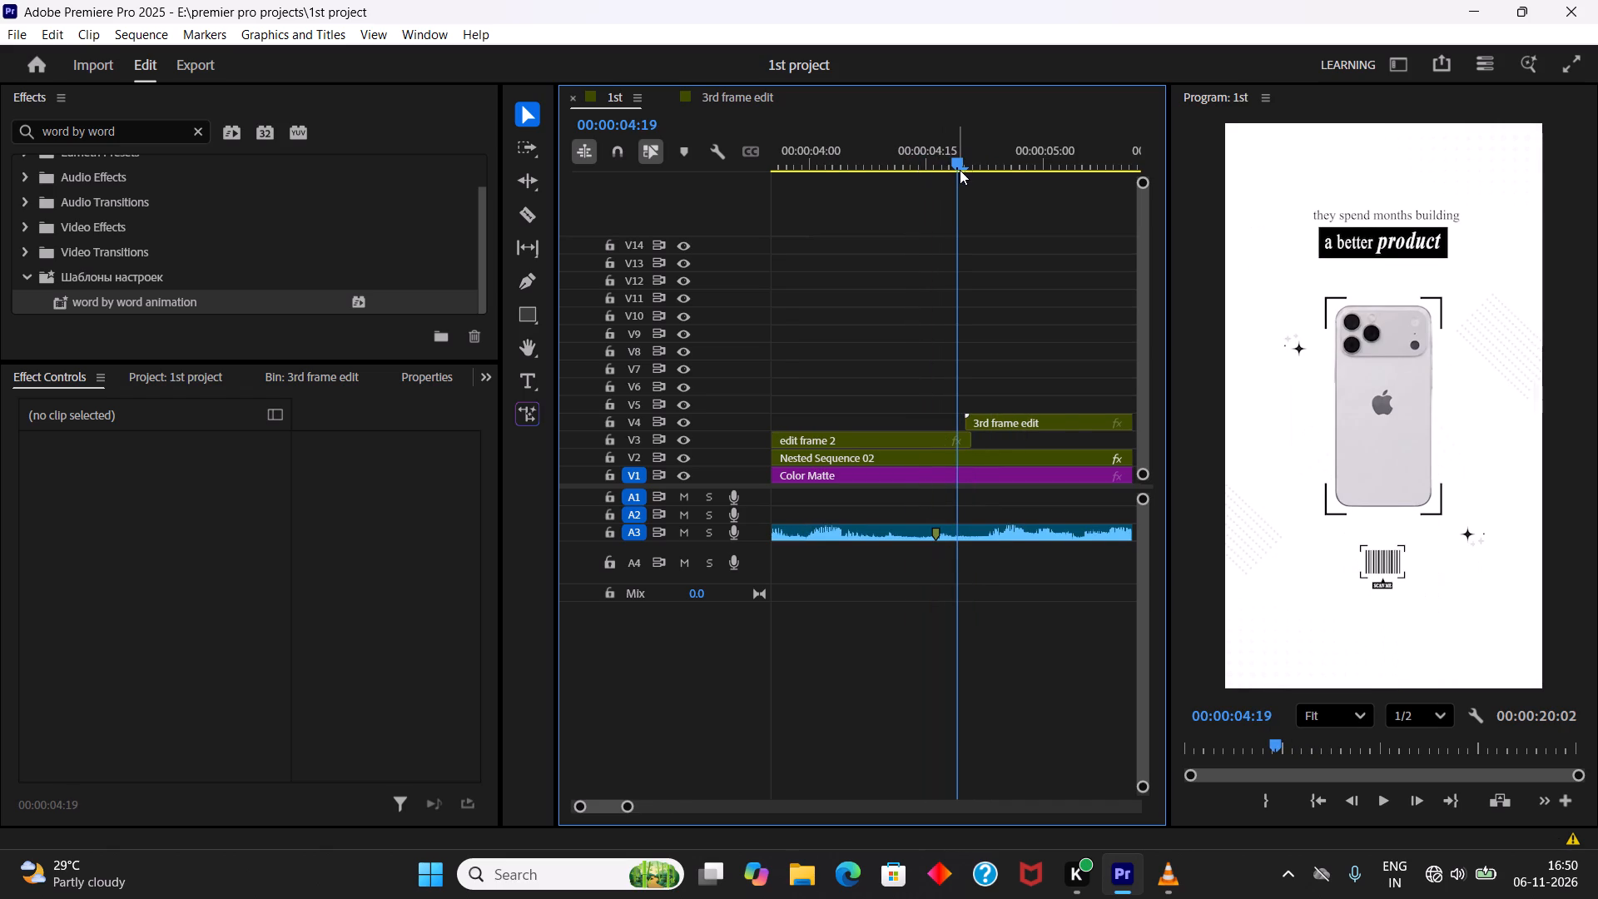
key("Right")
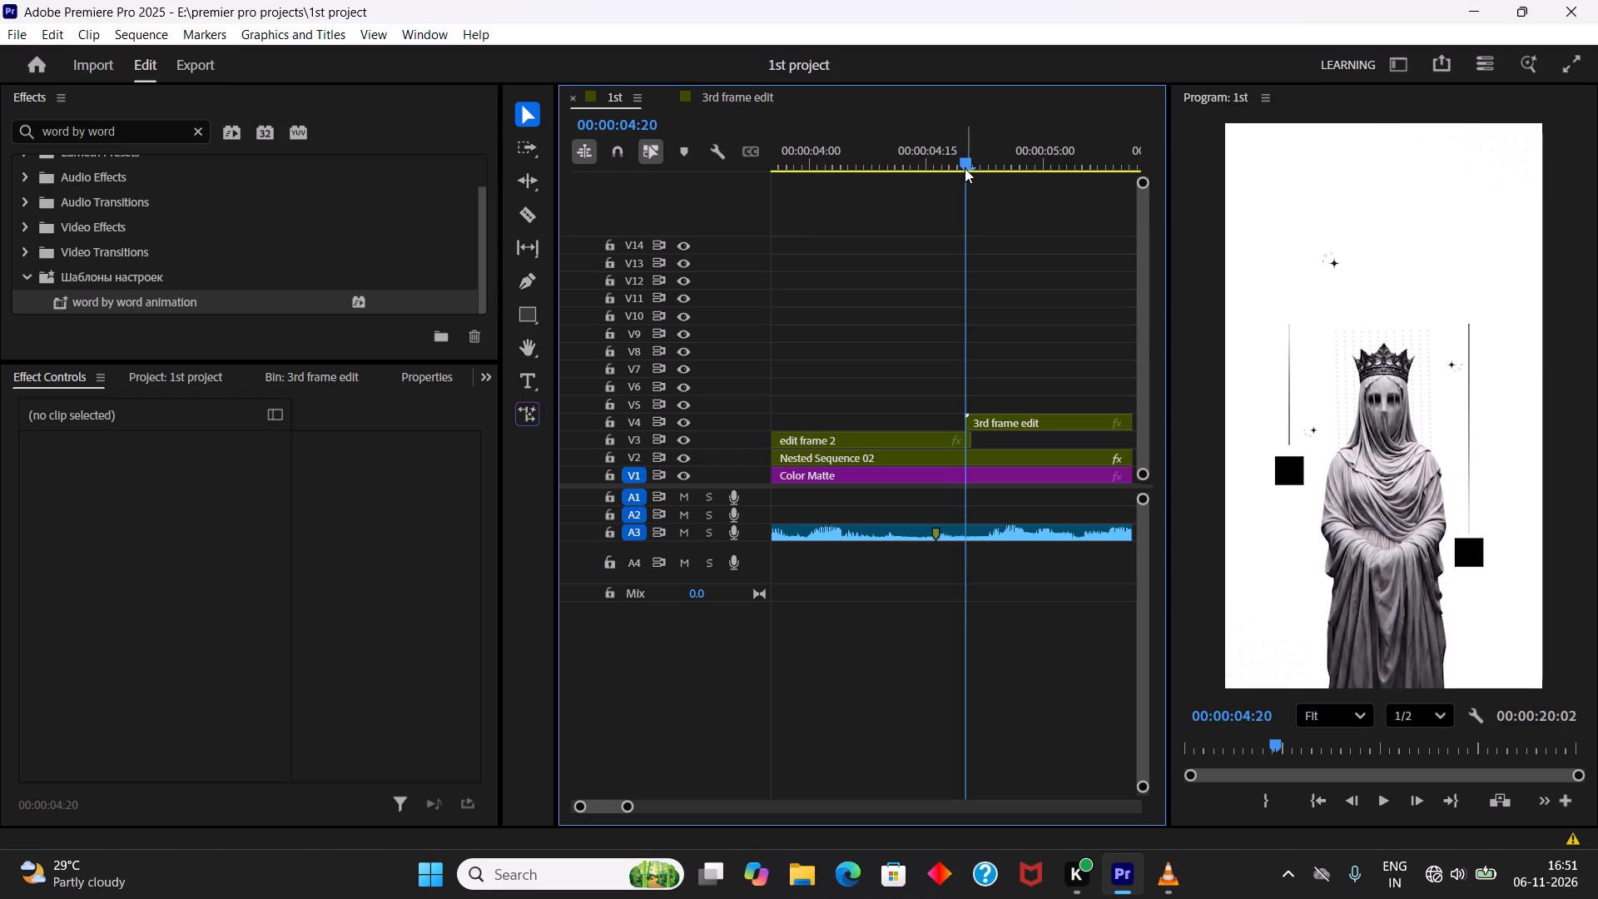
key("Right")
key("Right")
key("Right")
key("Right")
key("Right")
key("Right")
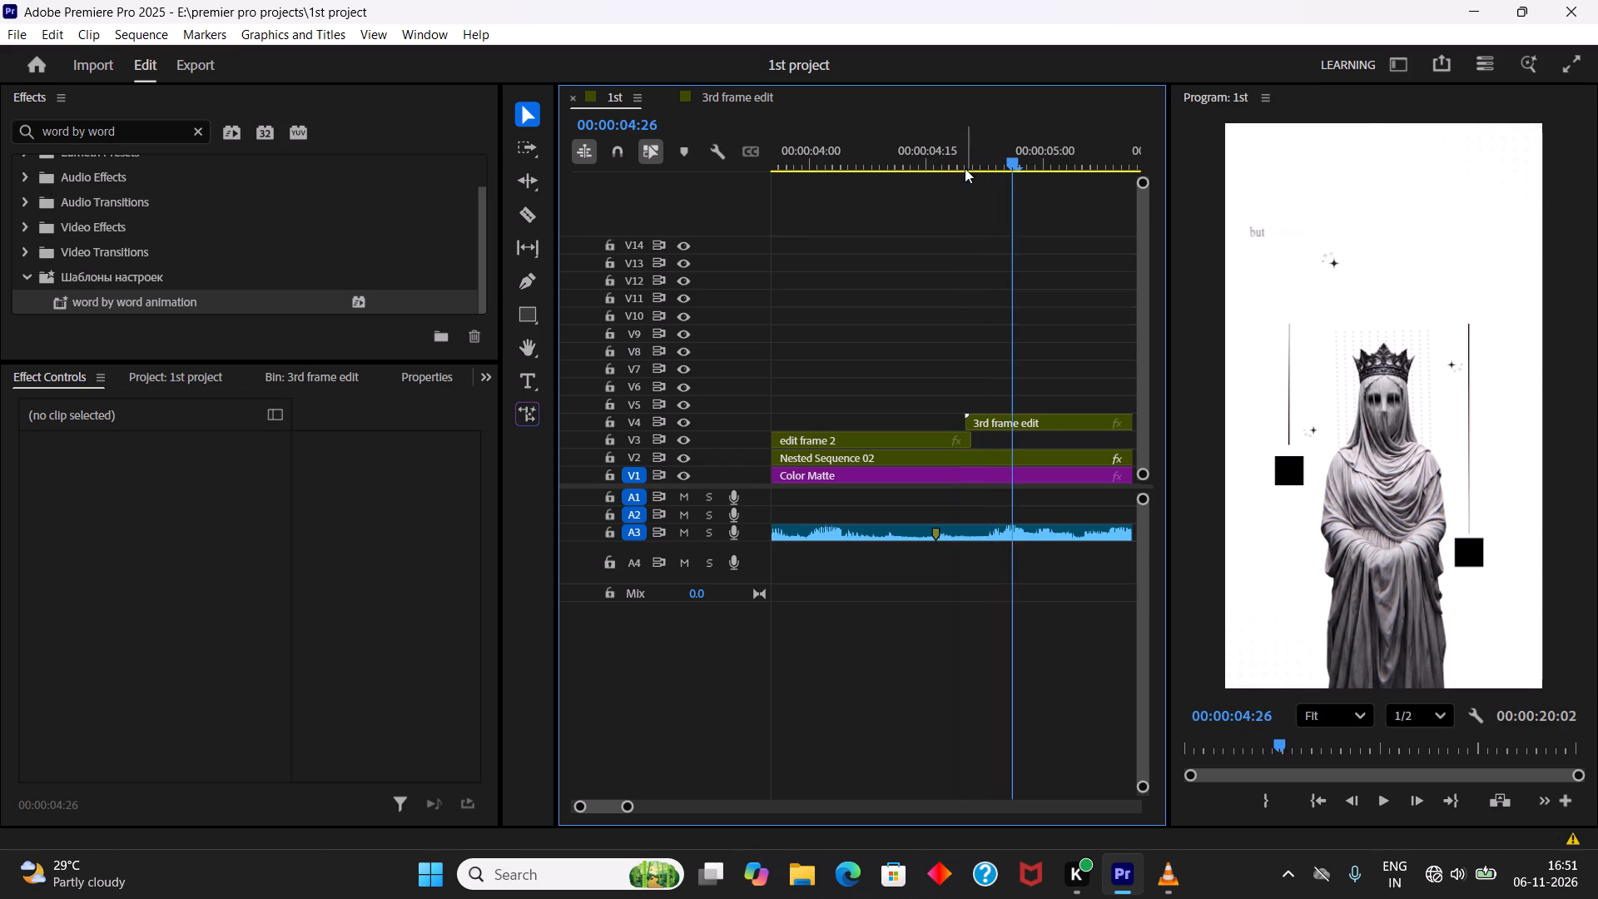
key("Right")
key("Right")
key("Right")
key("Right")
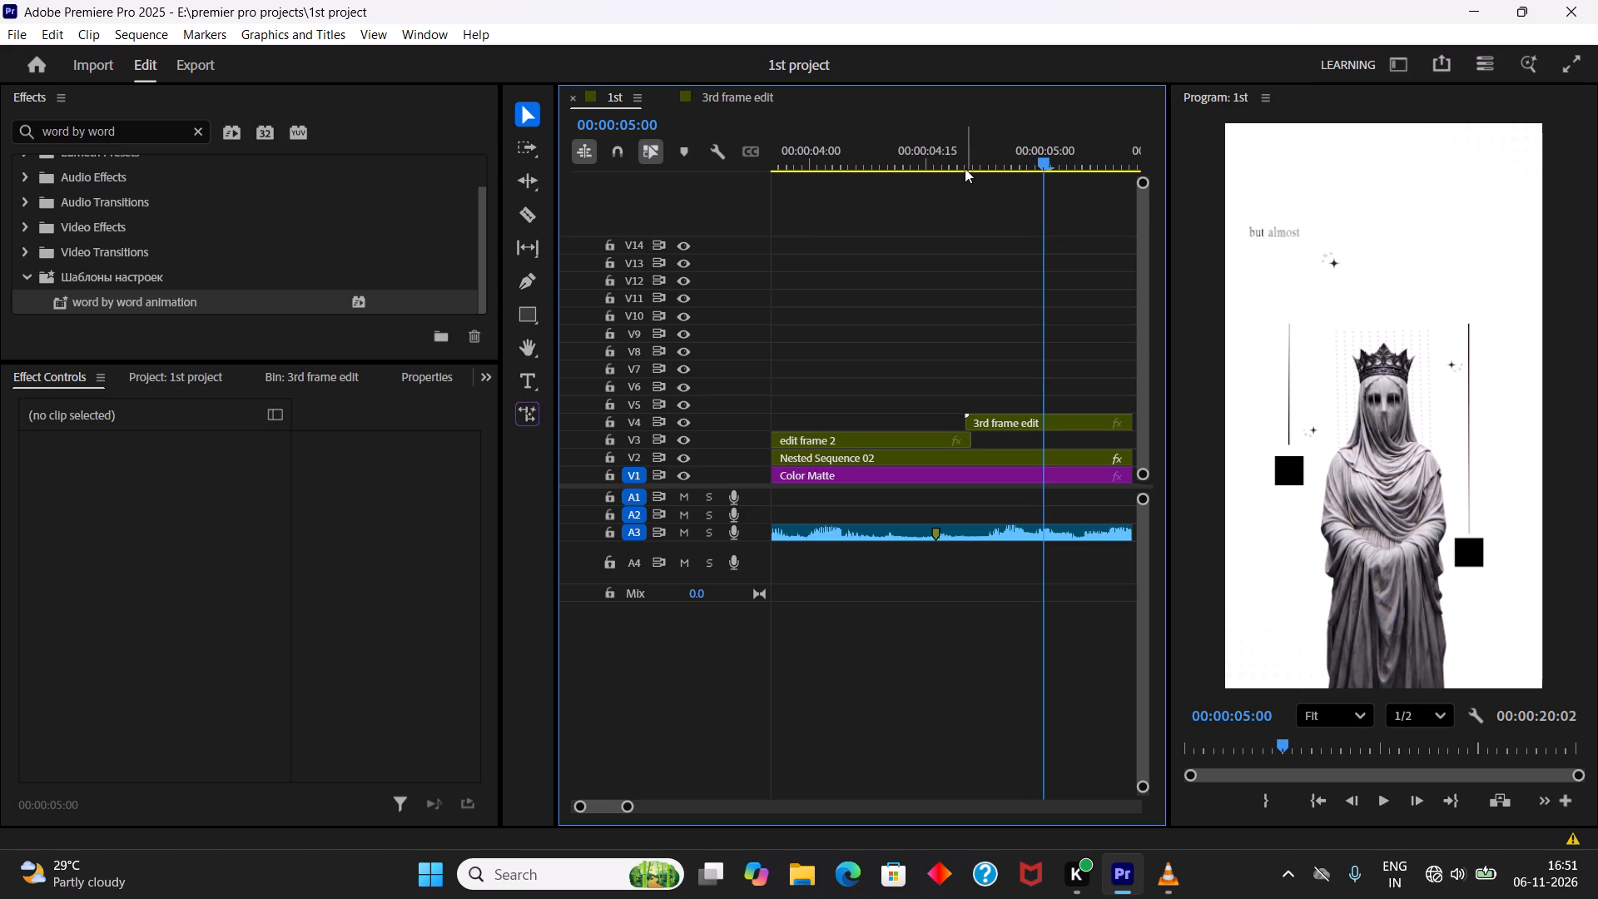
key("Left")
key("Left")
key("Left")
key("Left")
key("Left")
key("Left")
key("Left")
key("Left")
key("Left")
key("Left")
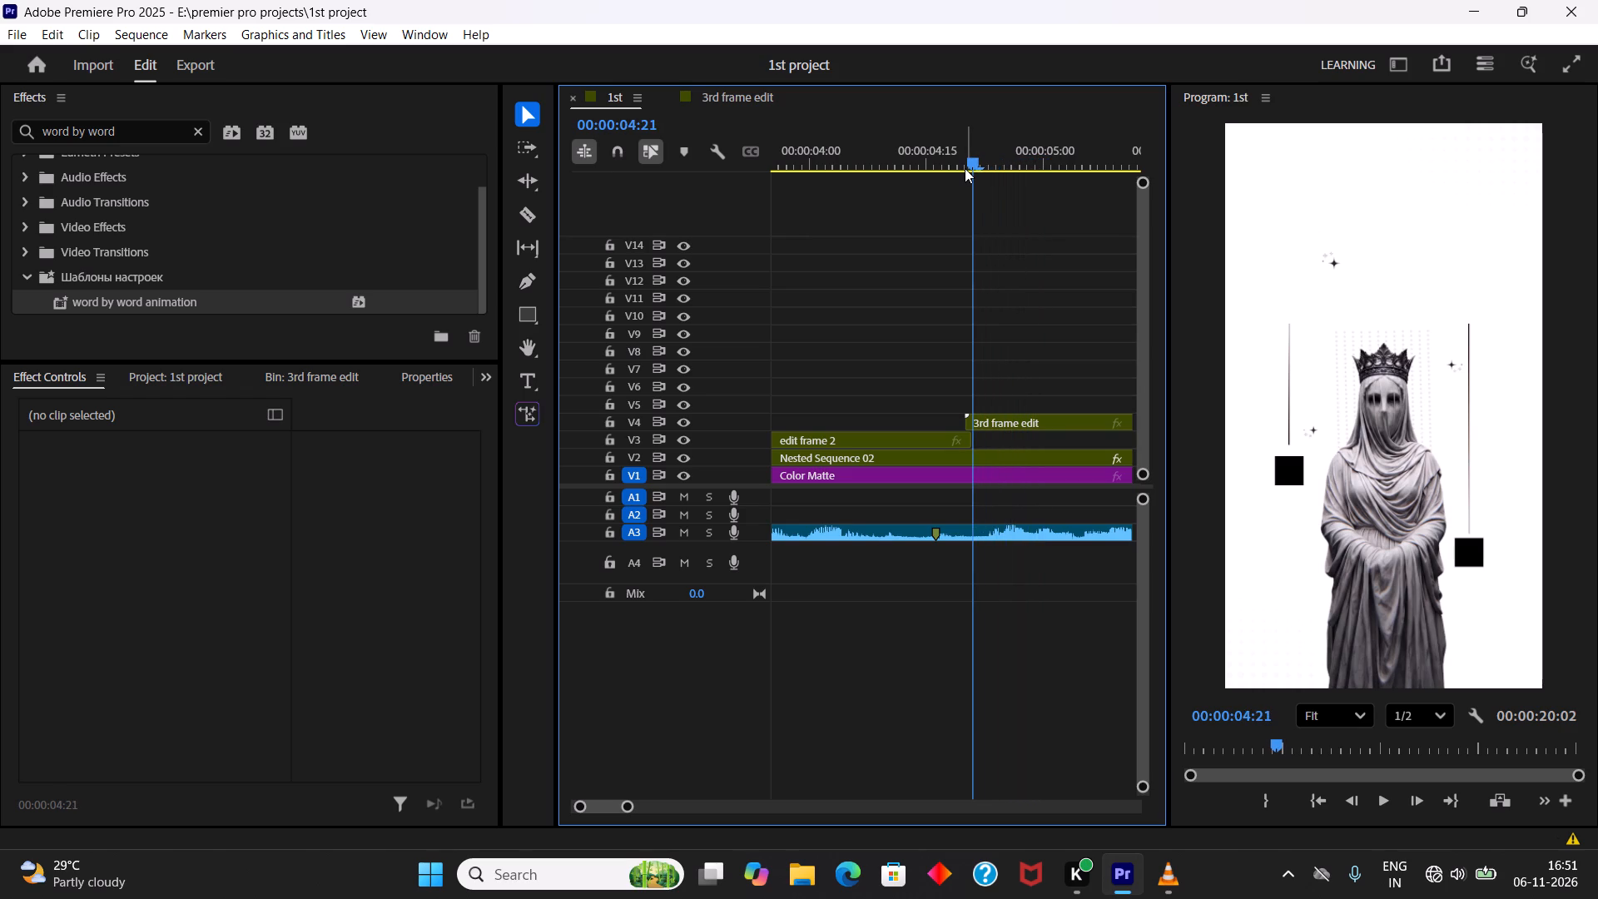
key("Right")
key("Right")
key("Right")
key("Right")
key("Right")
key("Left")
key("Left")
key("Left")
key("Left")
key("Left")
Step frame by frame through the "but almost no time" text reveal from the cut to 00:00:05:10.
key("Right")
key("Right")
key("Right")
key("Right")
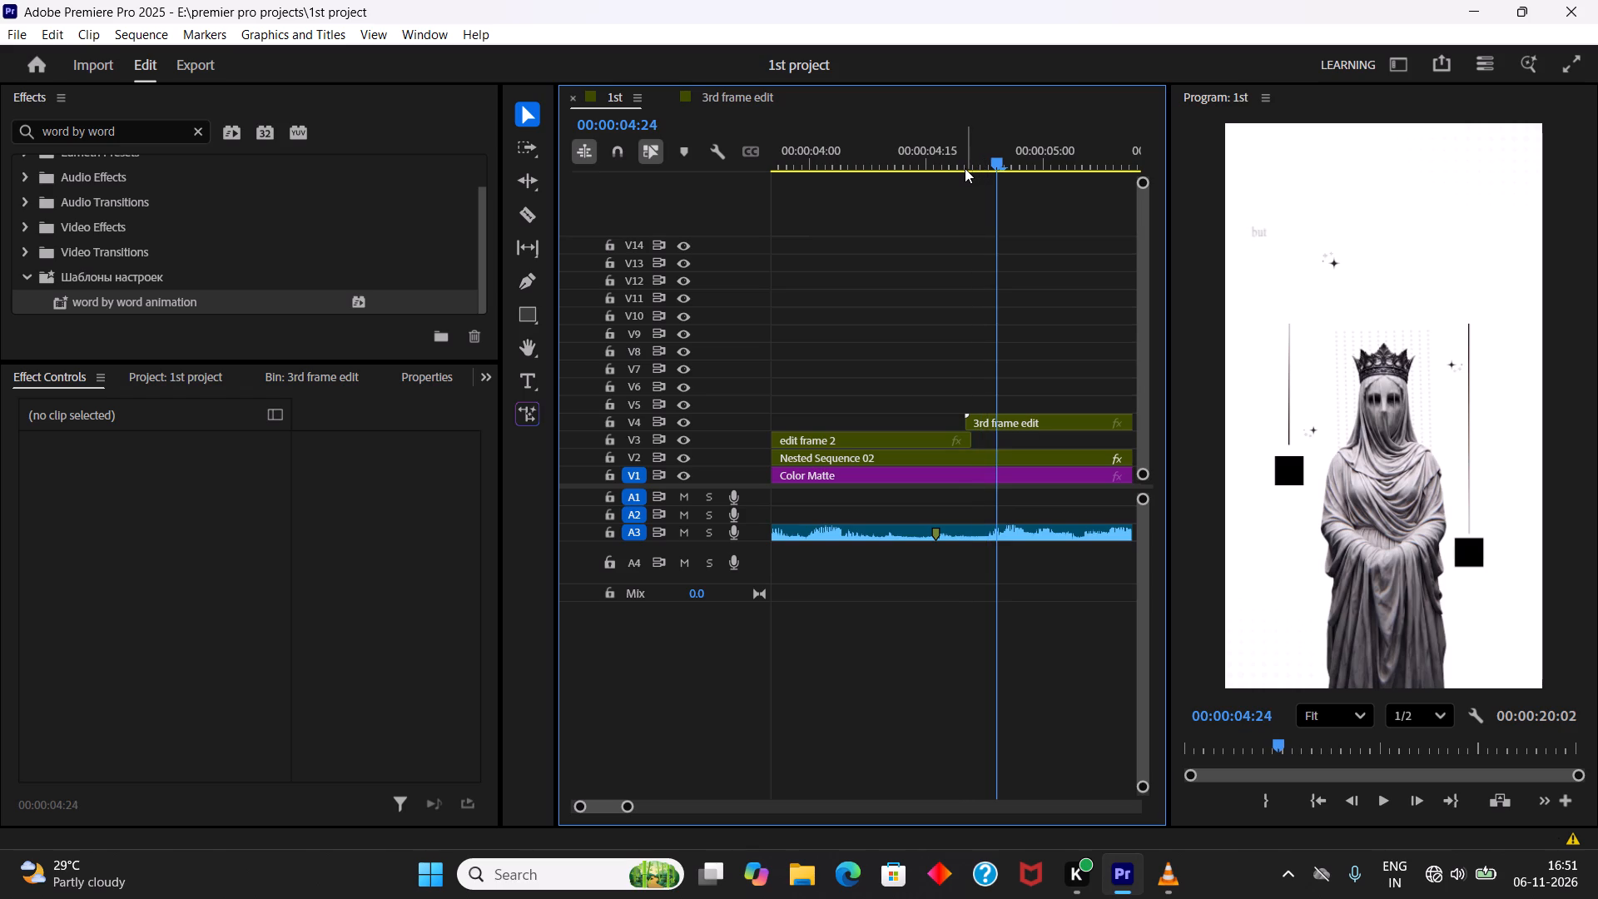
key("Right")
key("Right")
key("Right")
key("Right")
key("Right")
key("Right")
key("Right")
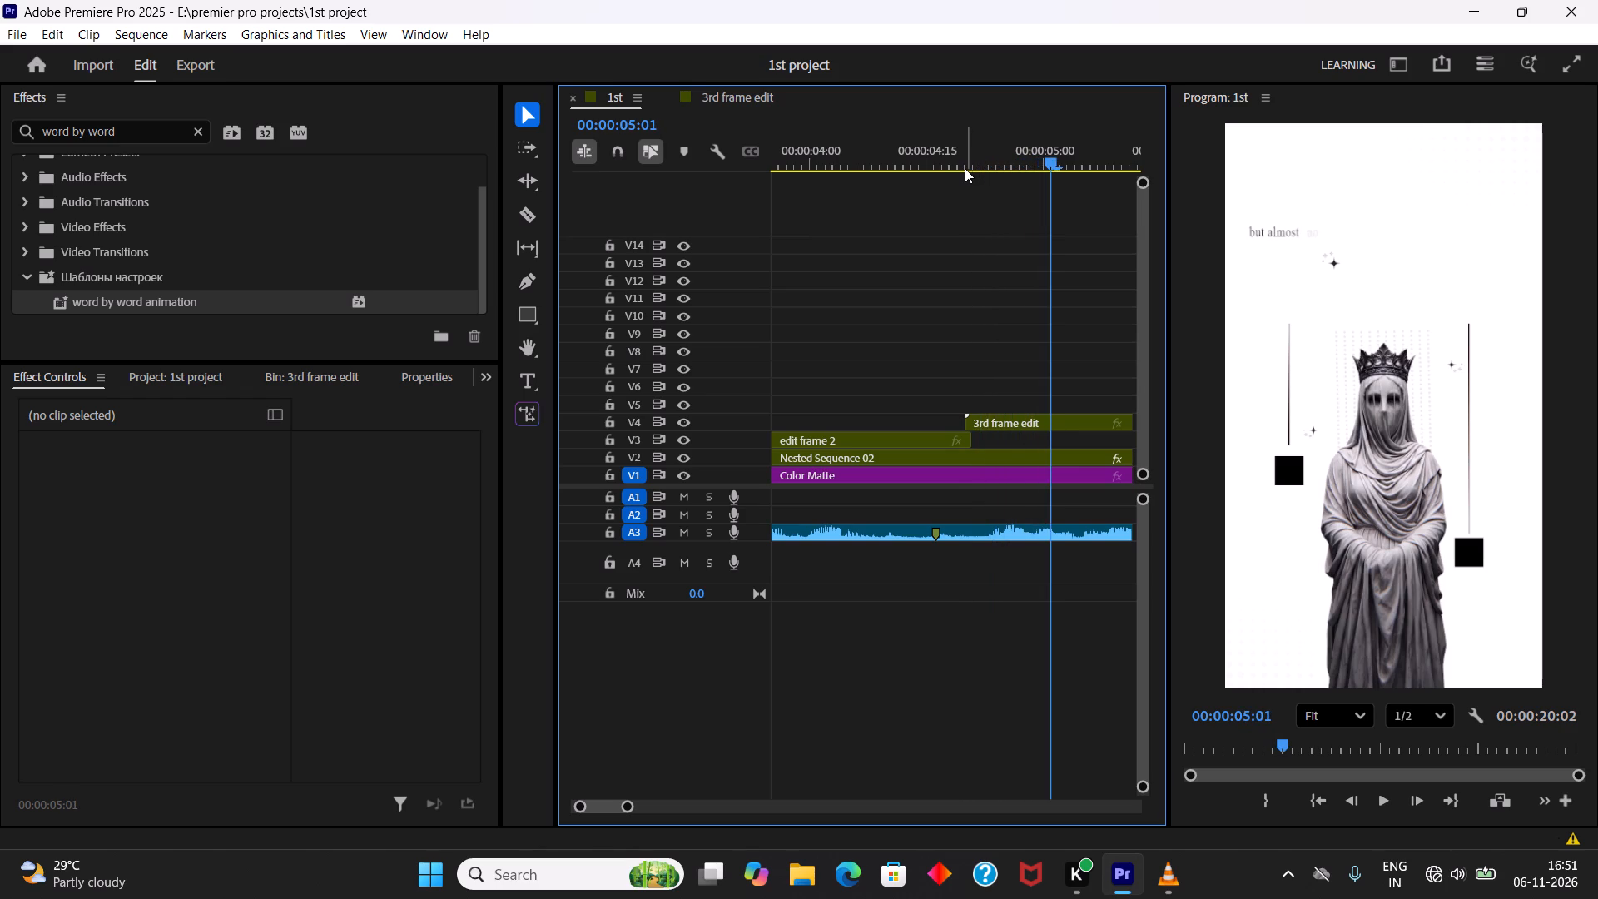
key("Right")
key("Right")
key("Right")
key("Right")
key("Right")
key("Right")
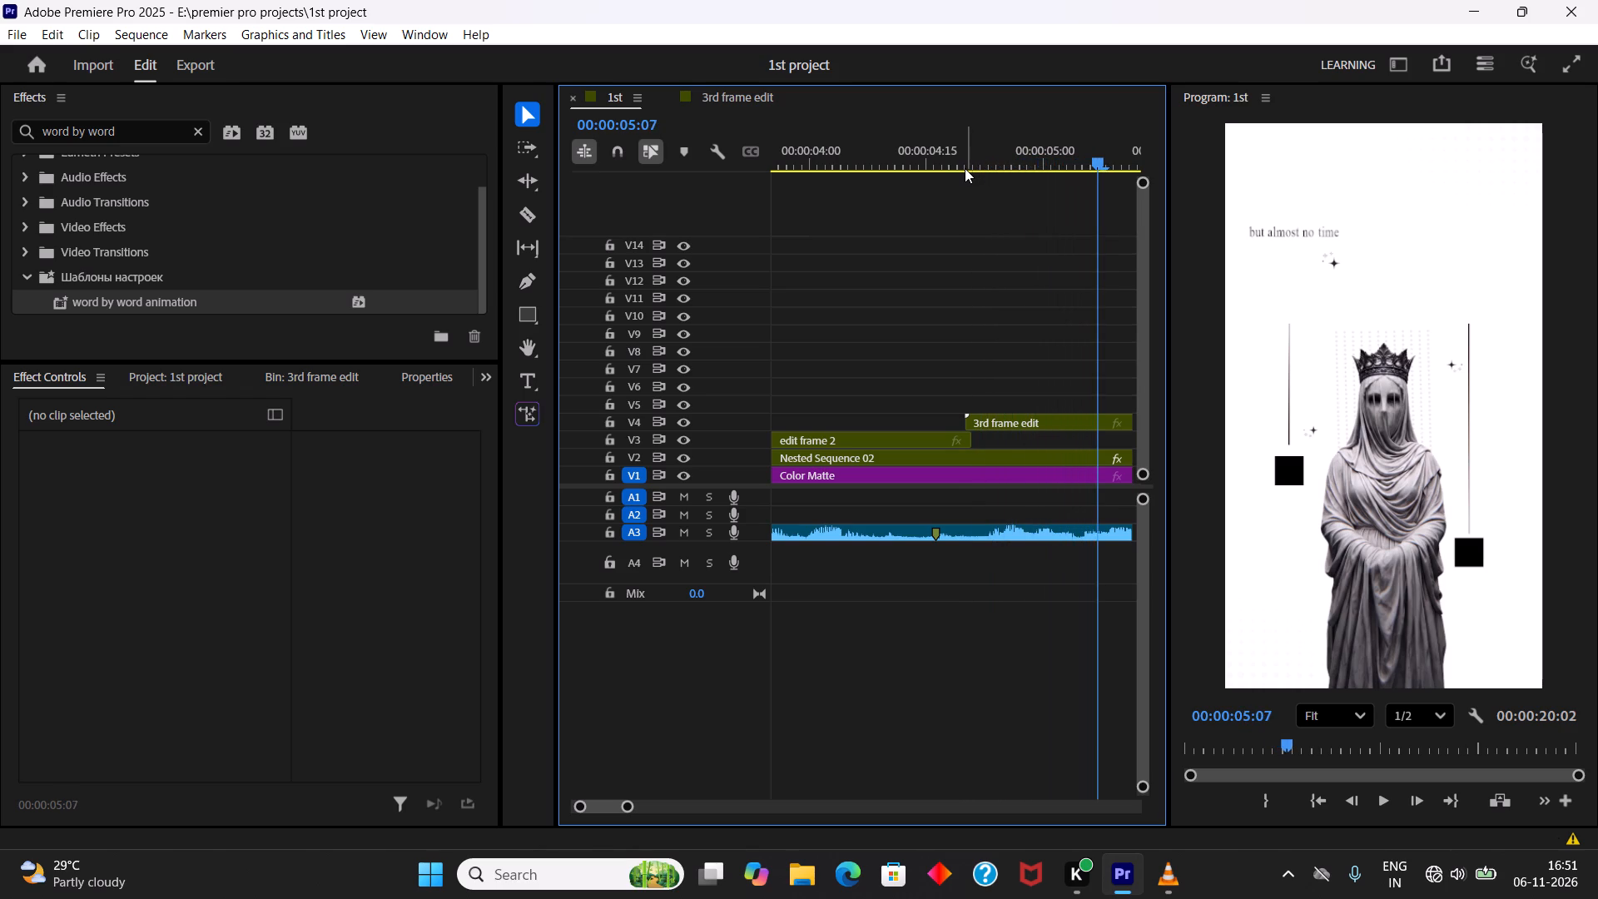
key("Right")
key("Right")
key("Right")
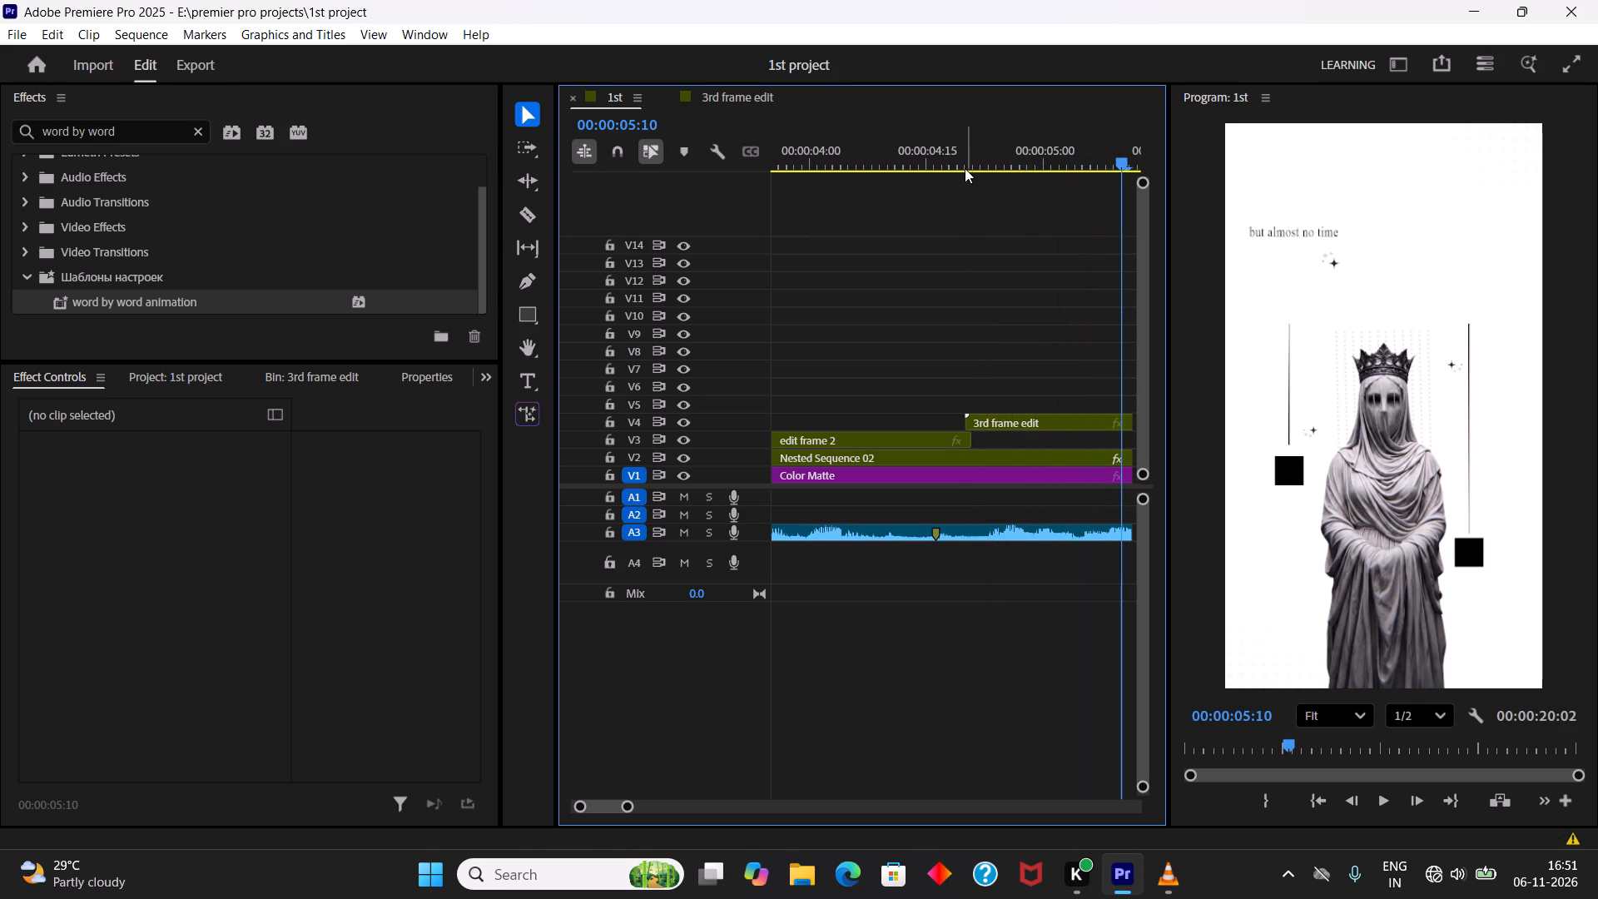
Step frame by frame through the text reveal in the 3rd frame edit sequence, from its start to 00;00;01;00.
left_click(738, 105)
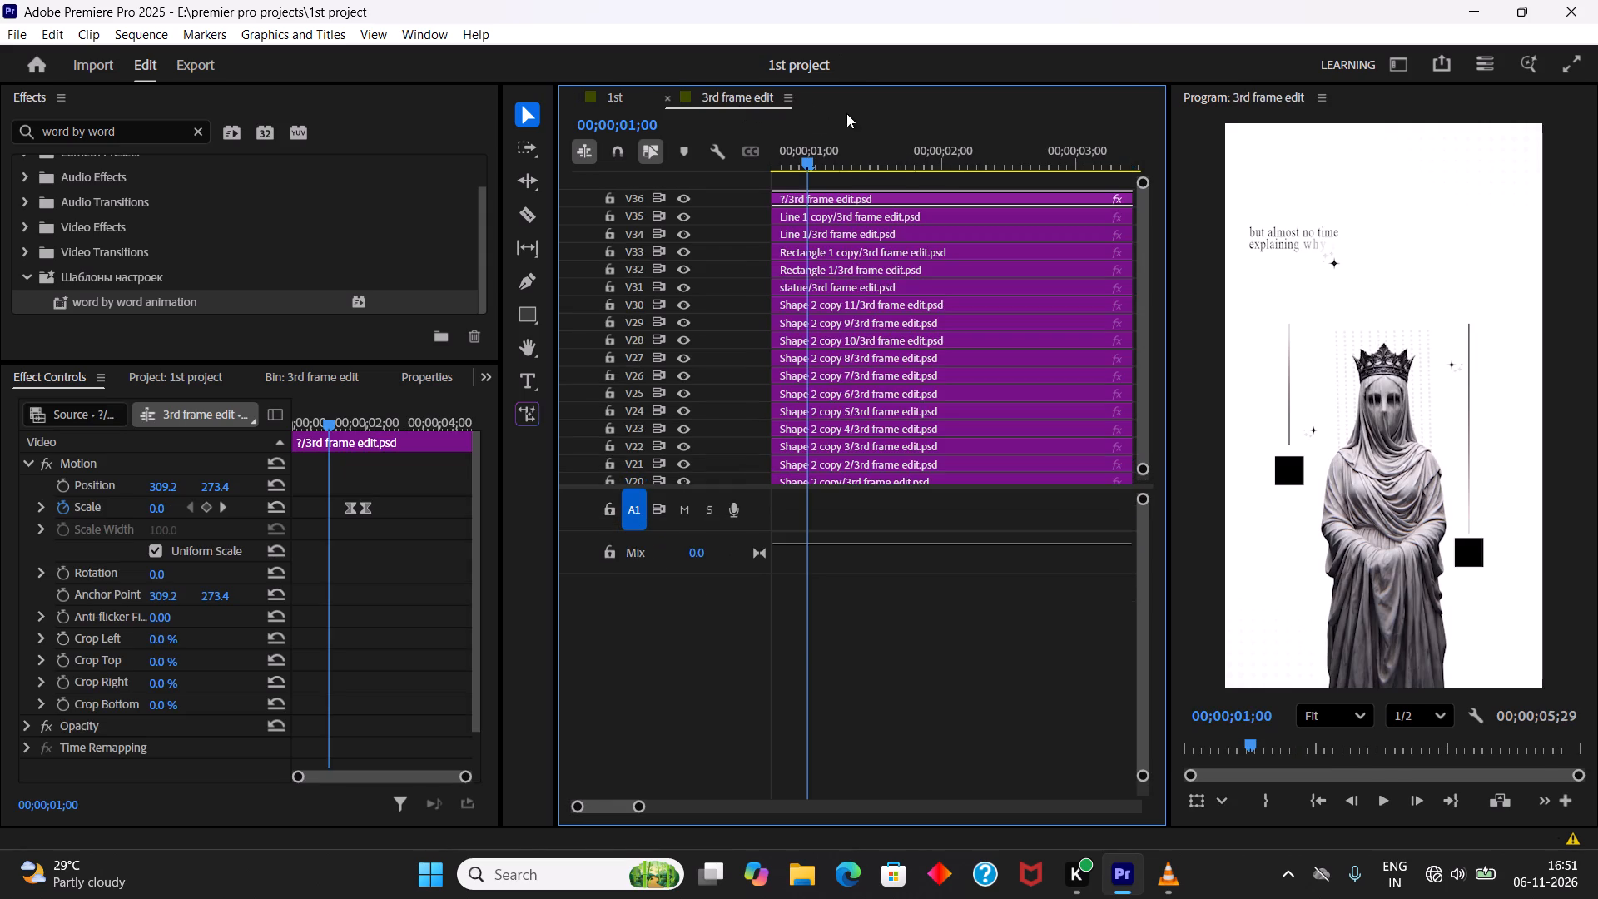
left_click_drag(864, 163, 652, 158)
key("Right")
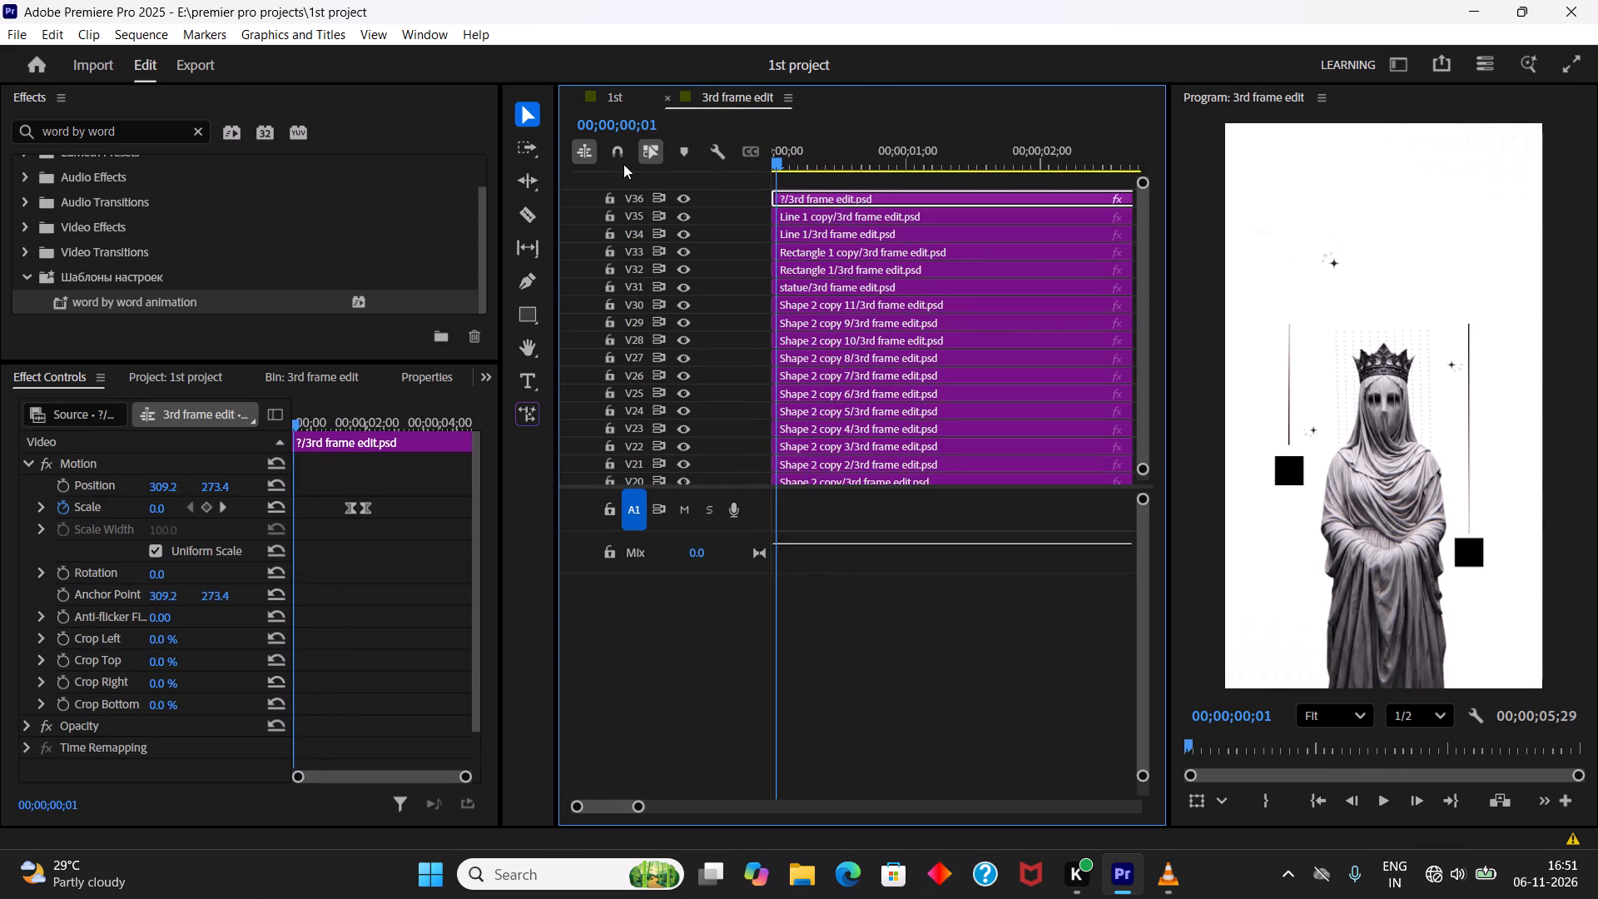
key("Right")
key("Right")
key("Right")
key("Right")
key("Right")
key("Right")
key("Right")
key("Right")
key("Right")
key("Right")
key("Right")
key("Right")
key("Right")
key("Right")
key("Right")
key("Right")
key("Right")
key("Right")
key("Right")
key("Right")
key("Right")
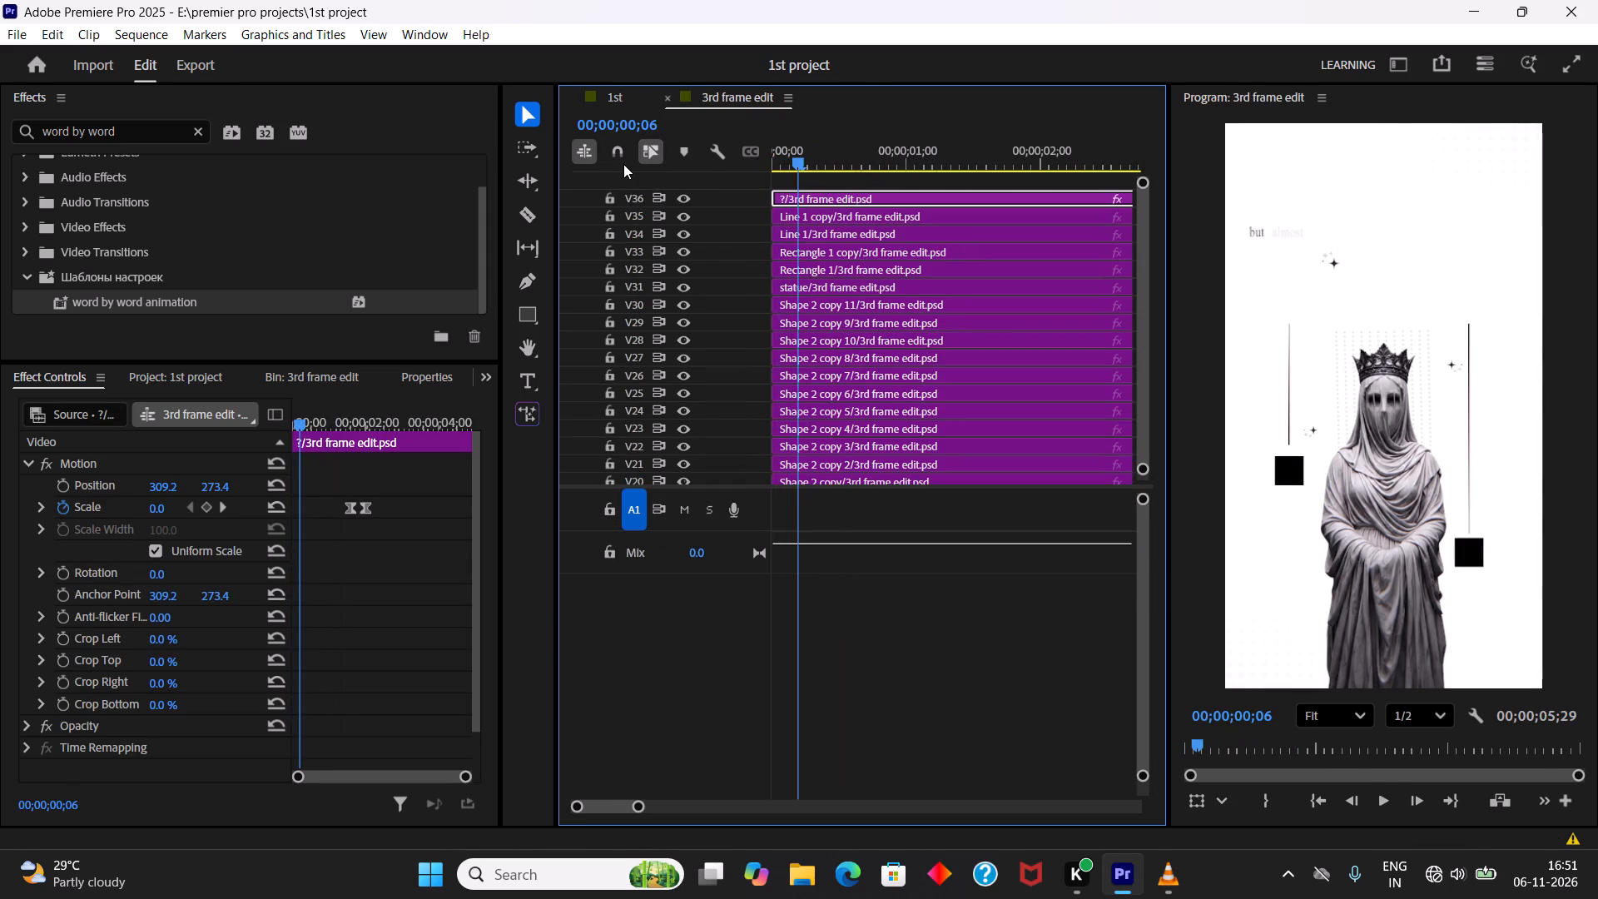
key("Right")
key("Right")
key("Right")
key("Right")
key("Right")
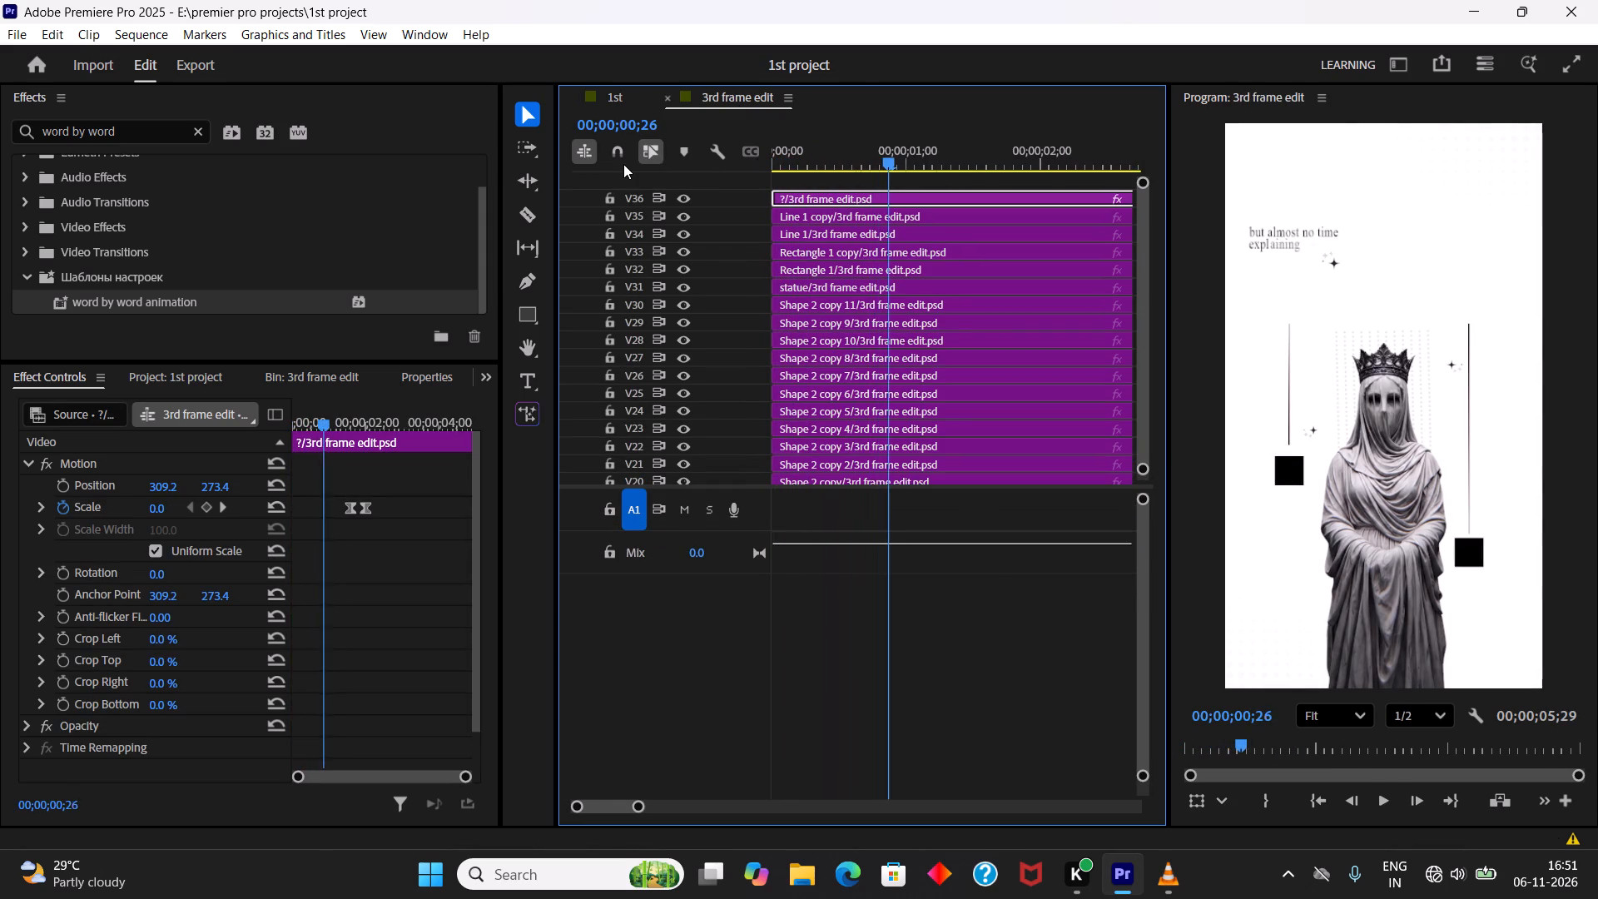
key("Right")
key("Right")
key("Right")
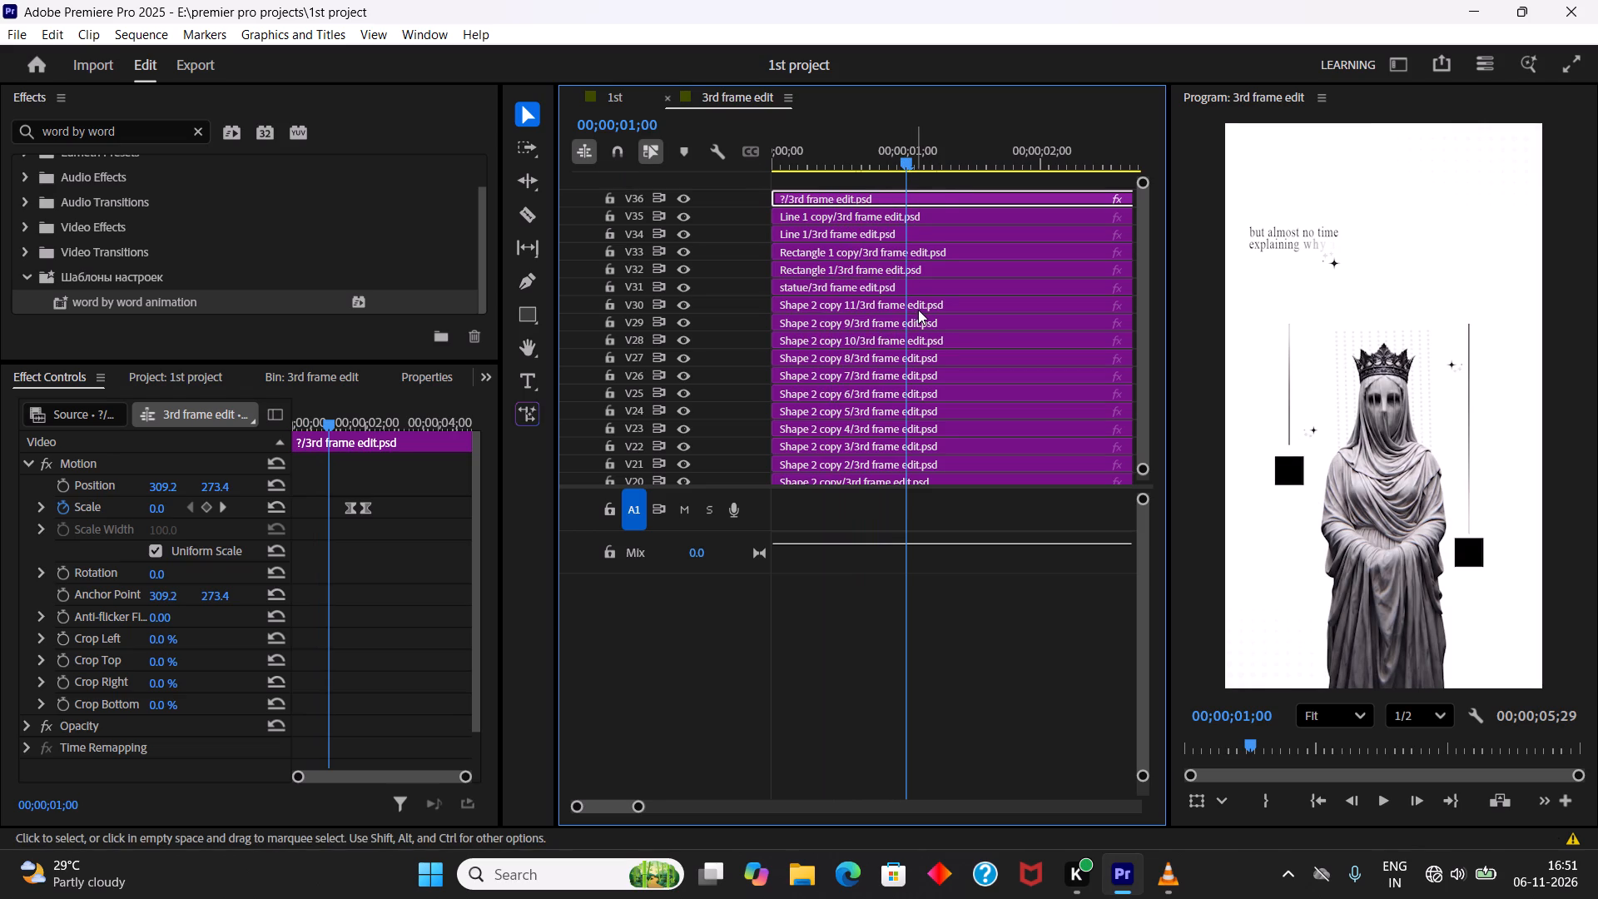
Move the "explaining why it's" clip on V8 and the "different" clip on V6 about 10 frames later.
scroll(918, 310, "down", 20, "ctrl")
scroll(918, 310, "down", 9, "ctrl")
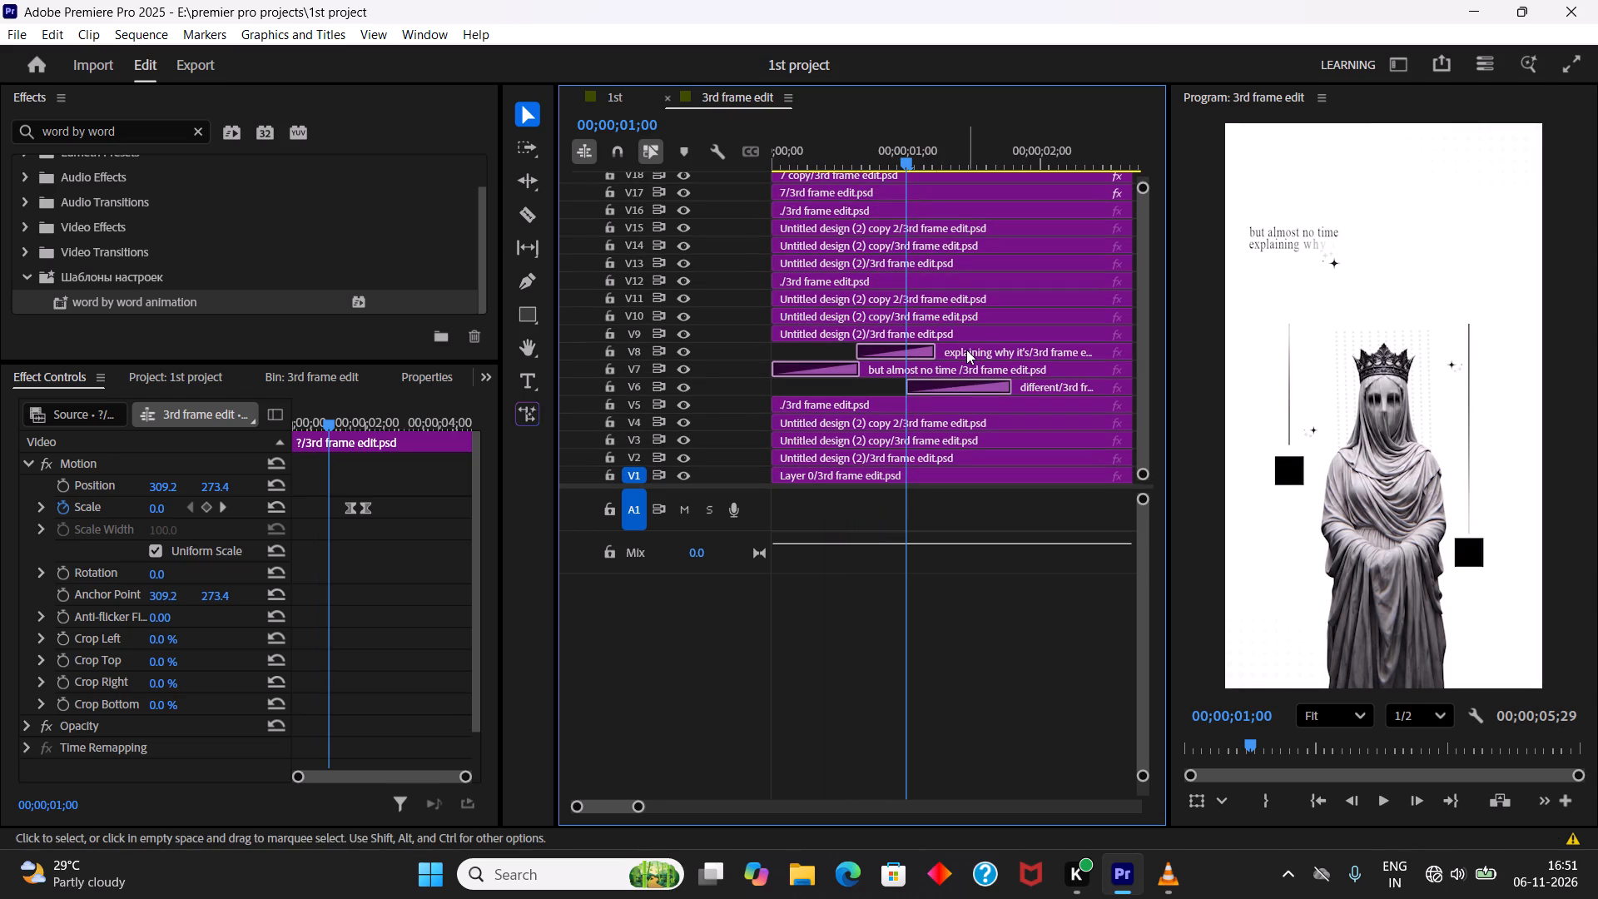
left_click_drag(964, 350, 965, 350)
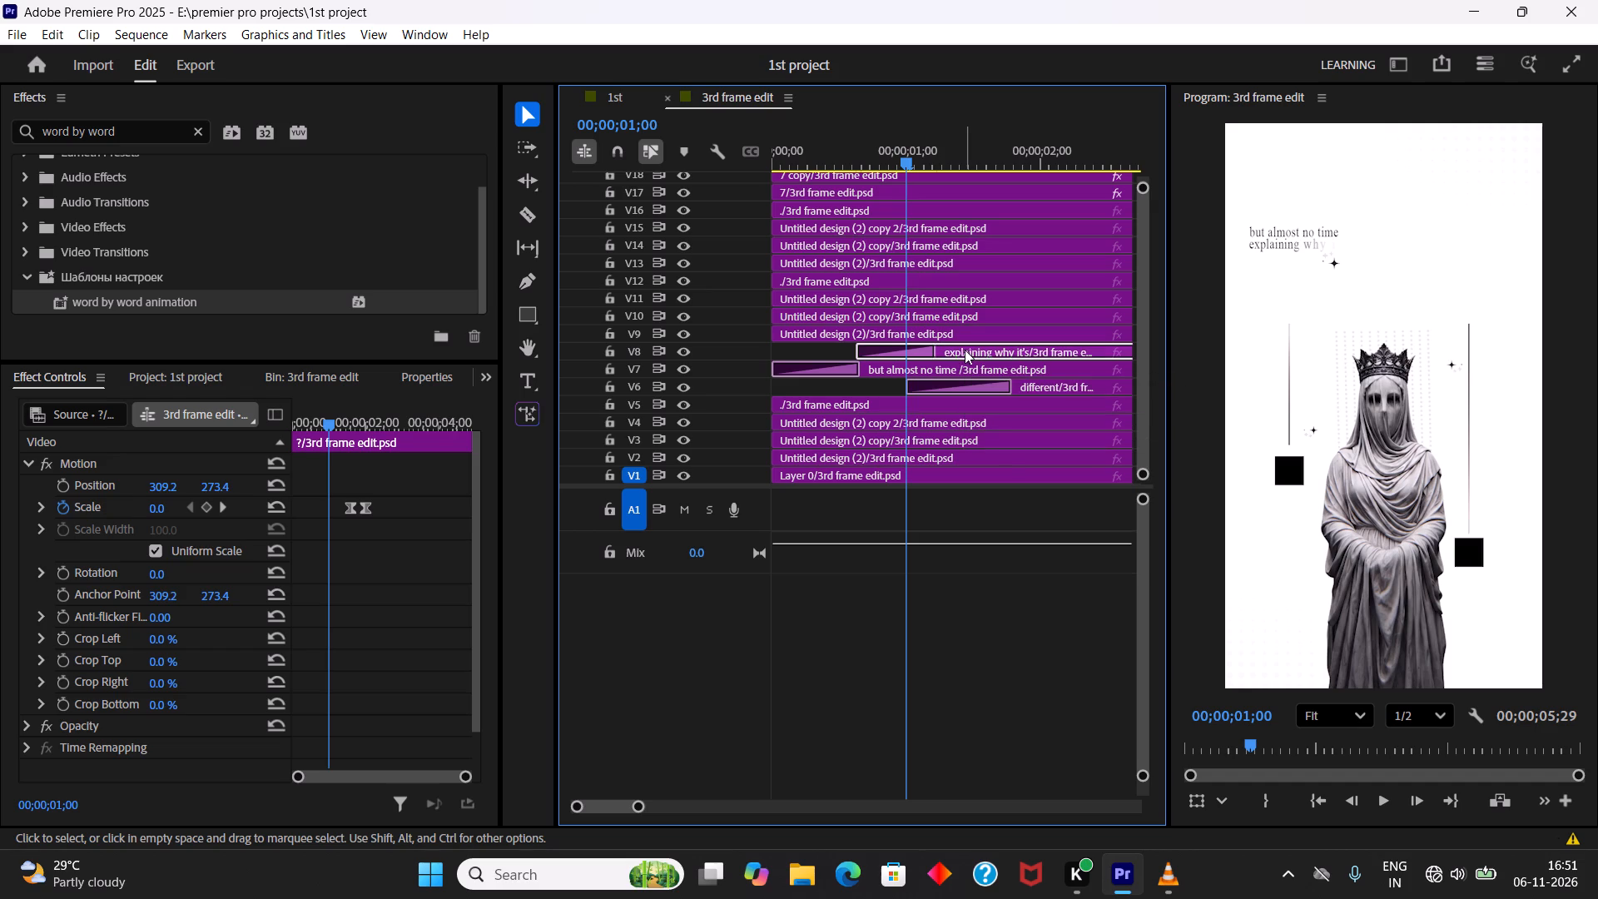
left_click_drag(965, 350, 1010, 347)
left_click_drag(1035, 385, 1078, 386)
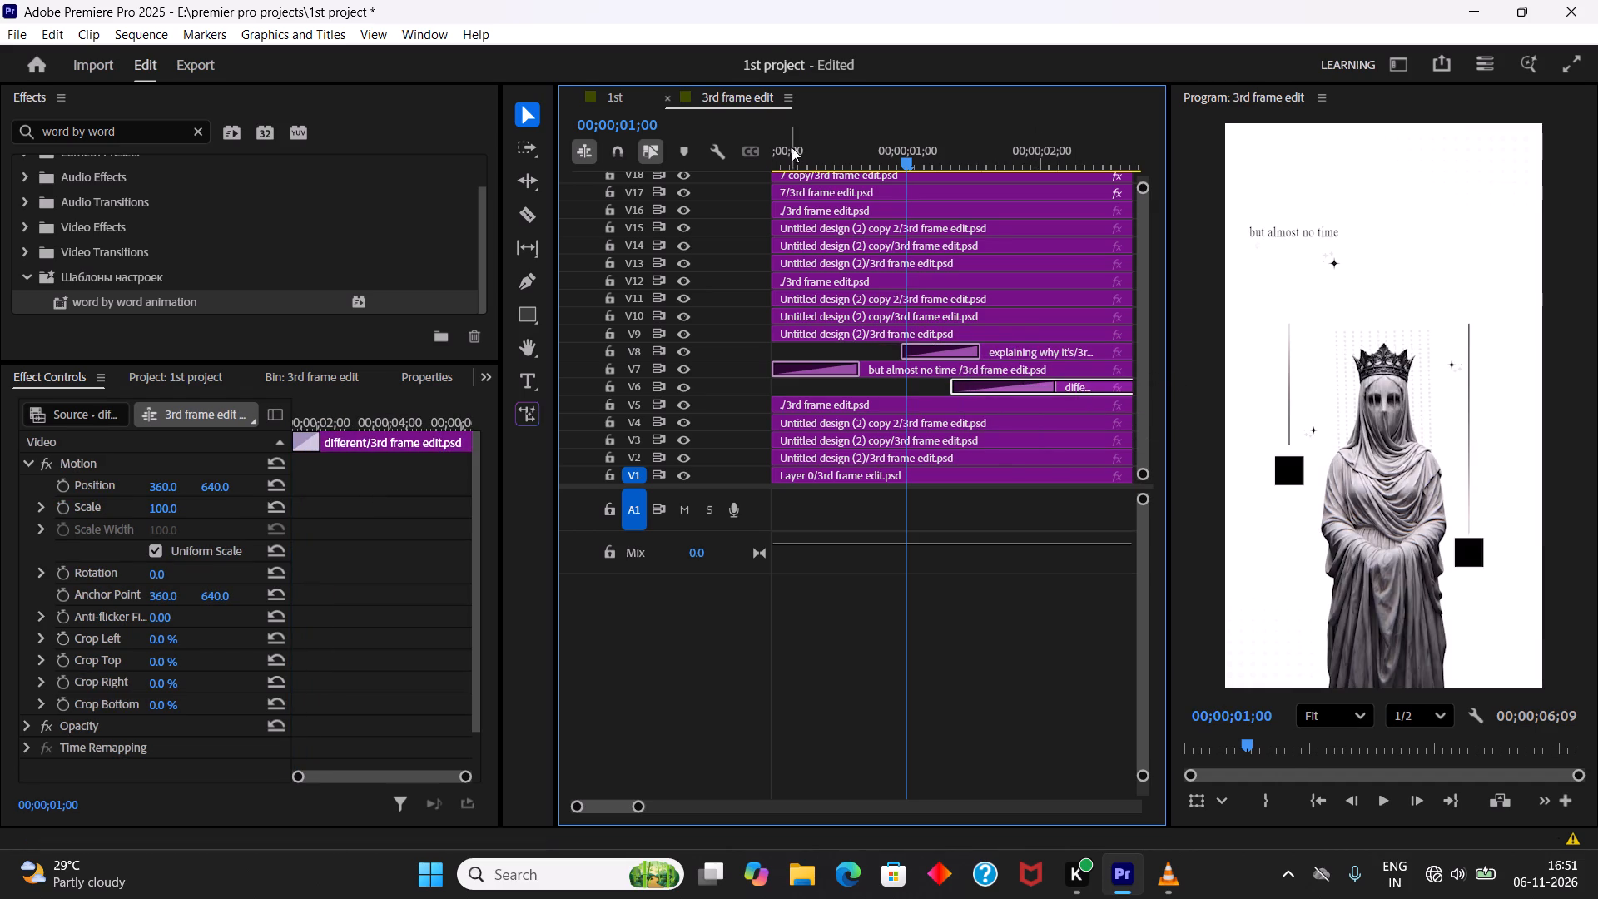
Play the retimed text reveal in the 1st sequence from just before the 3rd frame edit clip, then replay it.
left_click(620, 102)
left_click(924, 171)
left_click(919, 171)
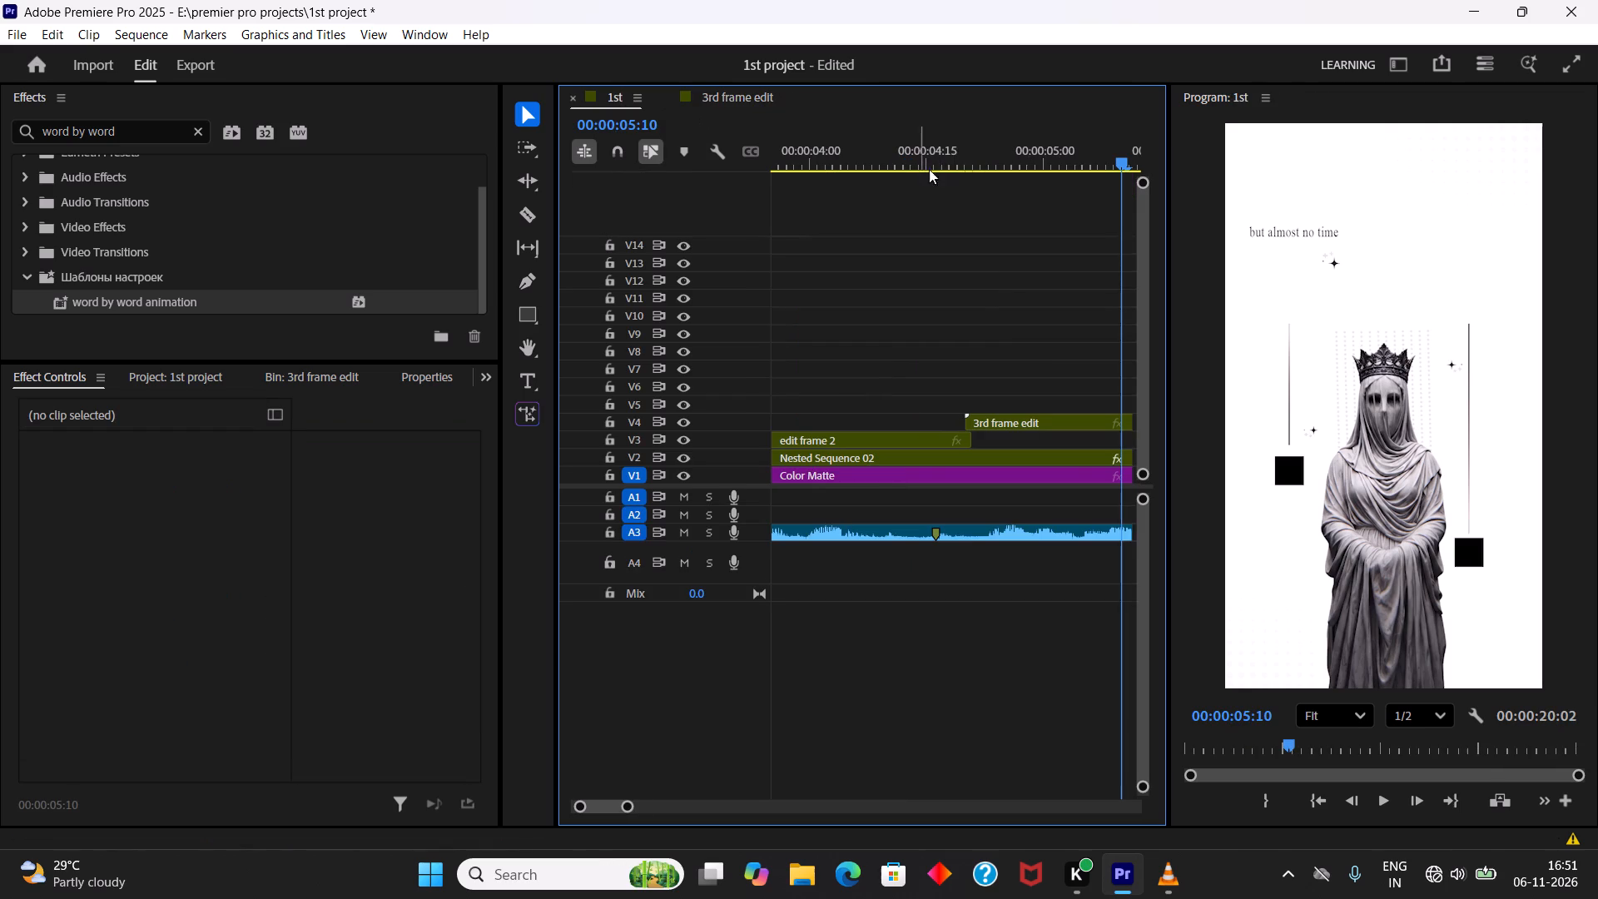
left_click_drag(937, 164, 901, 167)
key("space")
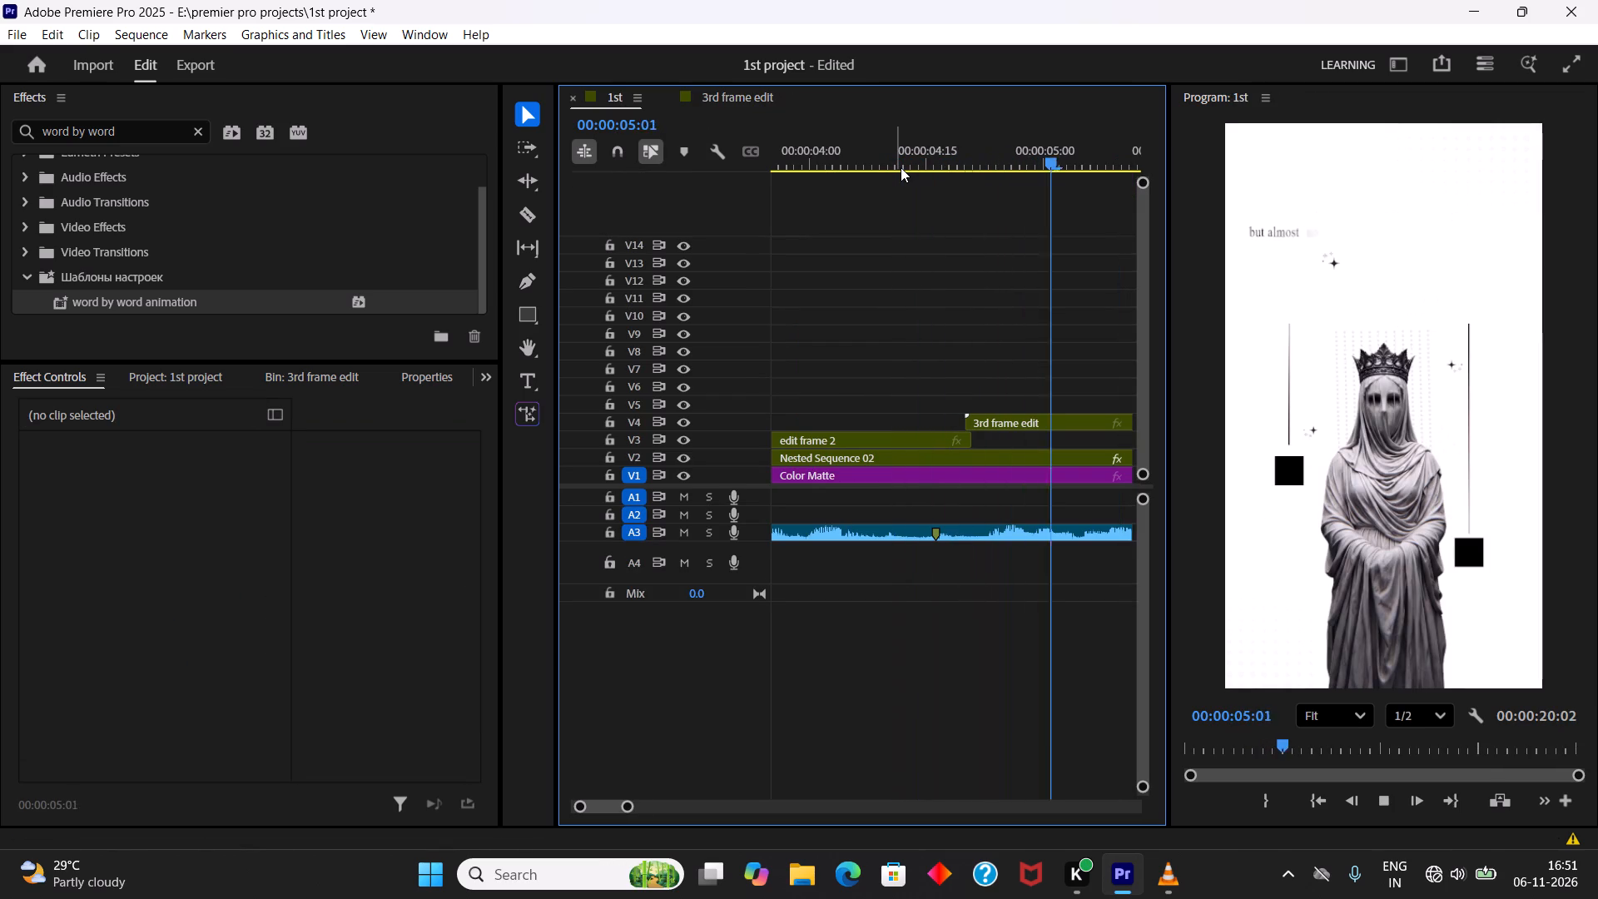
key("space")
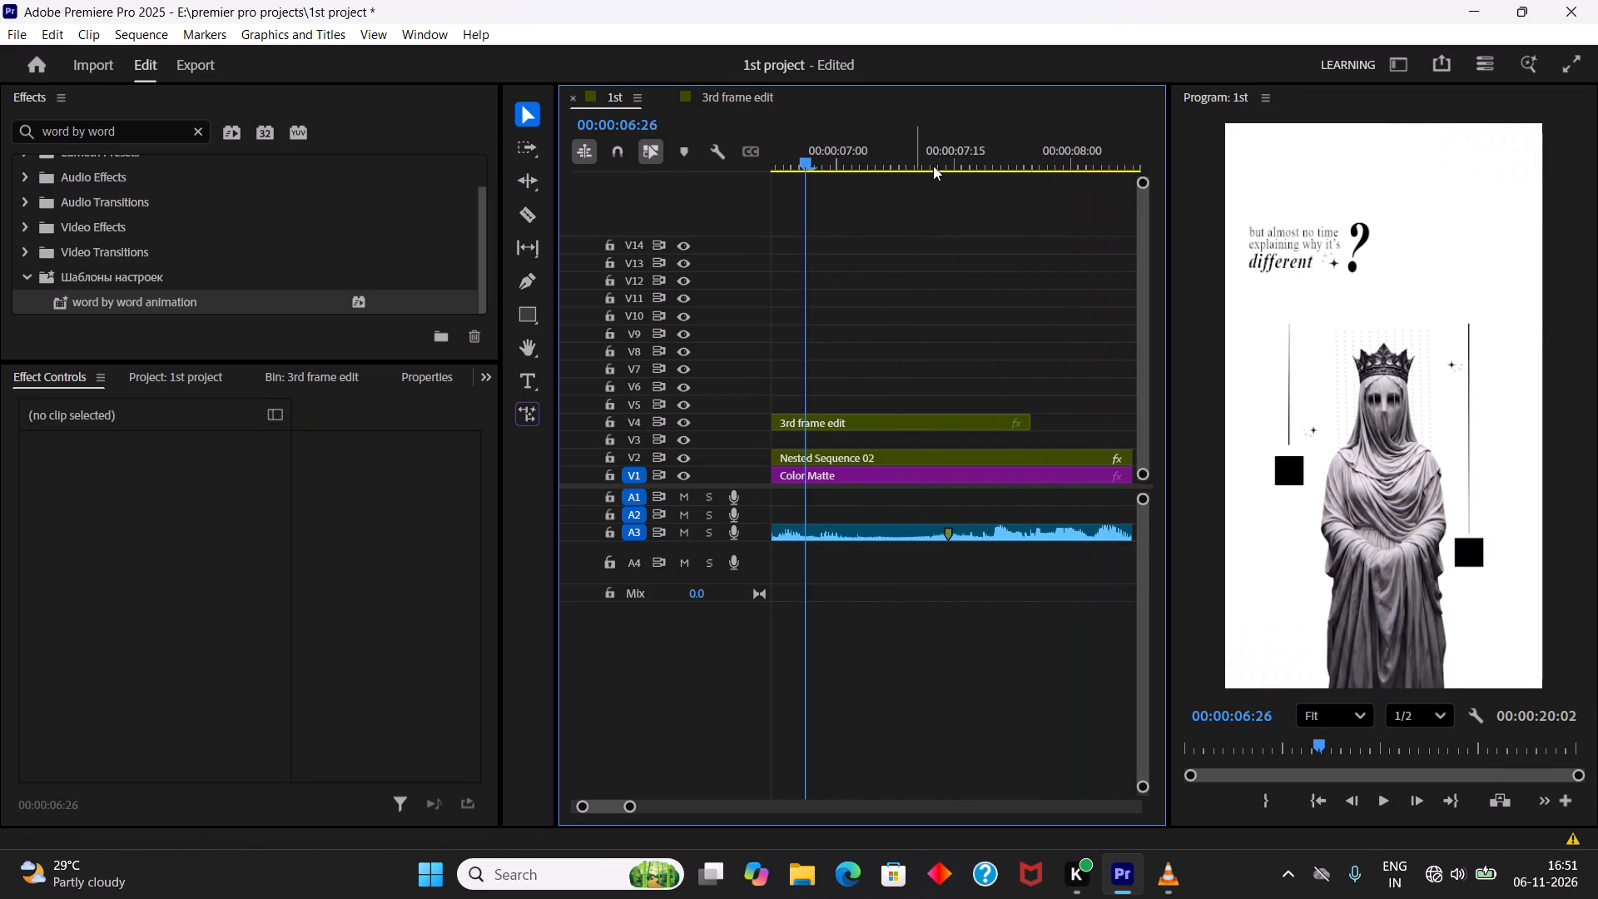
left_click_drag(928, 166, 826, 194)
key("space")
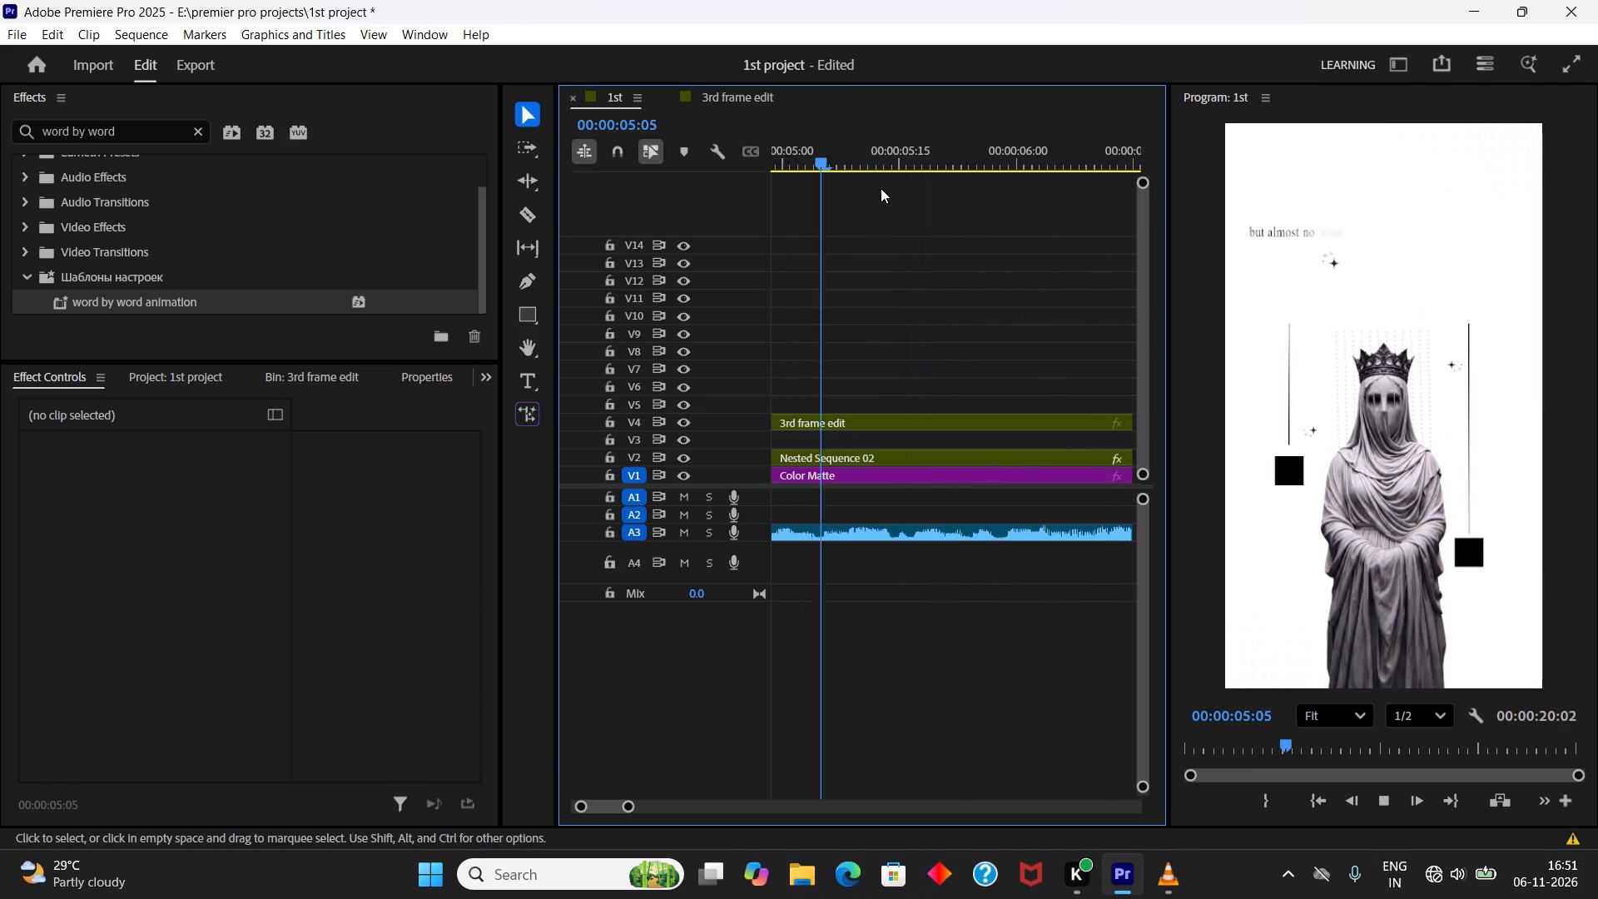
key("space")
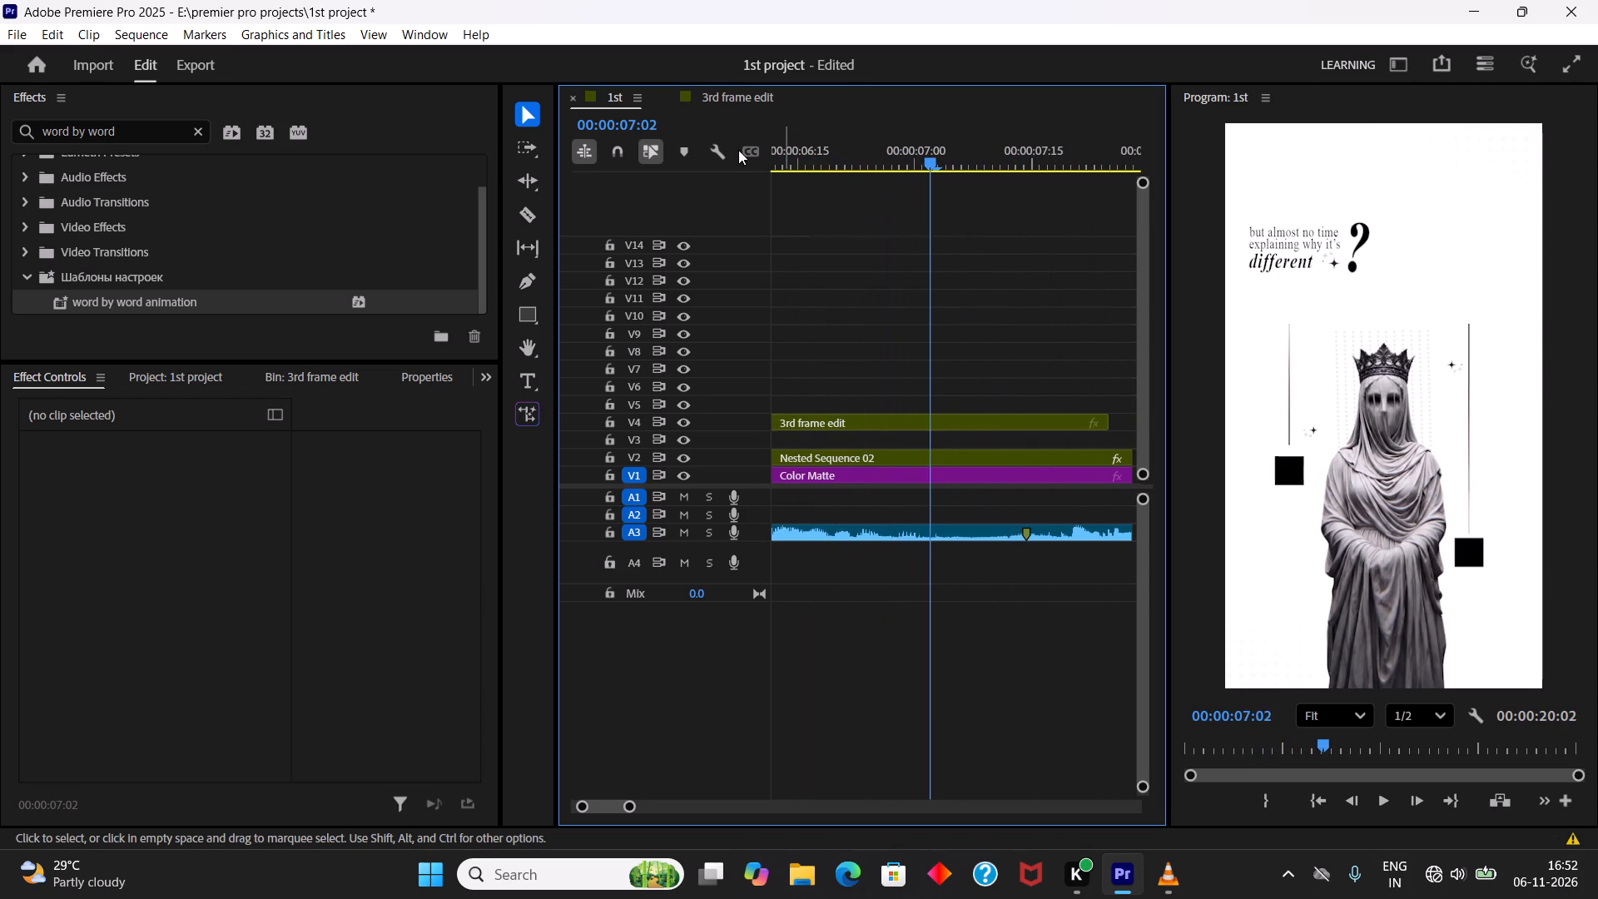
Return to the 3rd frame edit sequence and save the project.
left_click(736, 93)
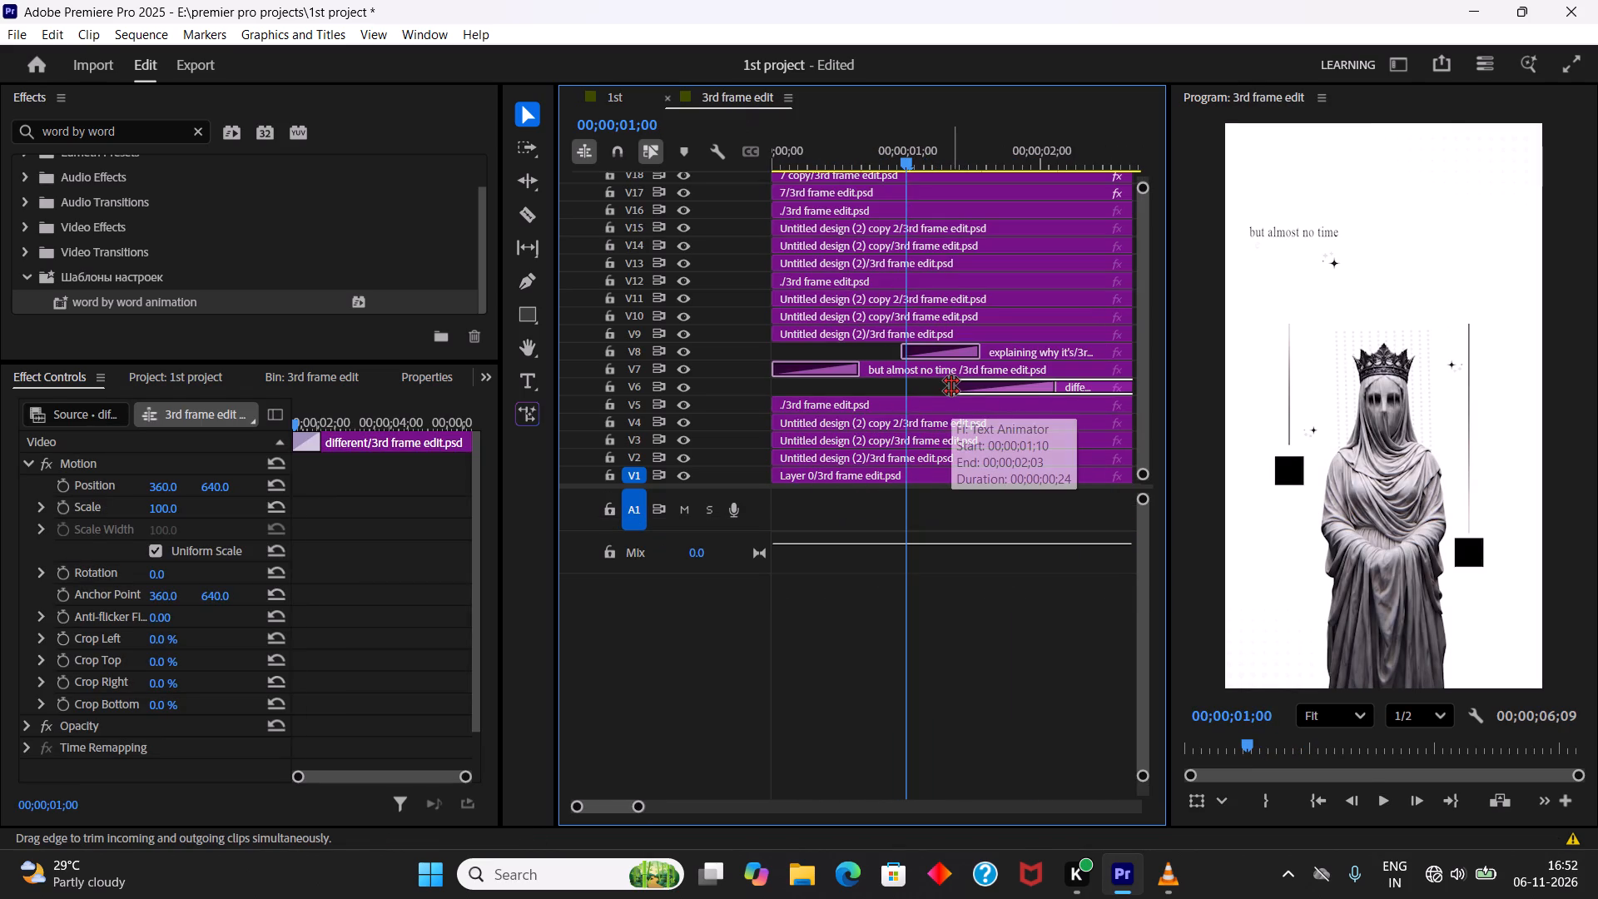
key("ctrl+s")
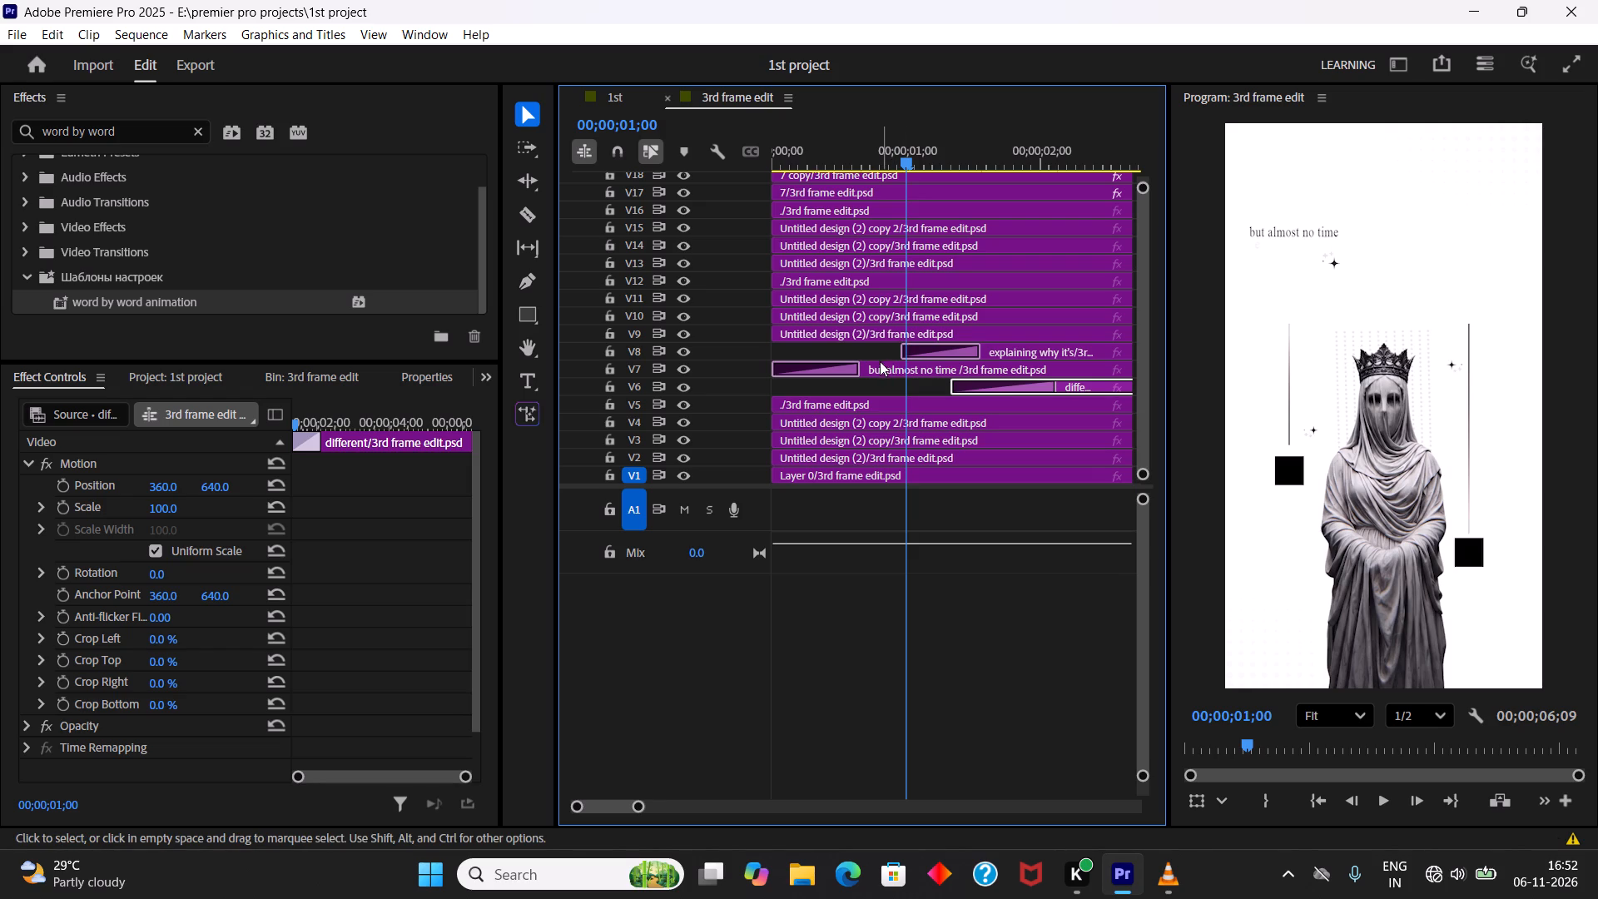
Lengthen the "but almost no time" clip's text transition to end just before the "explaining why it's" clip, and play the reveal from the start.
left_click_drag(858, 368, 872, 368)
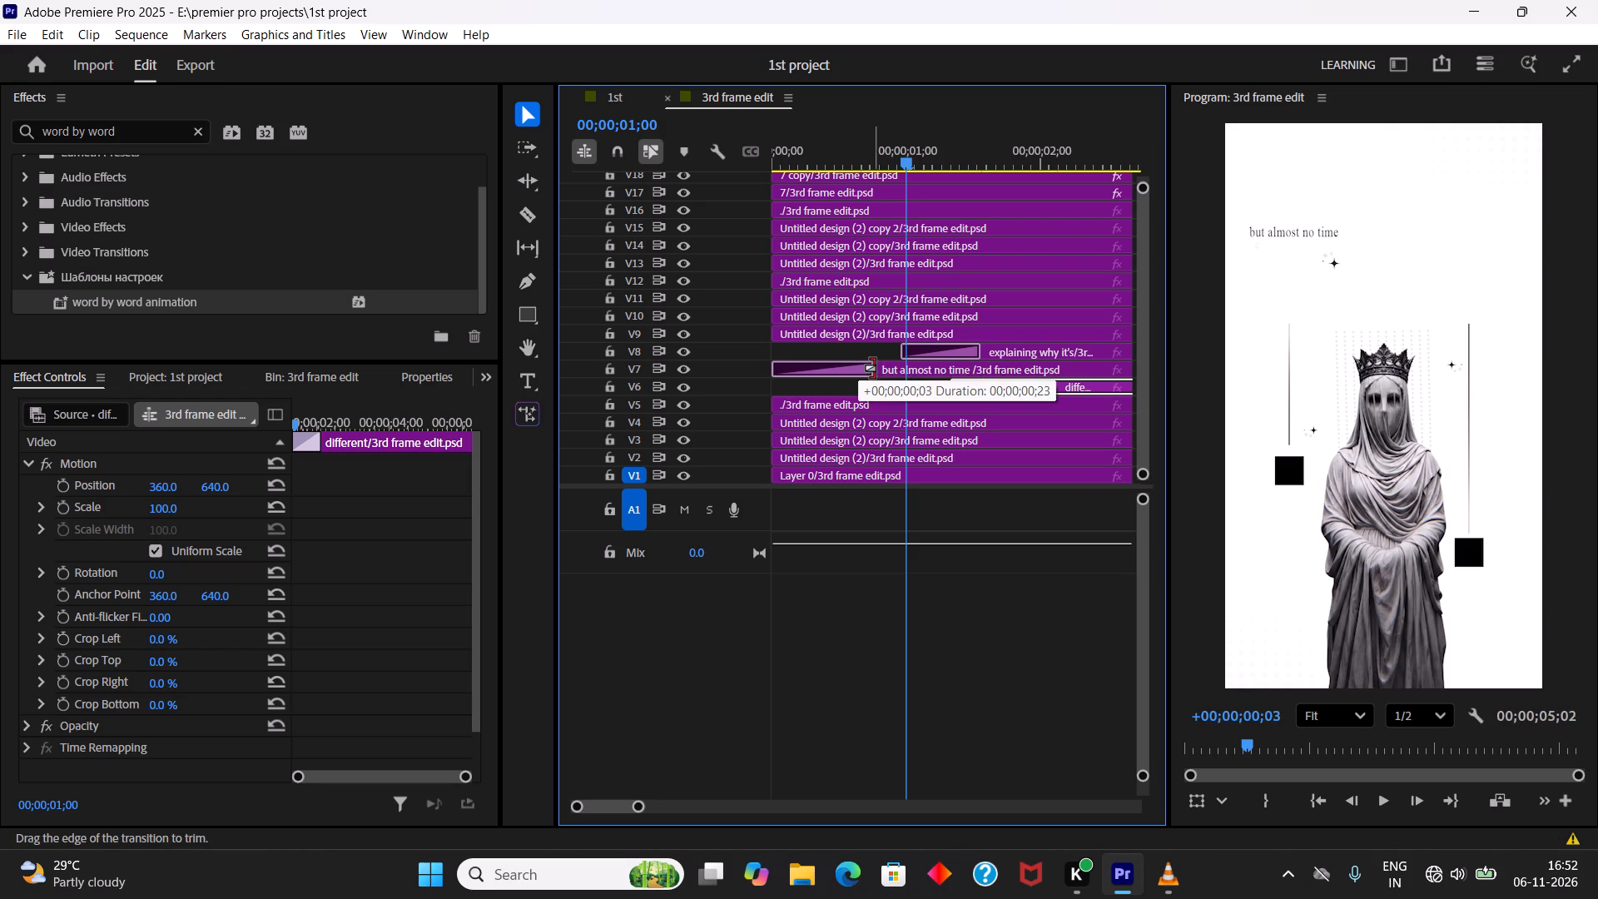
left_click_drag(872, 368, 890, 368)
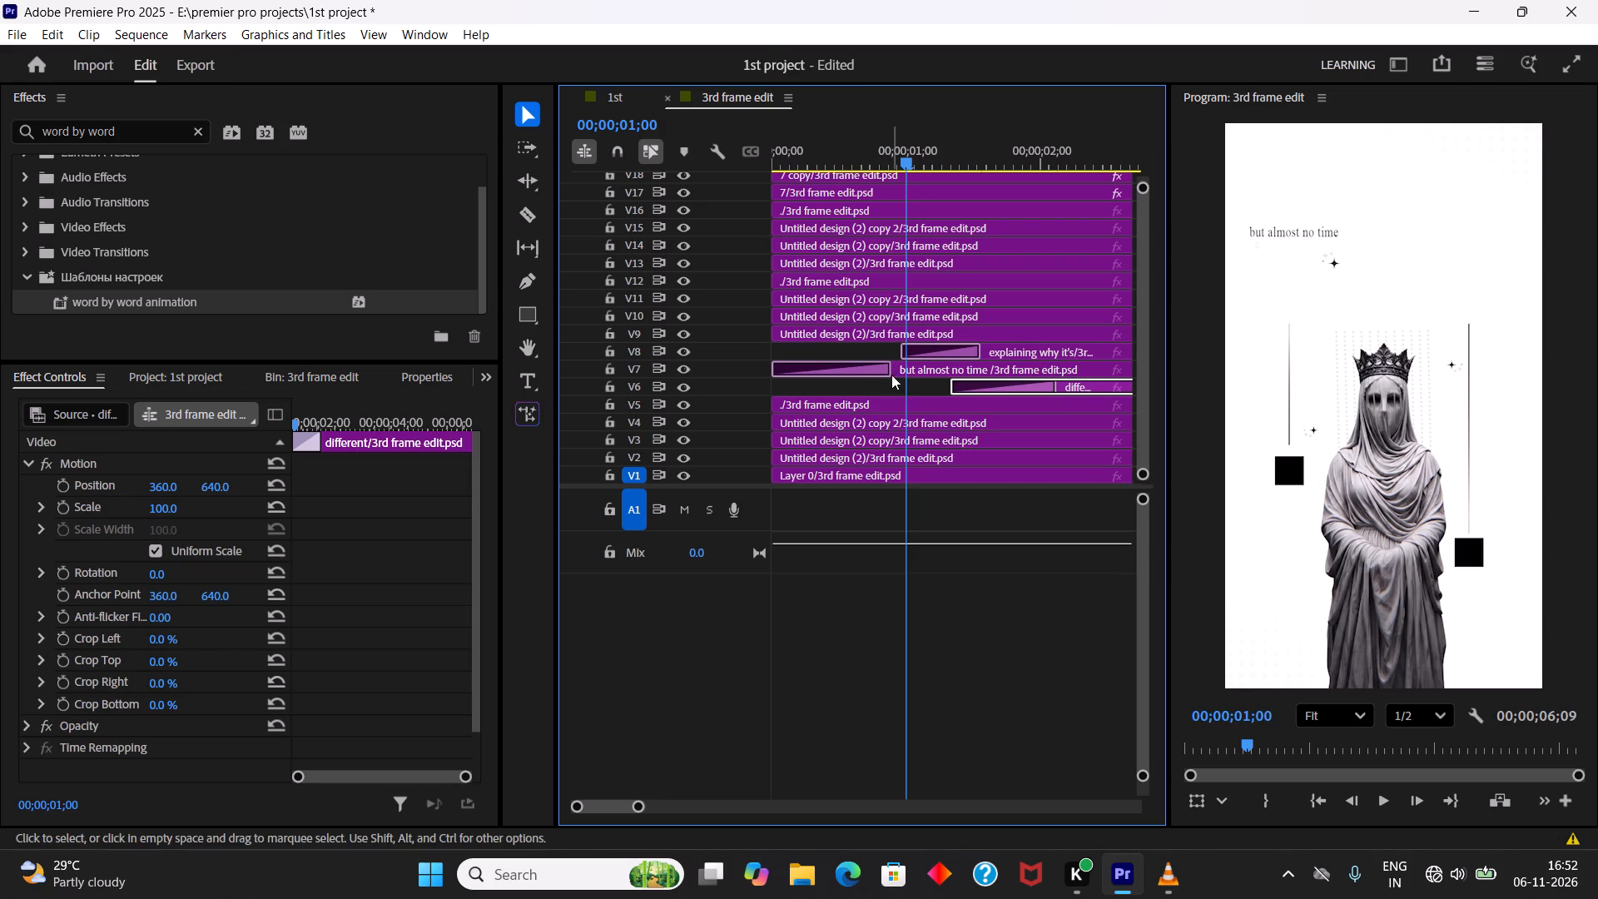
left_click_drag(881, 158, 711, 180)
key("space")
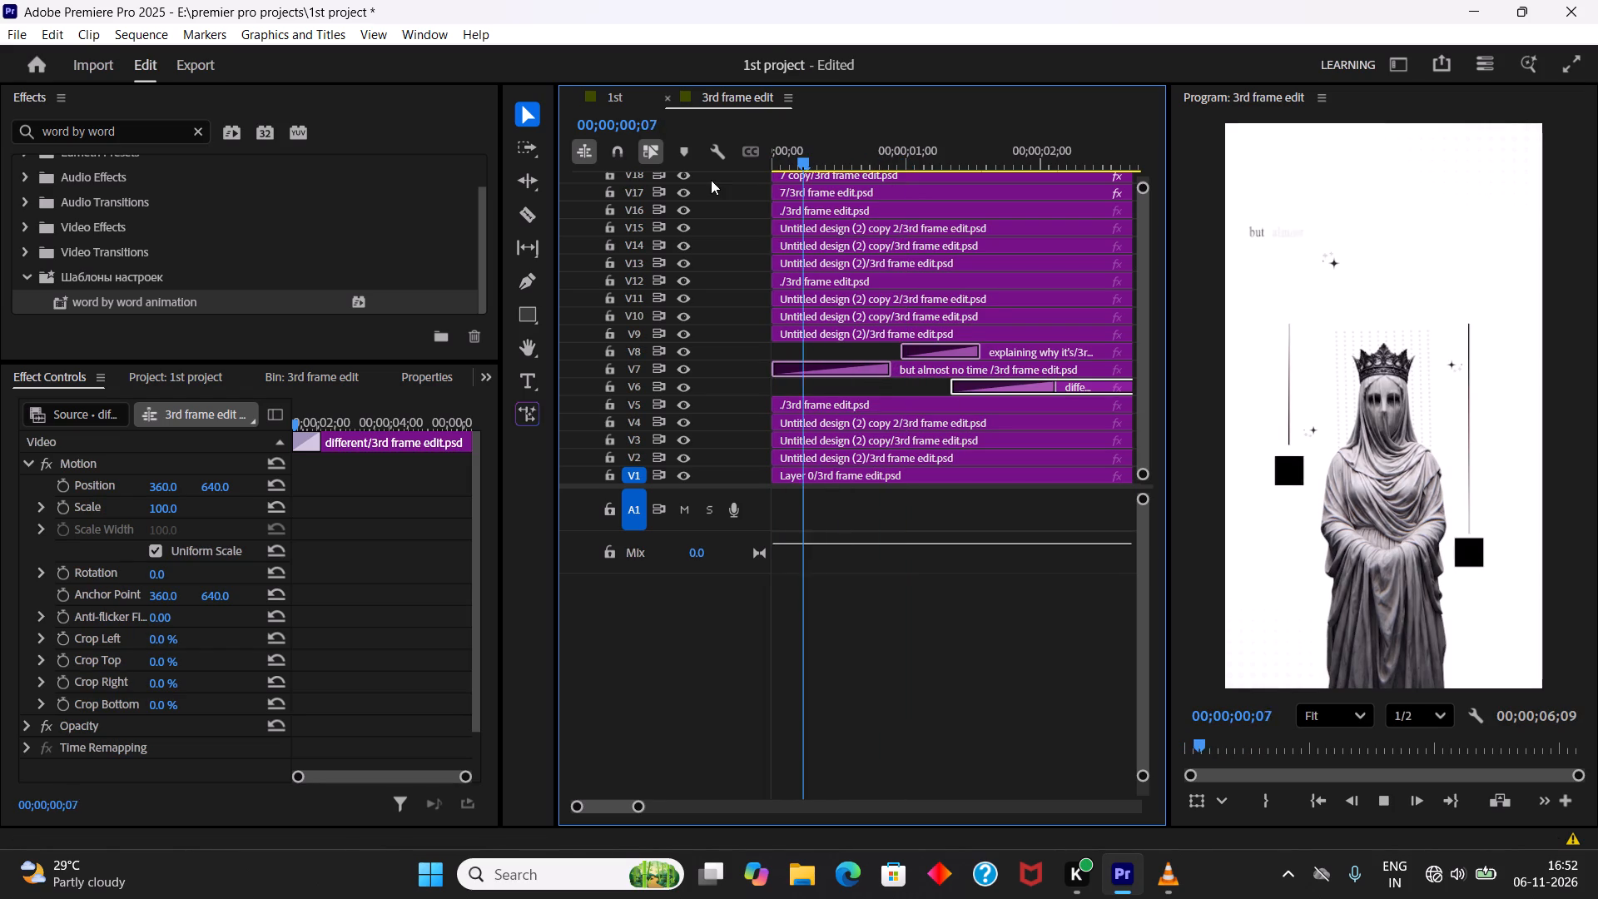
key("space")
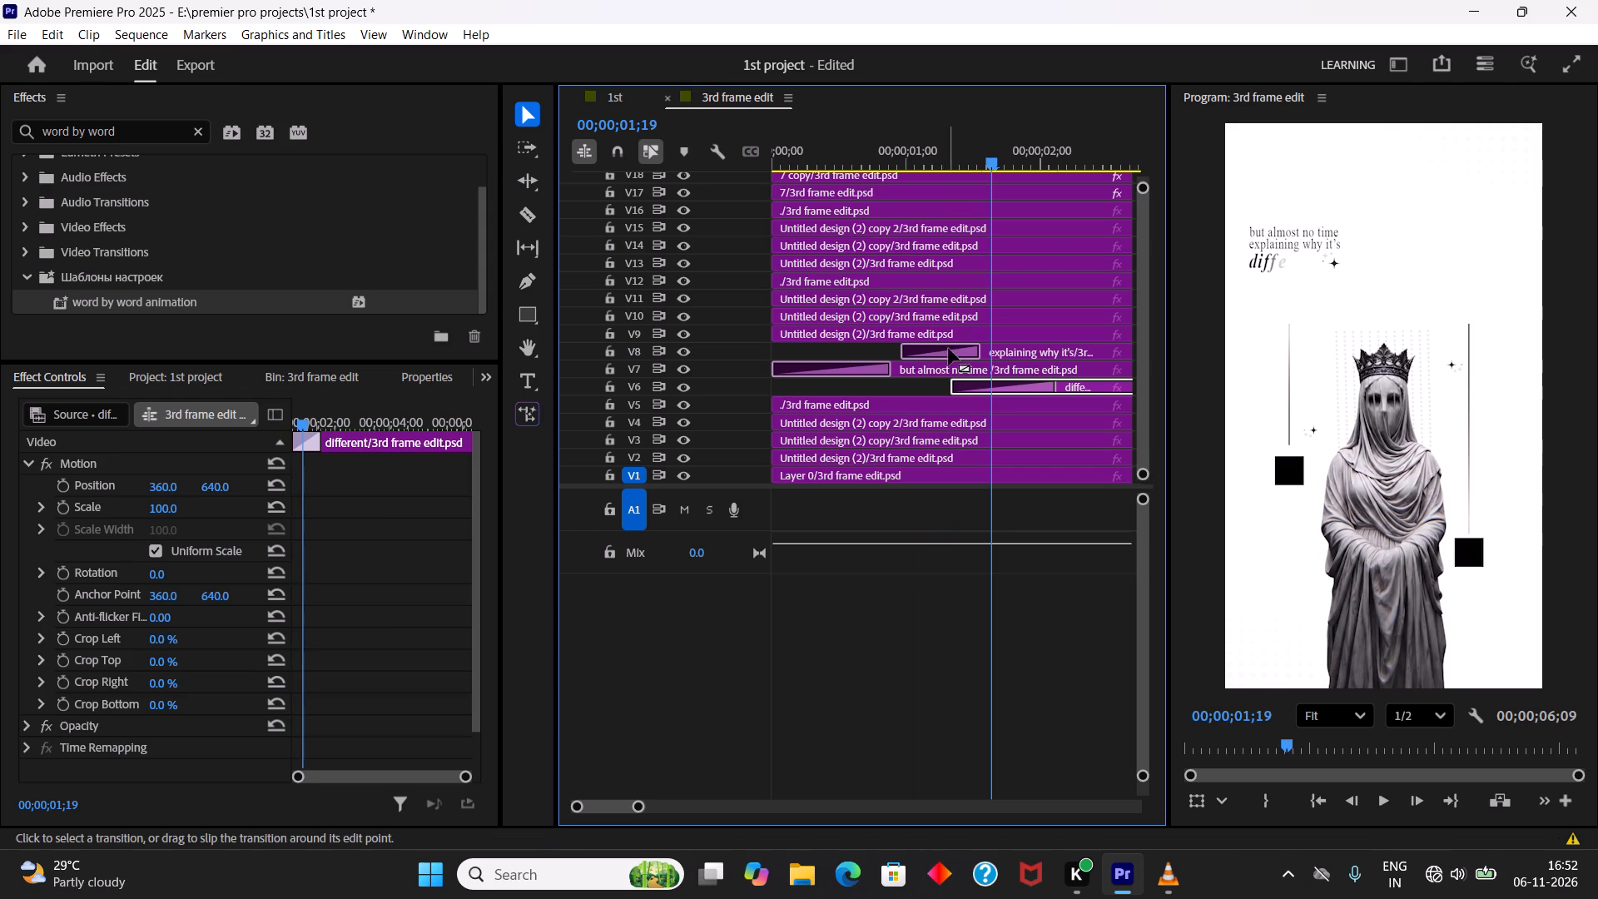
Extend the start of the "explaining why it's" clip about 4 frames earlier and lengthen its text transition to about 20 frames.
left_click_drag(901, 350, 885, 349)
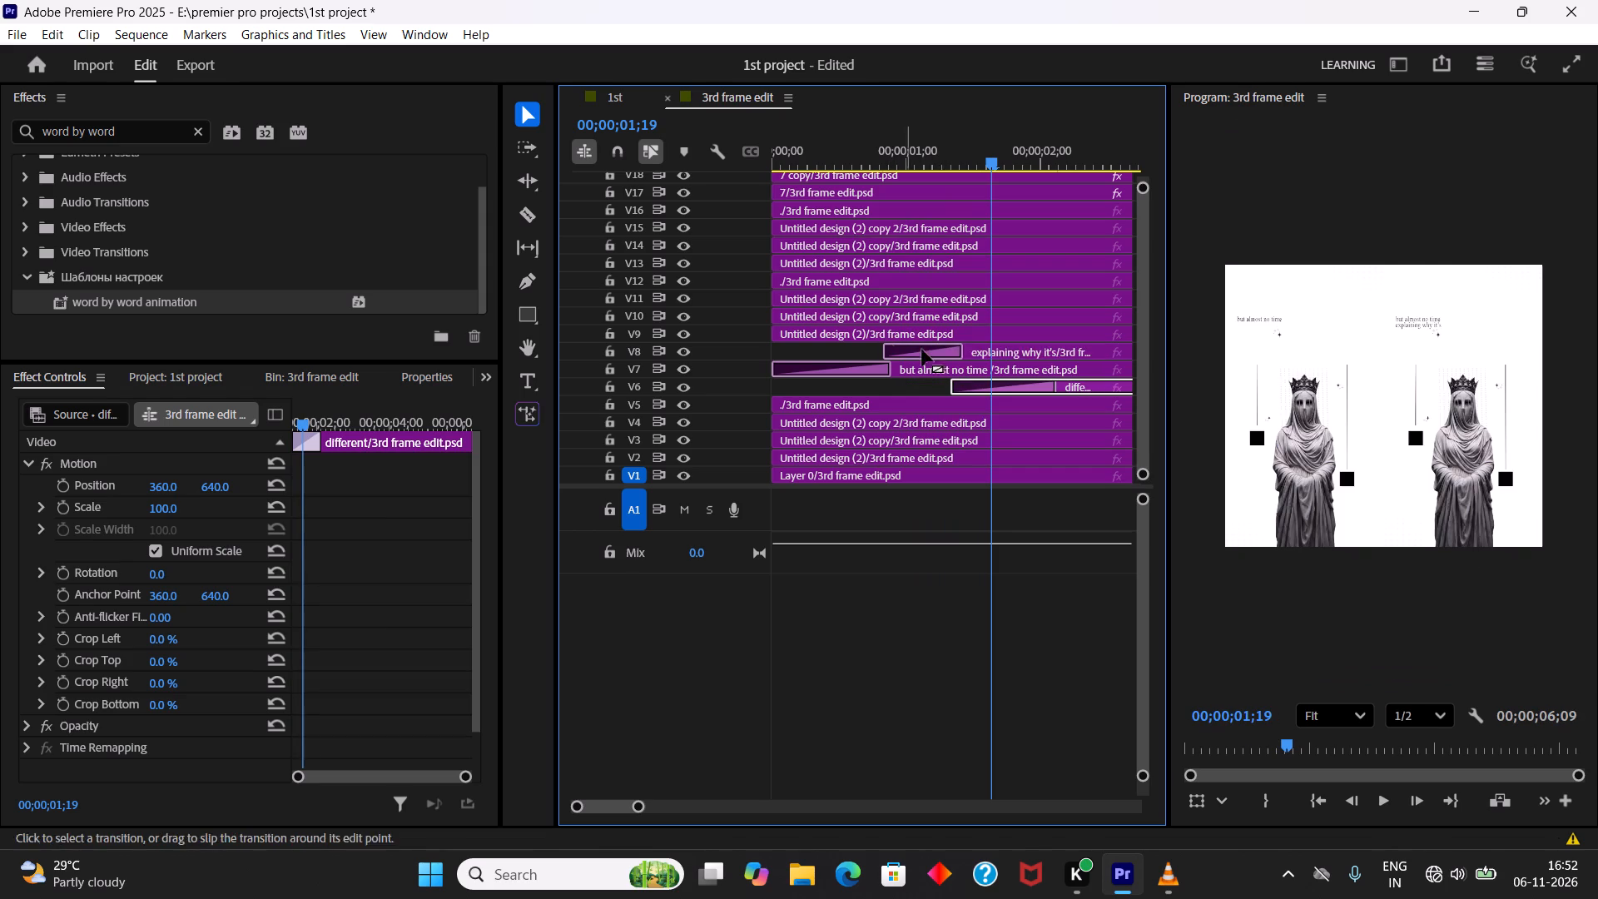
left_click_drag(962, 351, 968, 351)
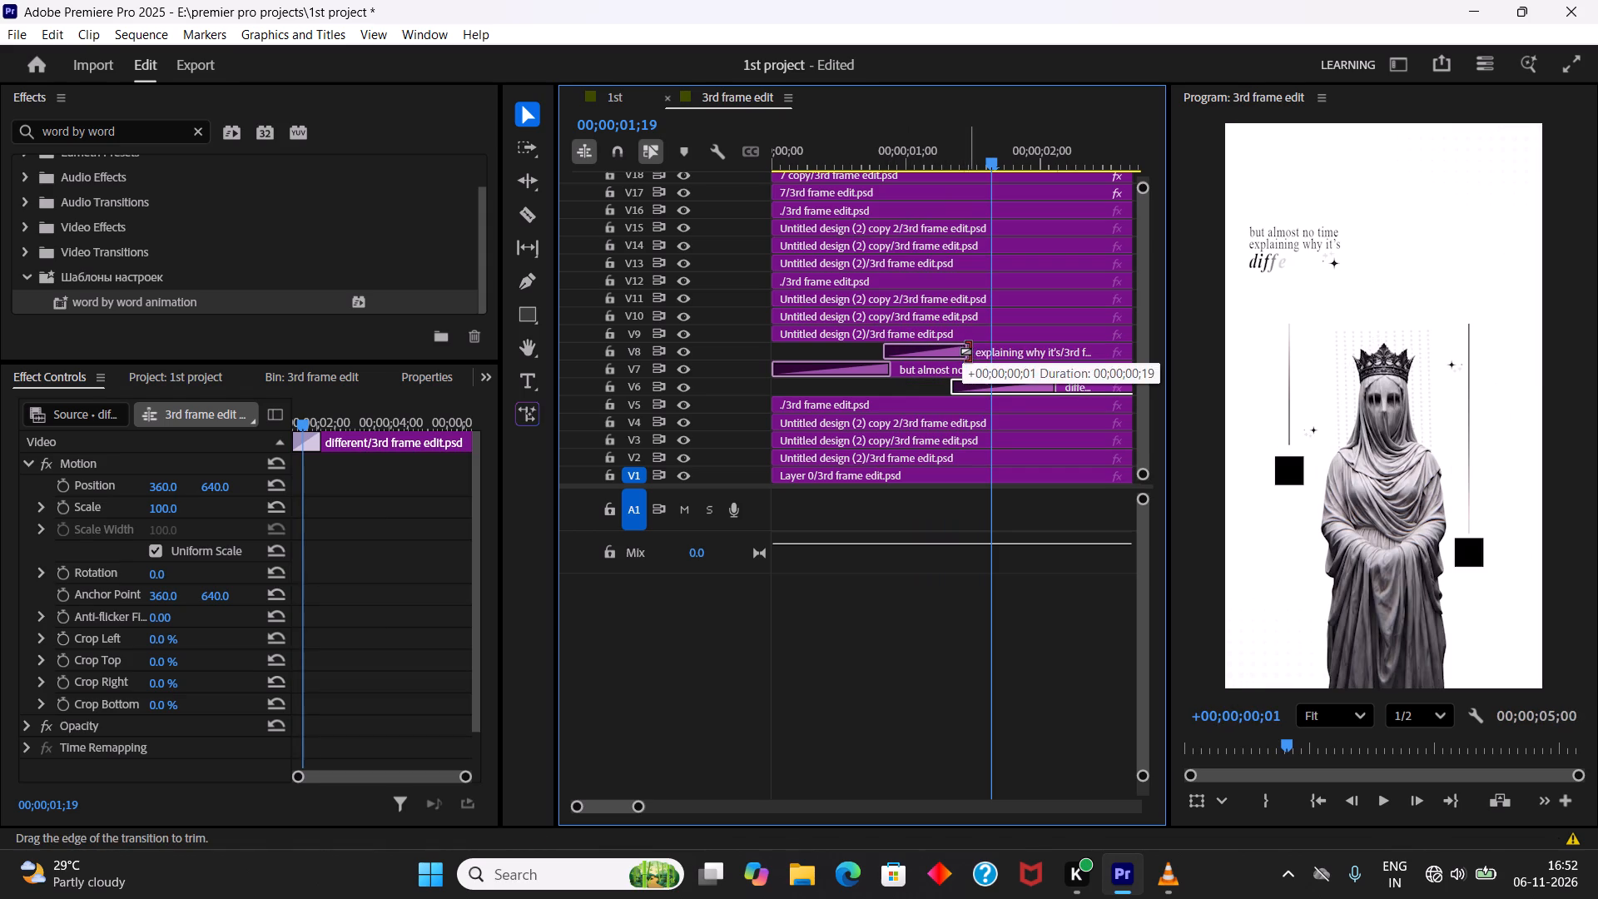
left_click_drag(968, 351, 972, 351)
Trim the start of the "different" clip on V6 about 5 frames later.
left_click_drag(955, 384, 977, 382)
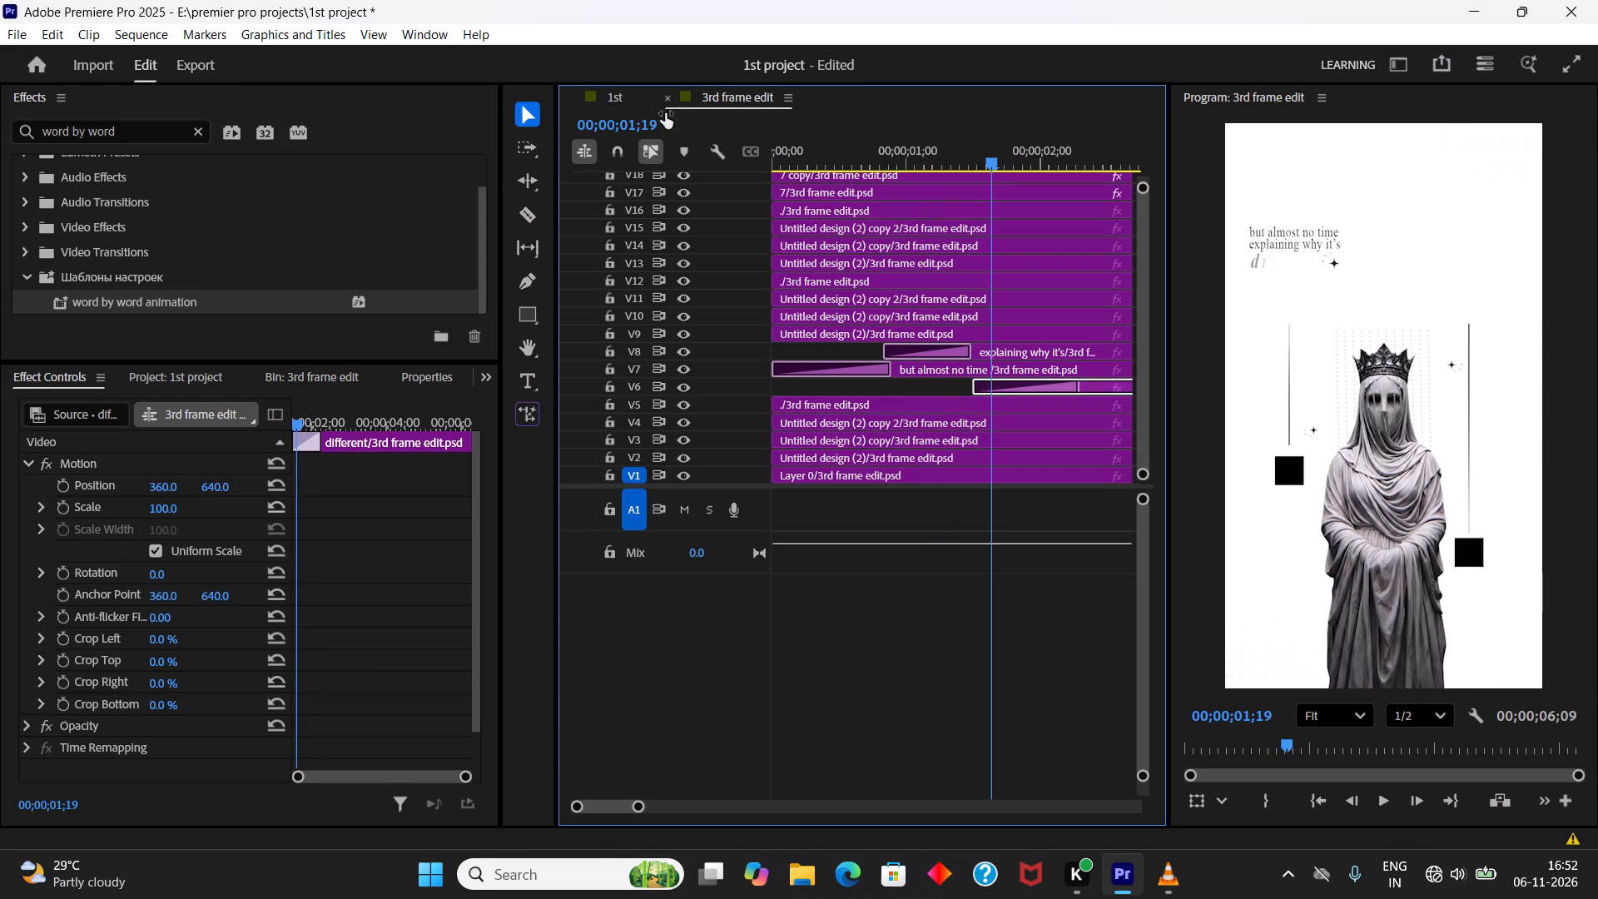
Play the adjusted text reveal in the 1st sequence and save the project.
left_click(612, 106)
left_click_drag(901, 164, 739, 173)
key("space")
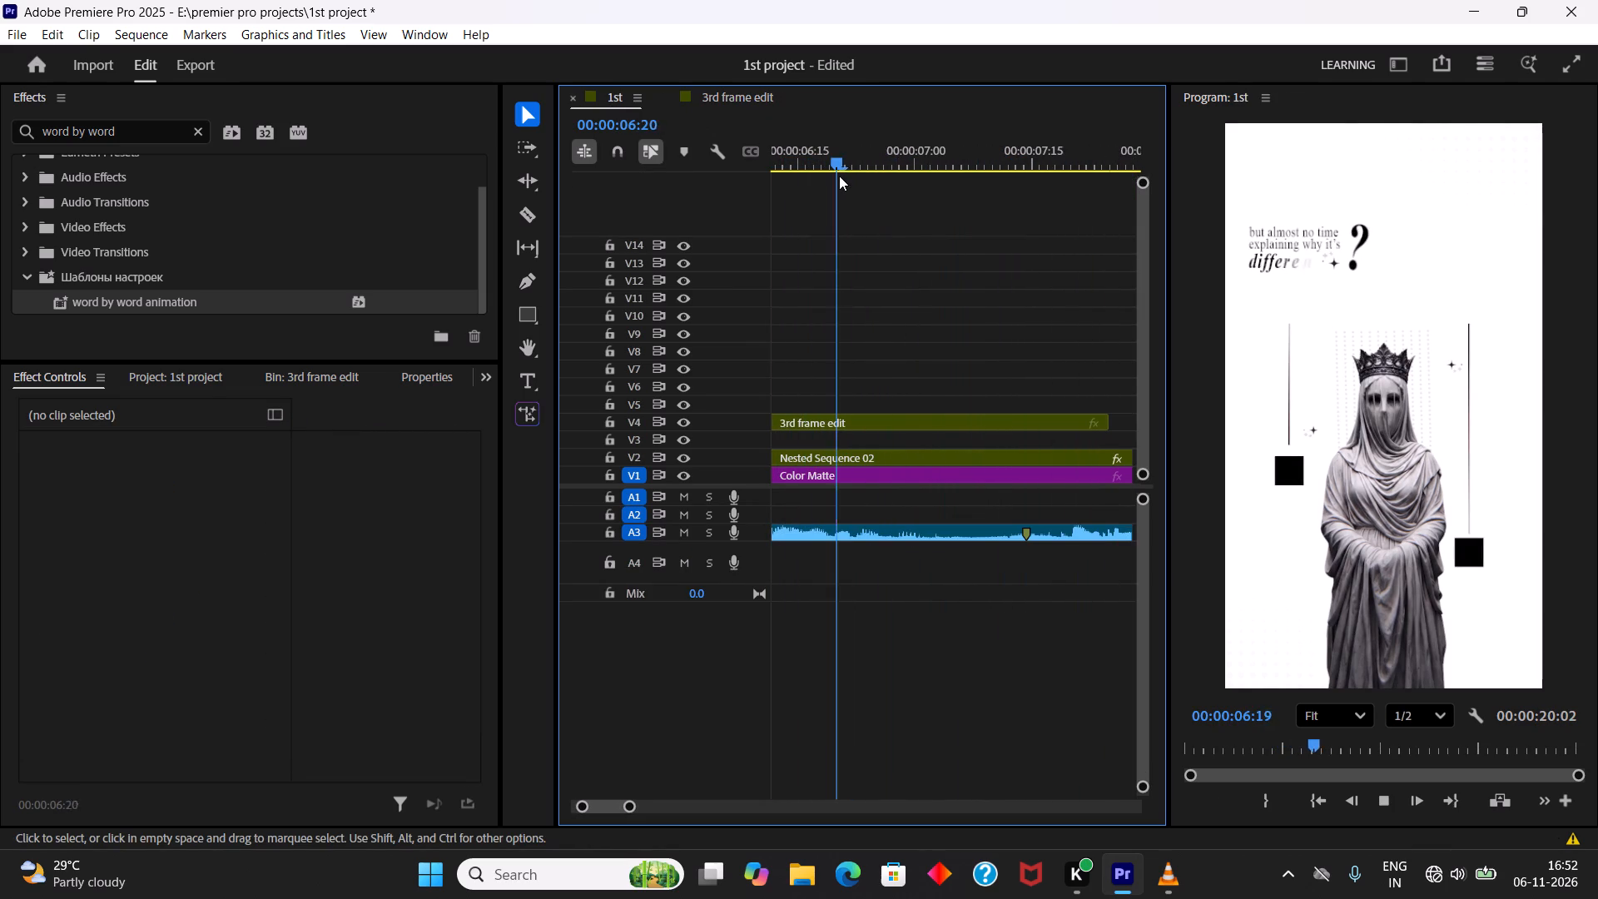
key("space")
key("ctrl+s")
Replay the 3rd frame edit clip in the 1st sequence, checking the timing of "explaining why it's", "different" and the question mark.
left_click_drag(836, 171, 830, 169)
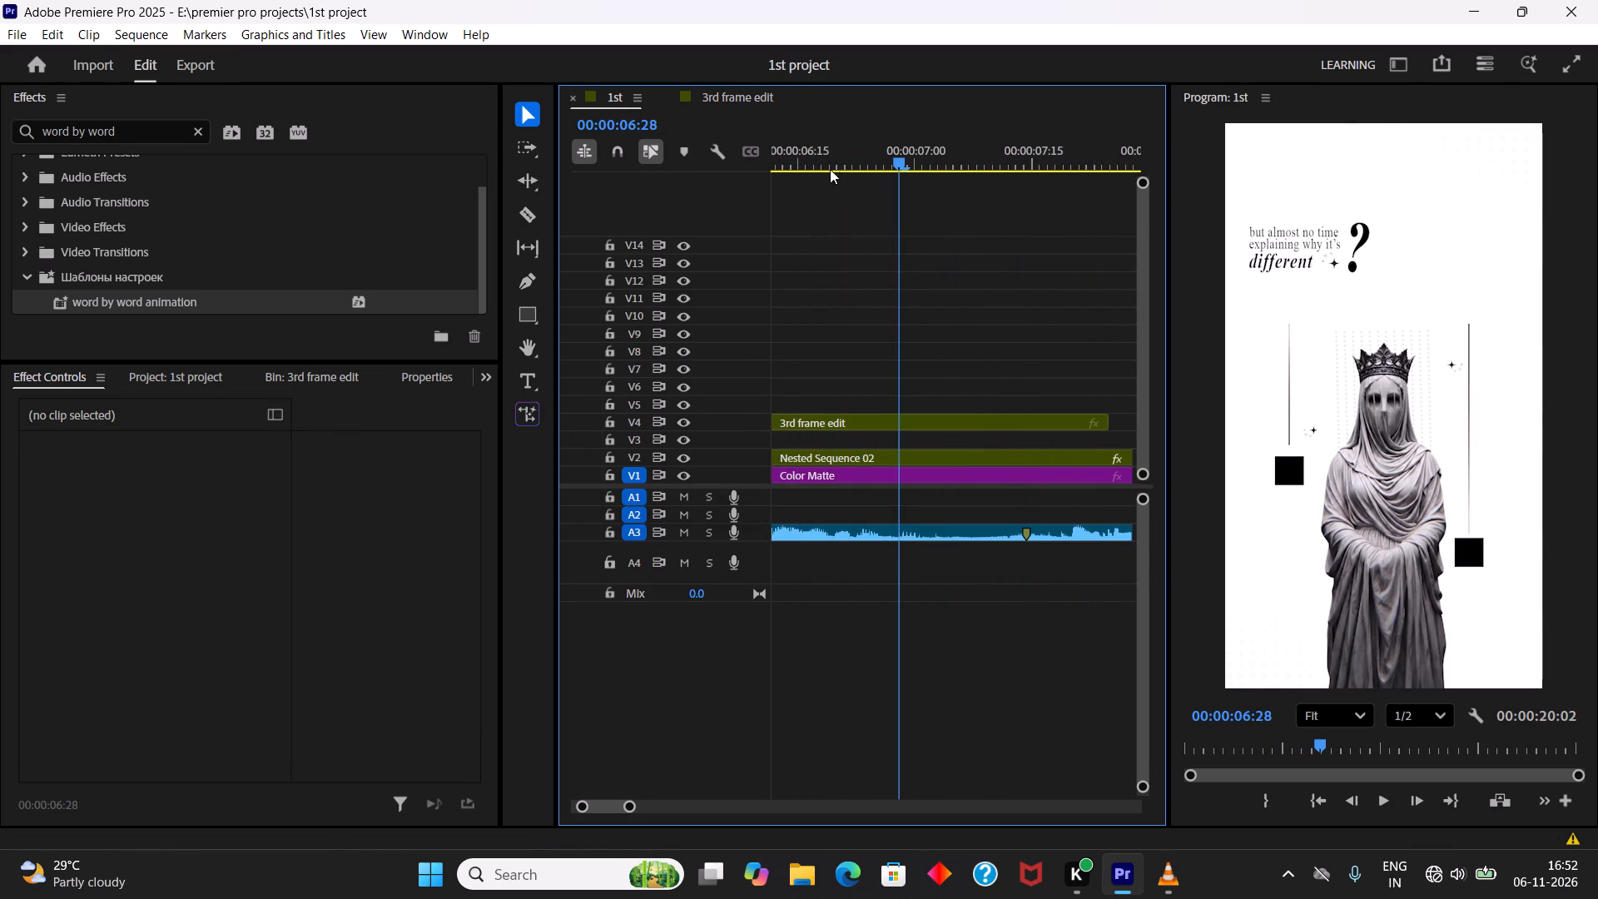
left_click_drag(830, 169, 756, 167)
left_click_drag(828, 159, 732, 173)
key("space")
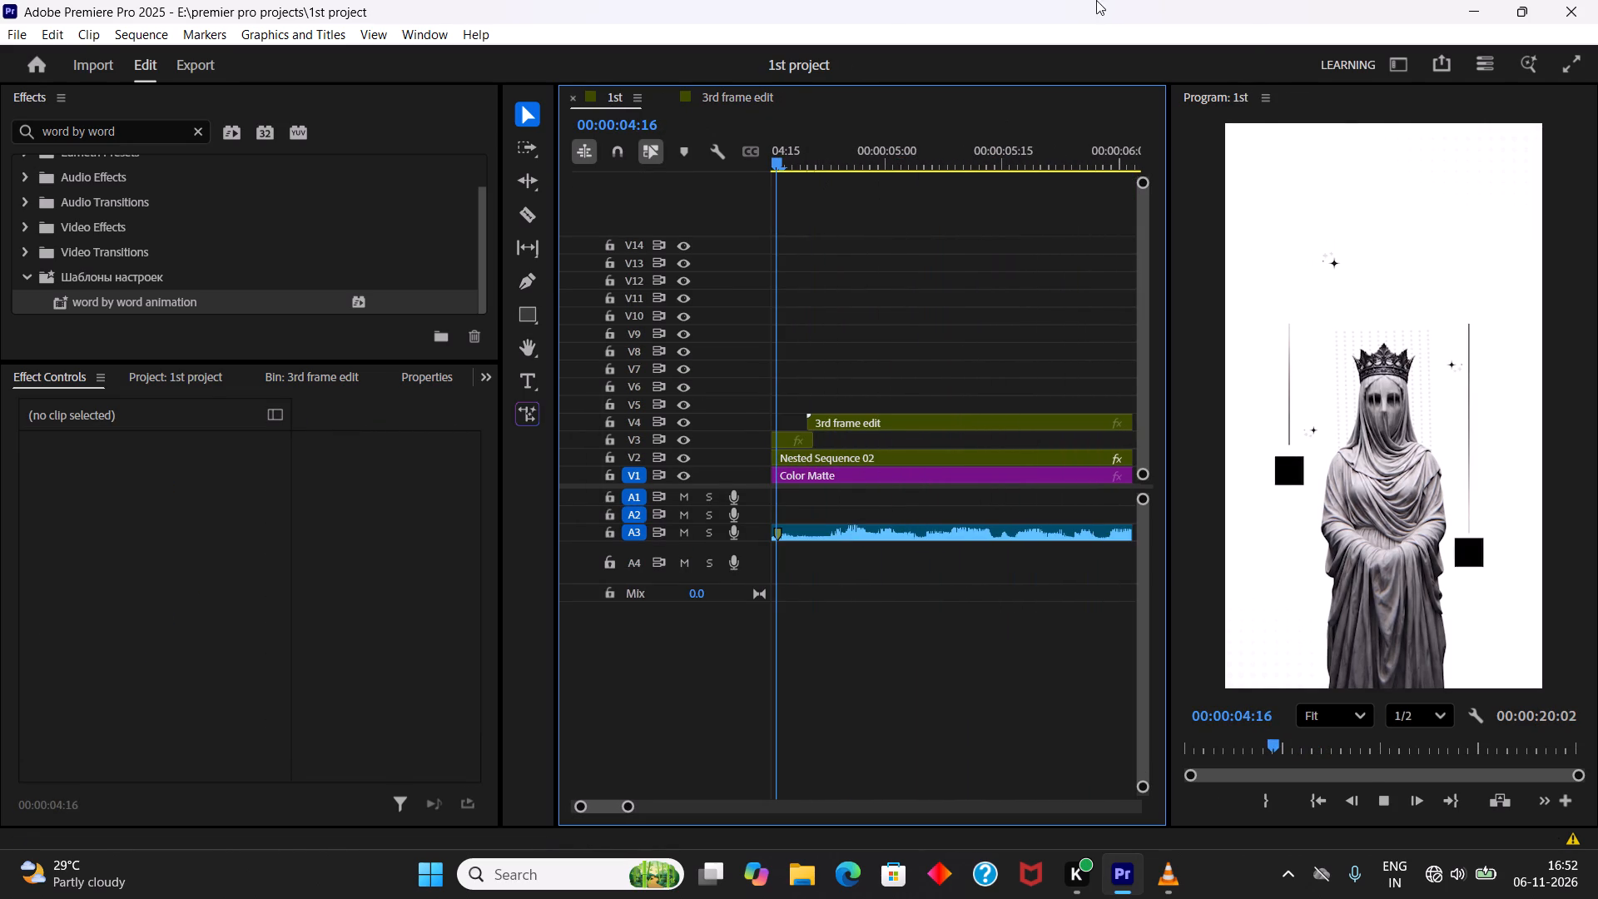
right_click_drag(1096, 0, 1069, 0)
left_click(886, 0)
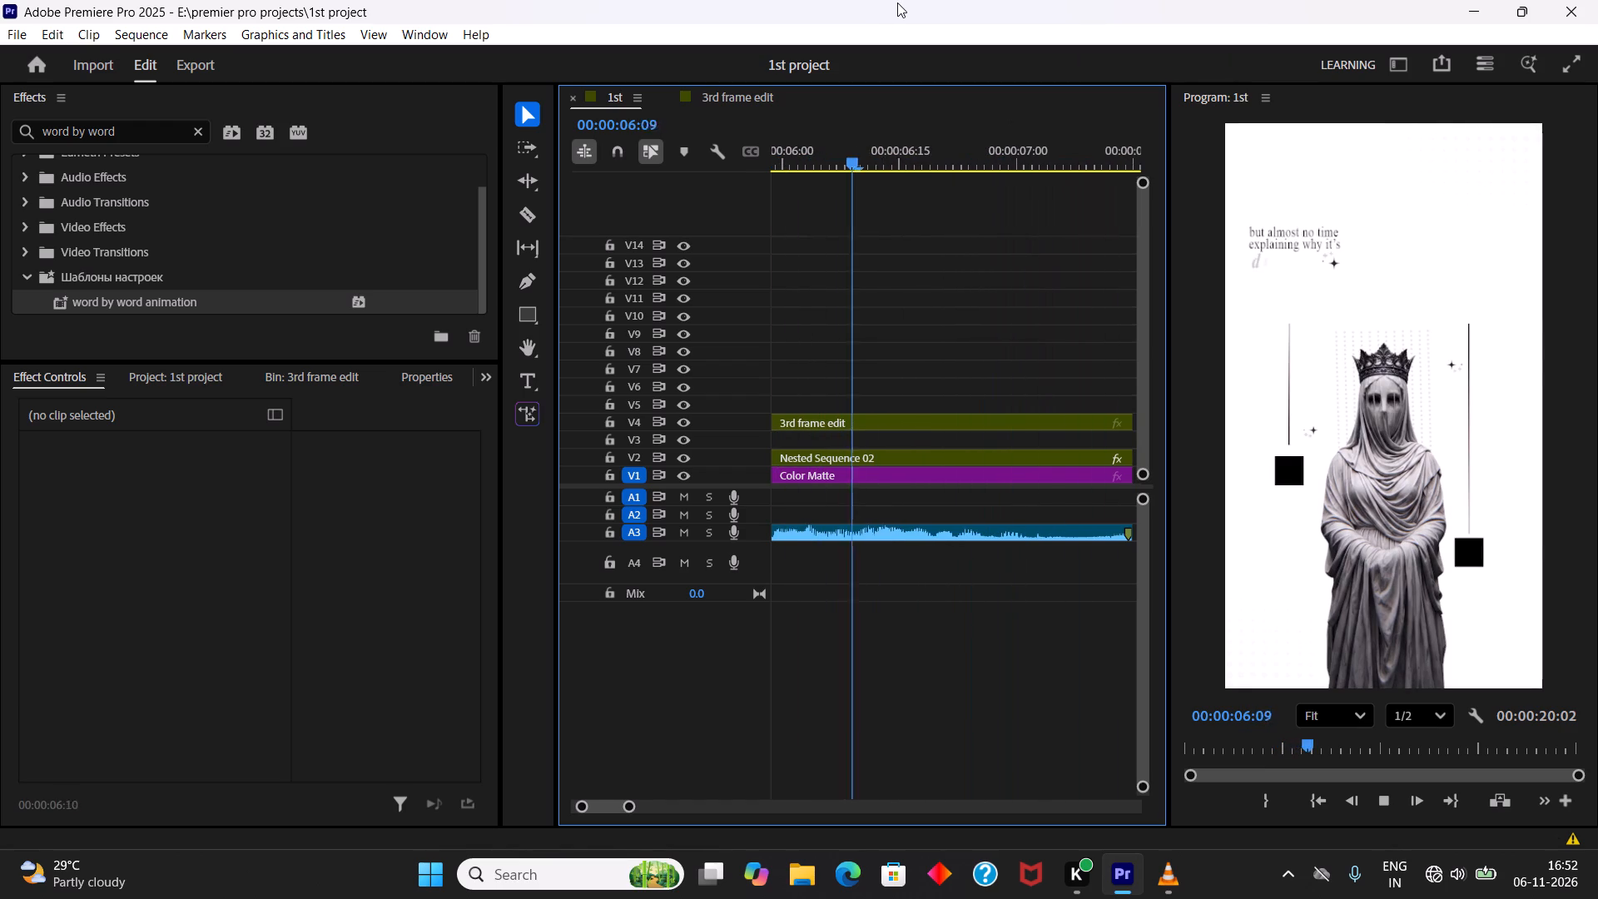
key("space")
left_click_drag(820, 167, 780, 167)
key("space")
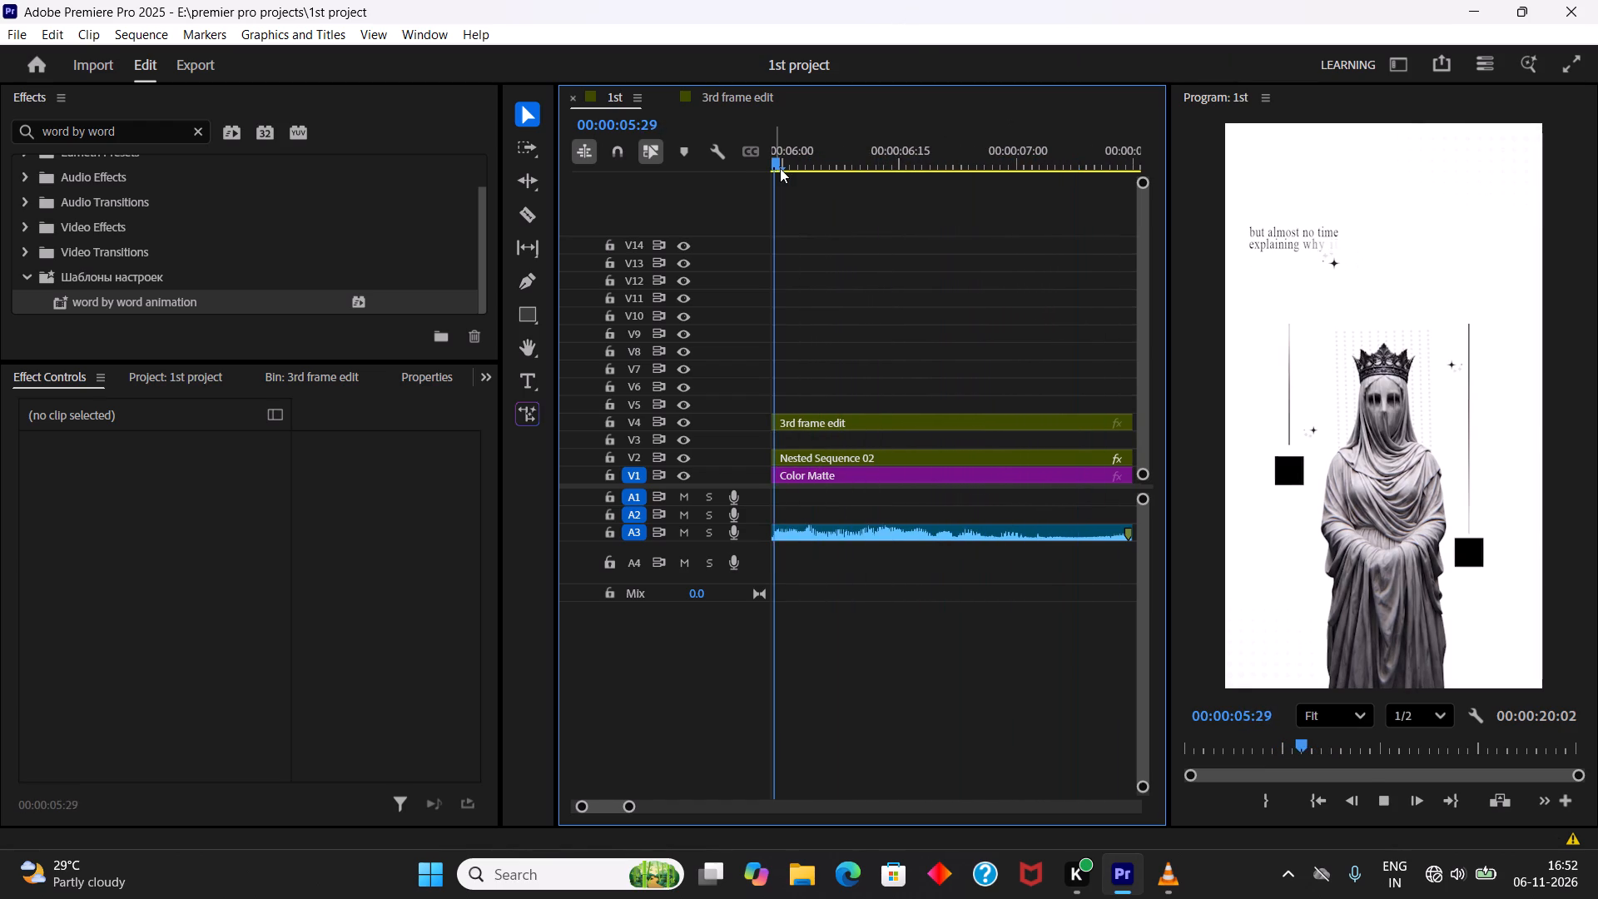
key("space")
left_click_drag(827, 166, 755, 170)
key("space")
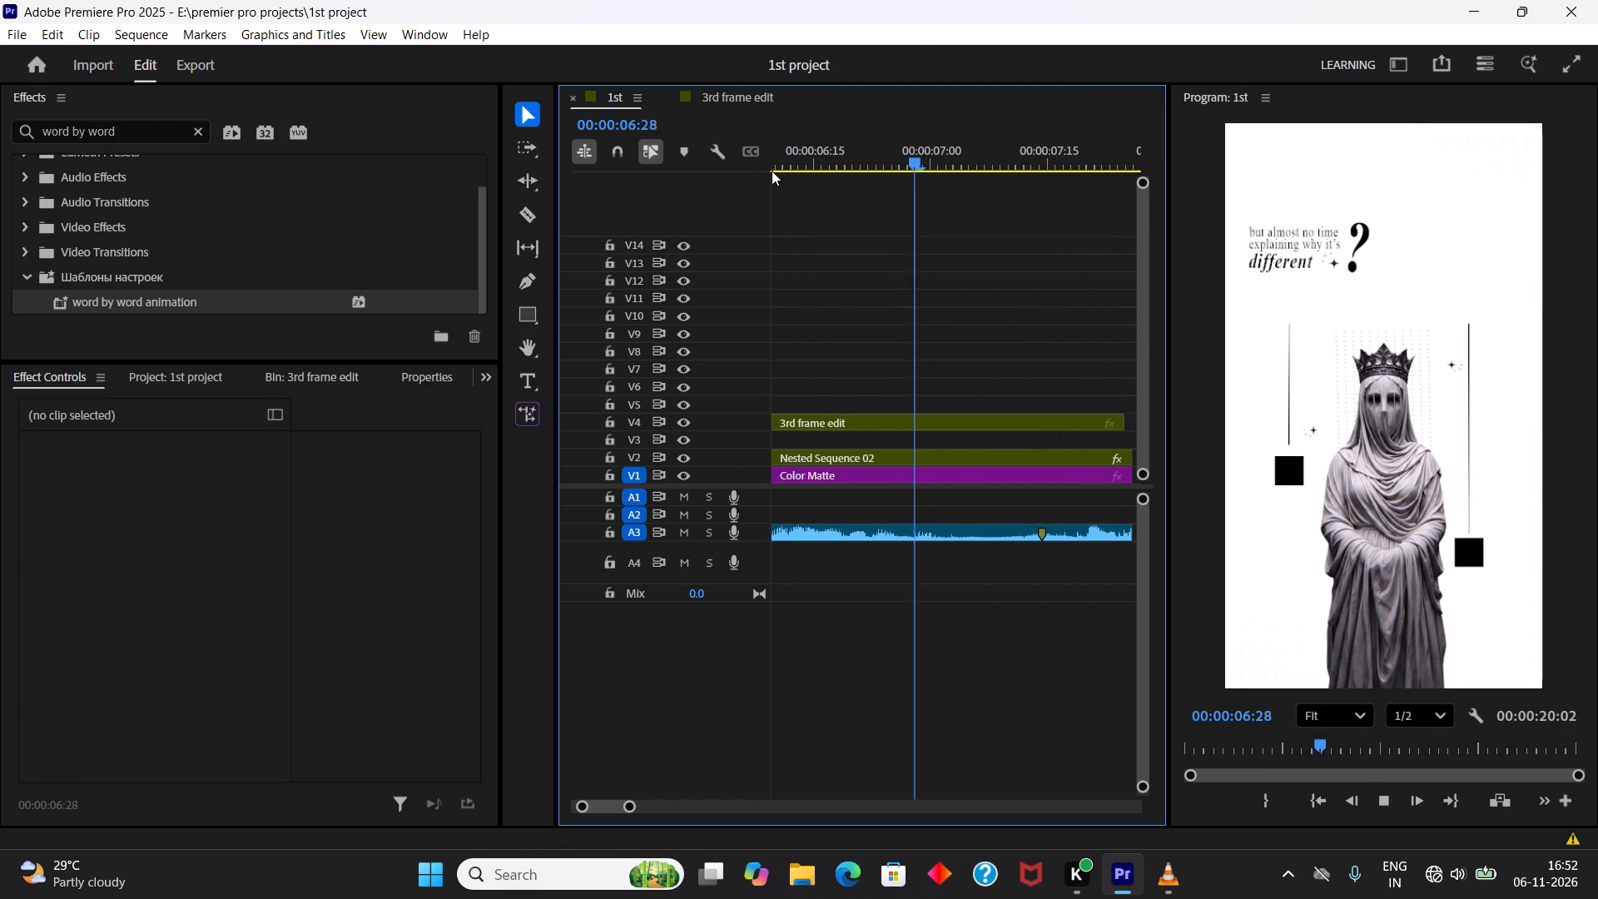
key("space")
key("space")
key("space")
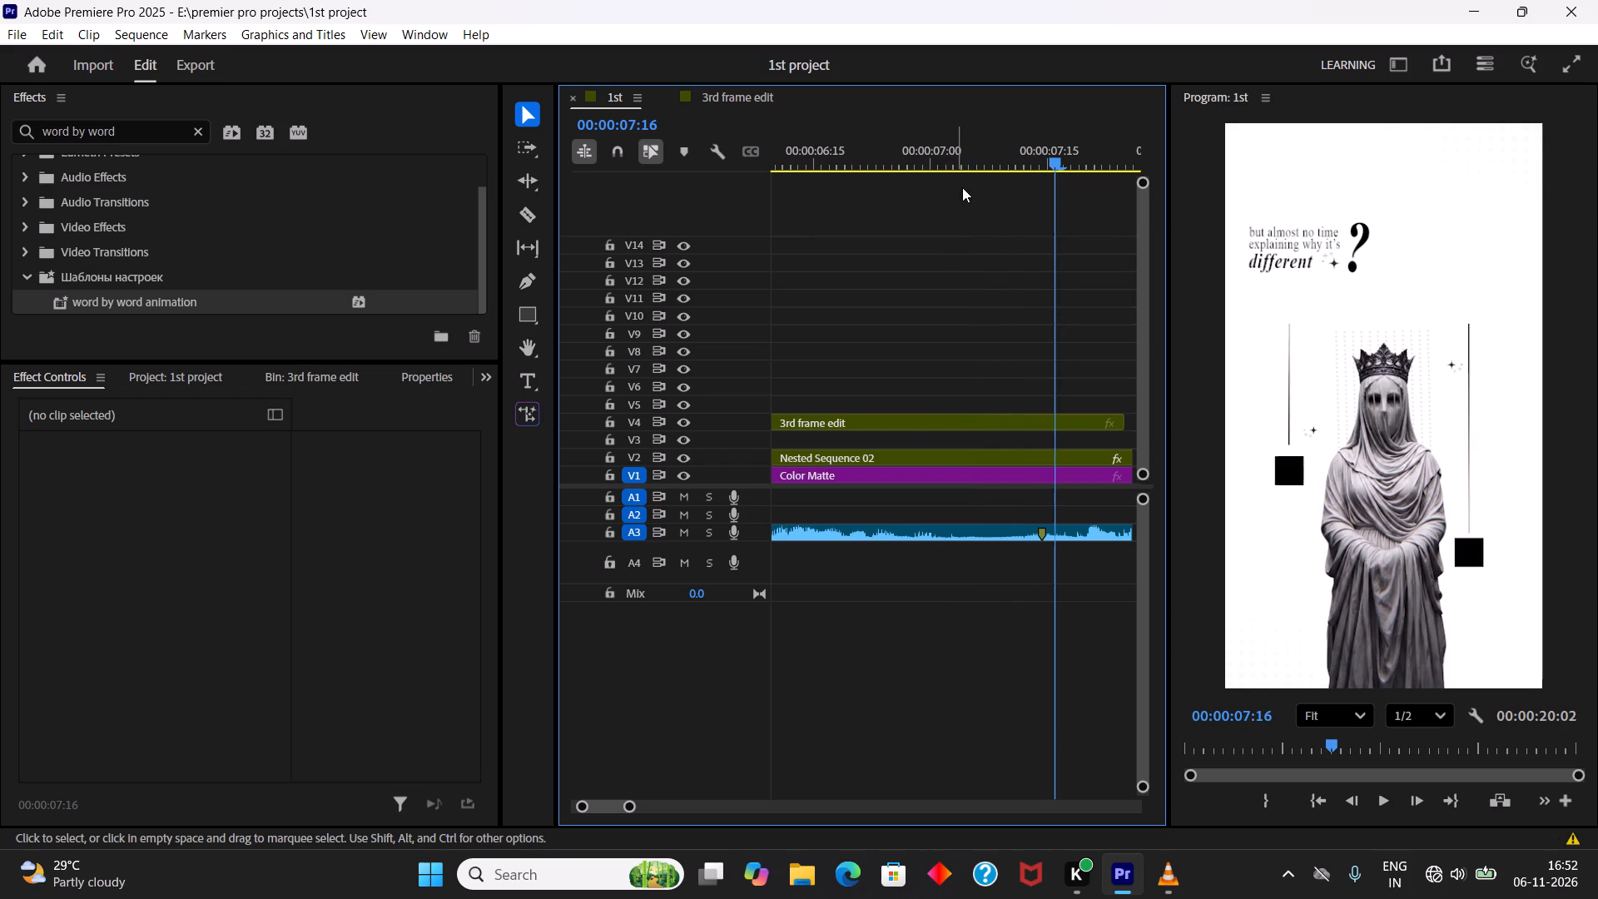
Examine the audio around the marker near the end of the 3rd frame edit clip, between 00:00:07:15 and 00:00:07:22.
left_click_drag(977, 166, 793, 200)
key("space")
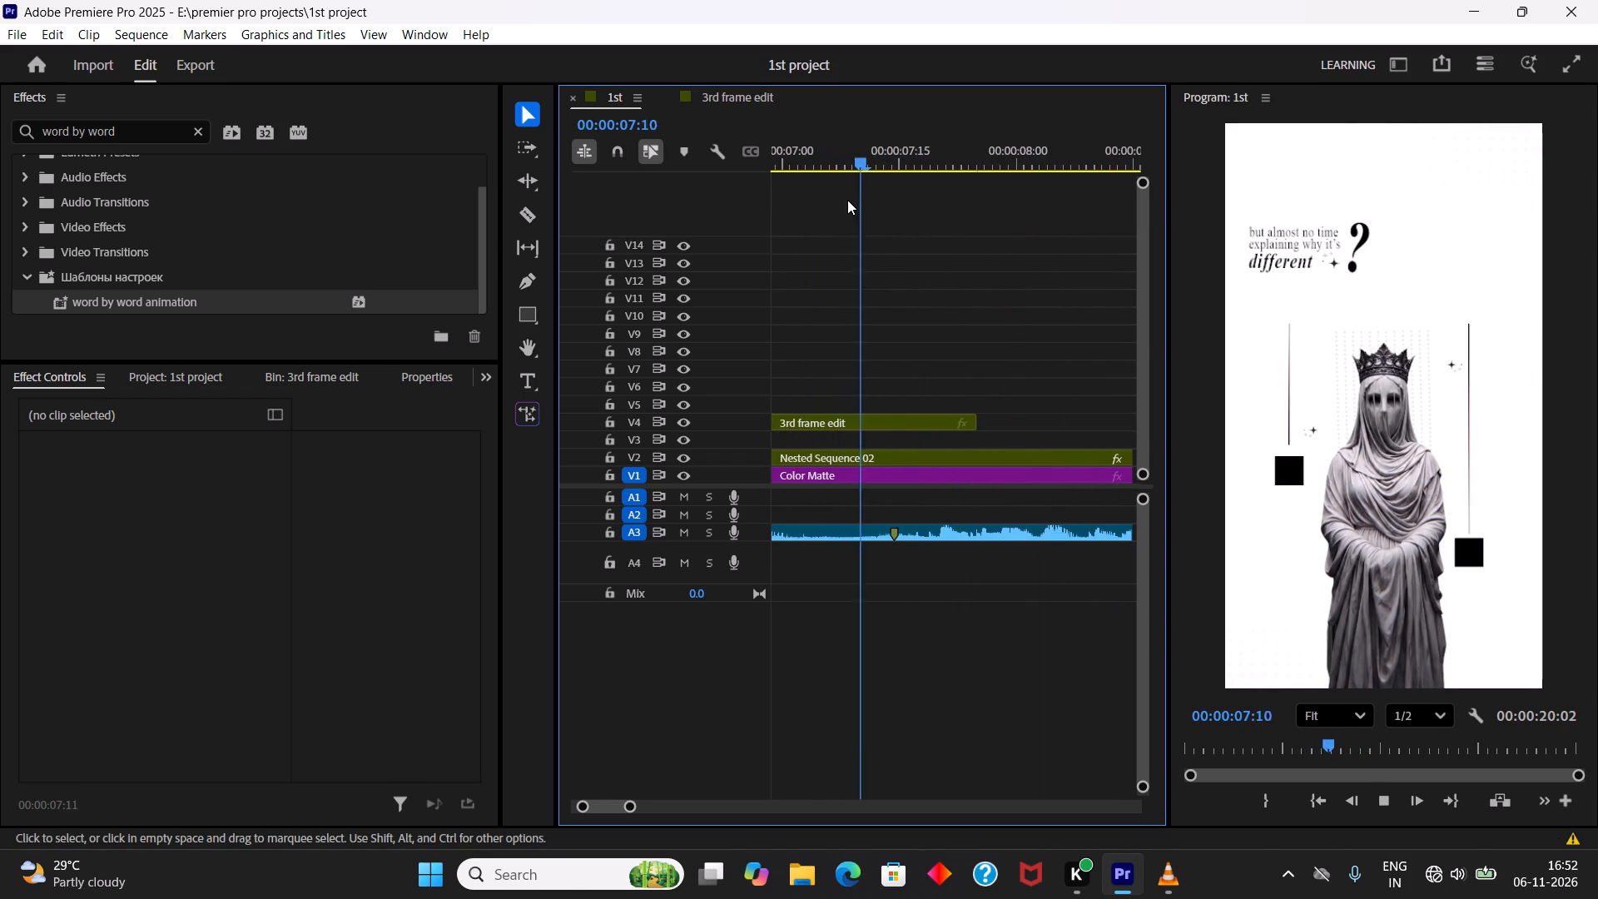
key("space")
left_click_drag(978, 175, 935, 173)
left_click_drag(934, 166, 925, 166)
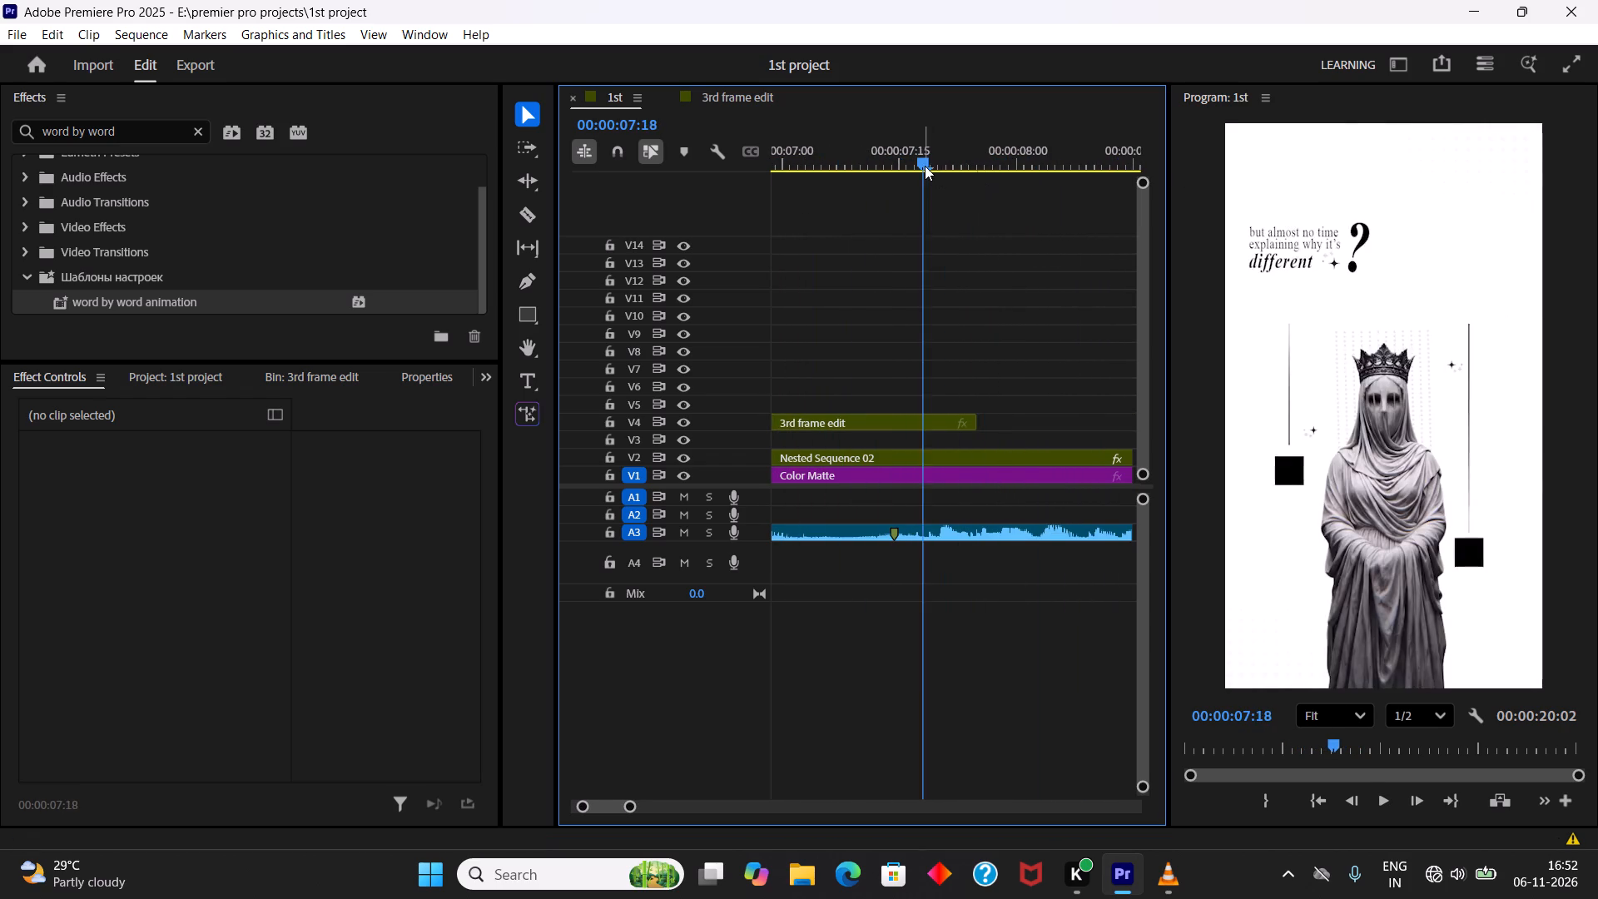
key("space")
key("space")
left_click(957, 164)
key("space")
left_click(955, 164)
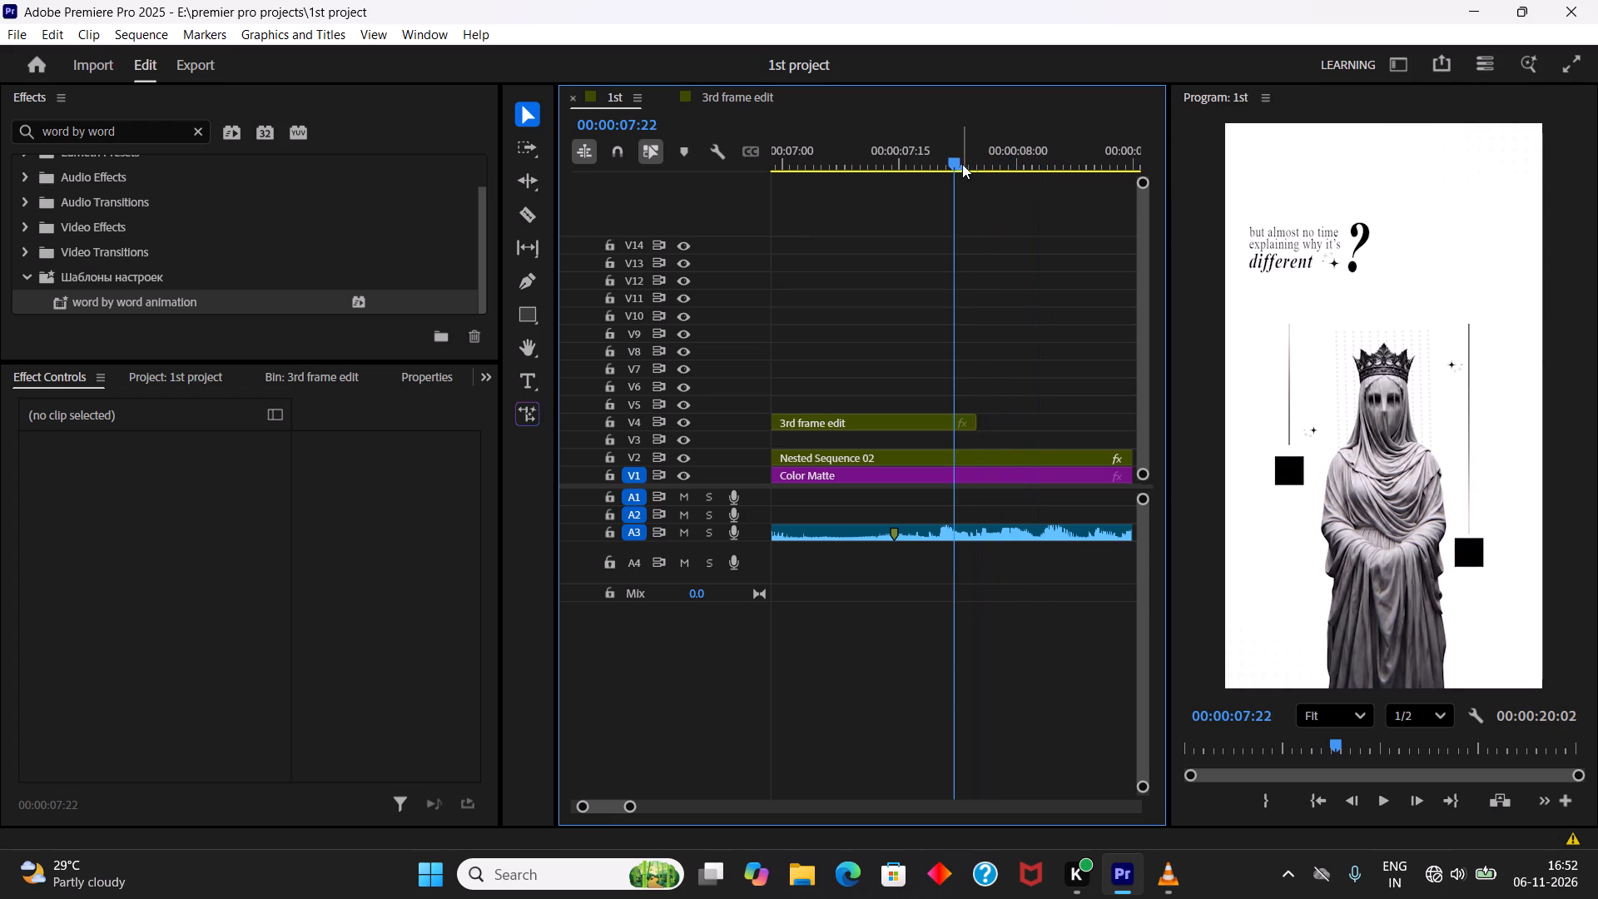
left_click(940, 164)
key("space")
left_click(933, 166)
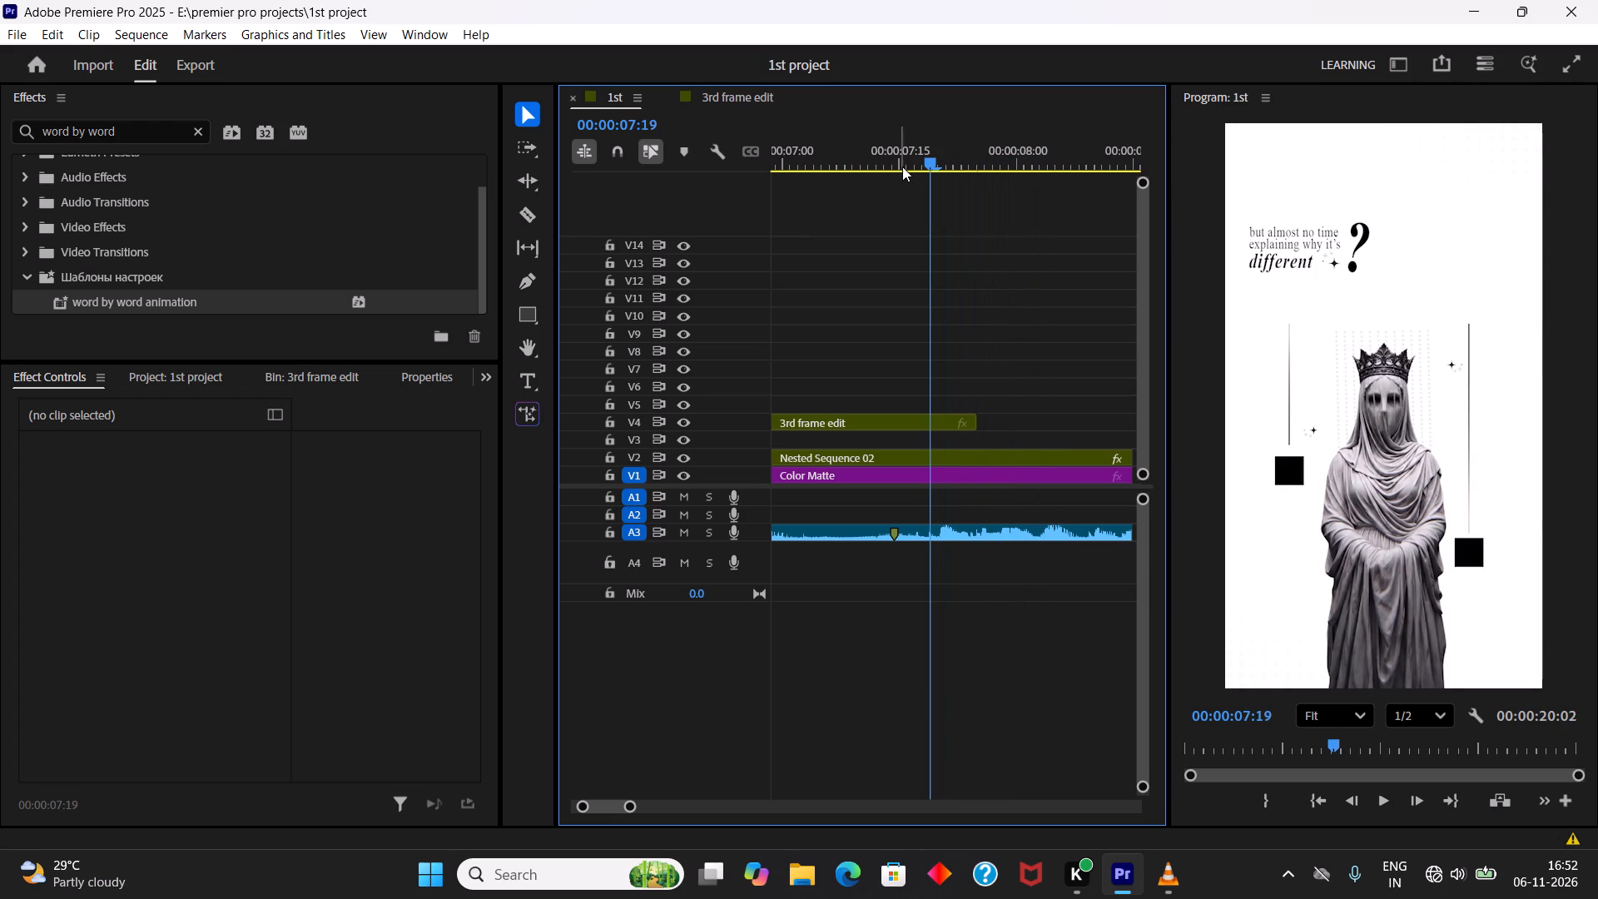
left_click(902, 166)
key("space")
left_click(902, 166)
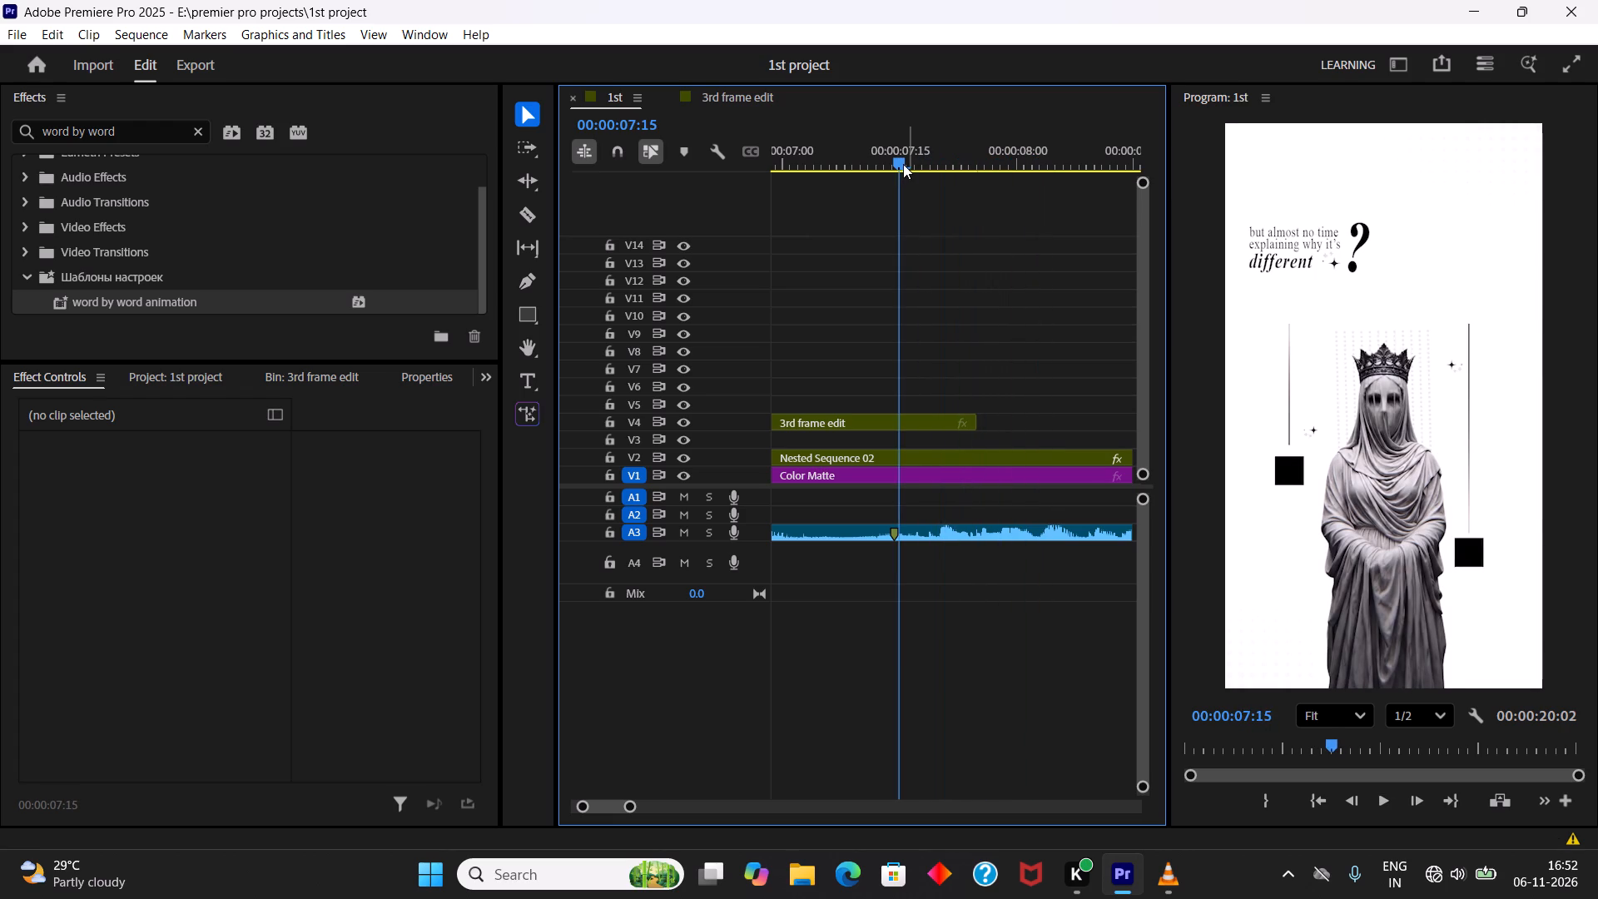
left_click(903, 164)
left_click(906, 168)
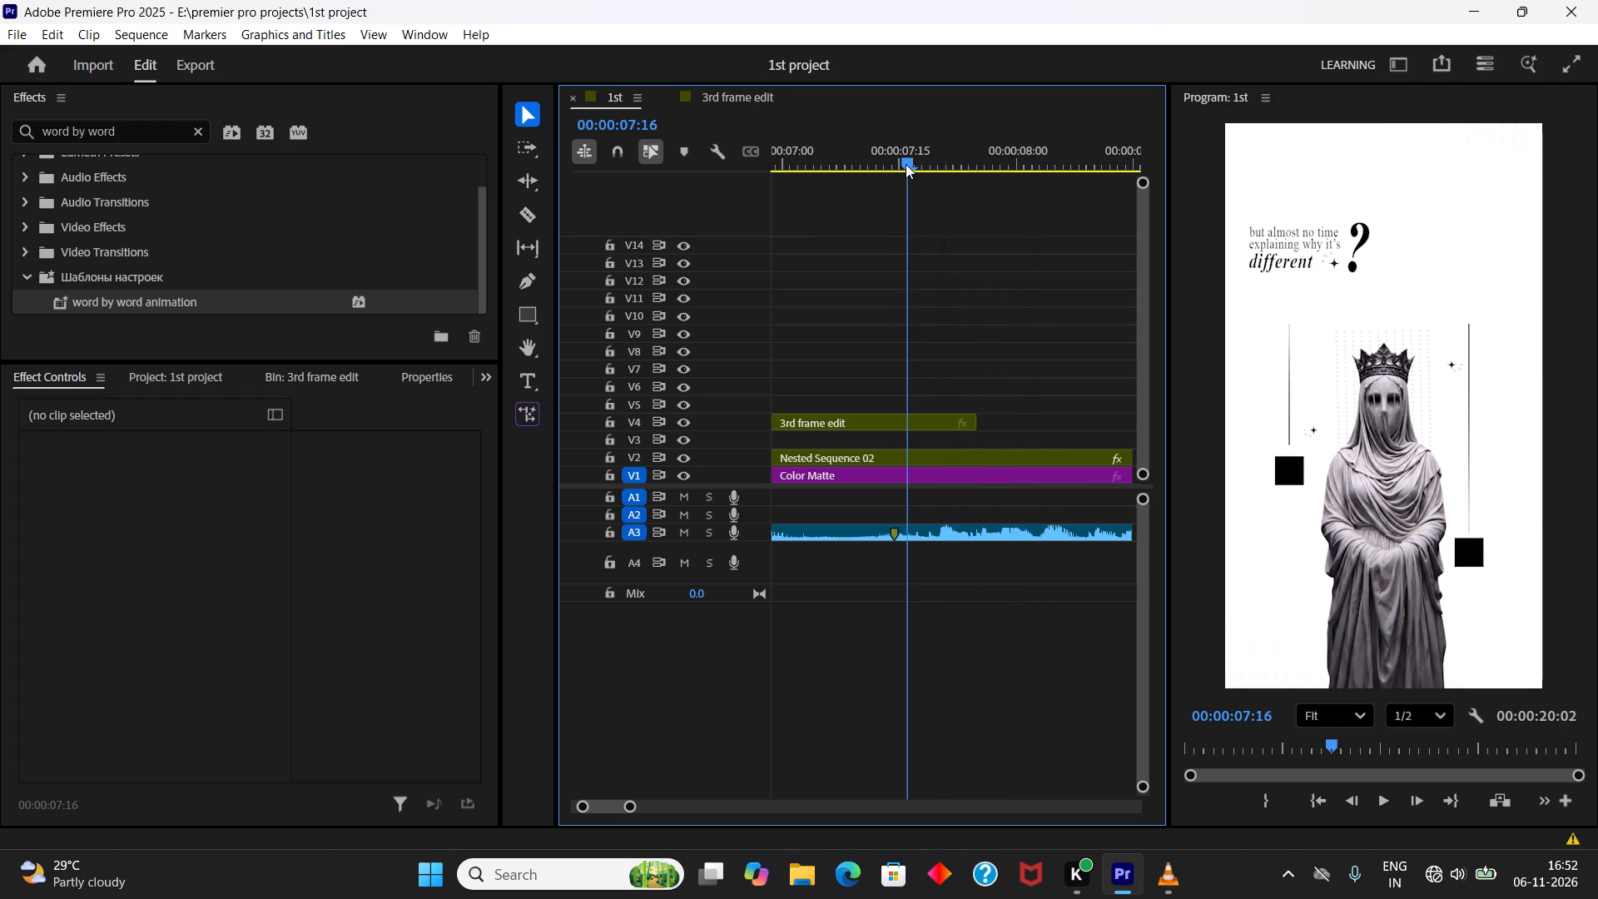
Trim the end of the 3rd frame edit clip on V4 about 5 frames earlier and save the project.
key("space")
left_click(906, 164)
left_click(888, 429)
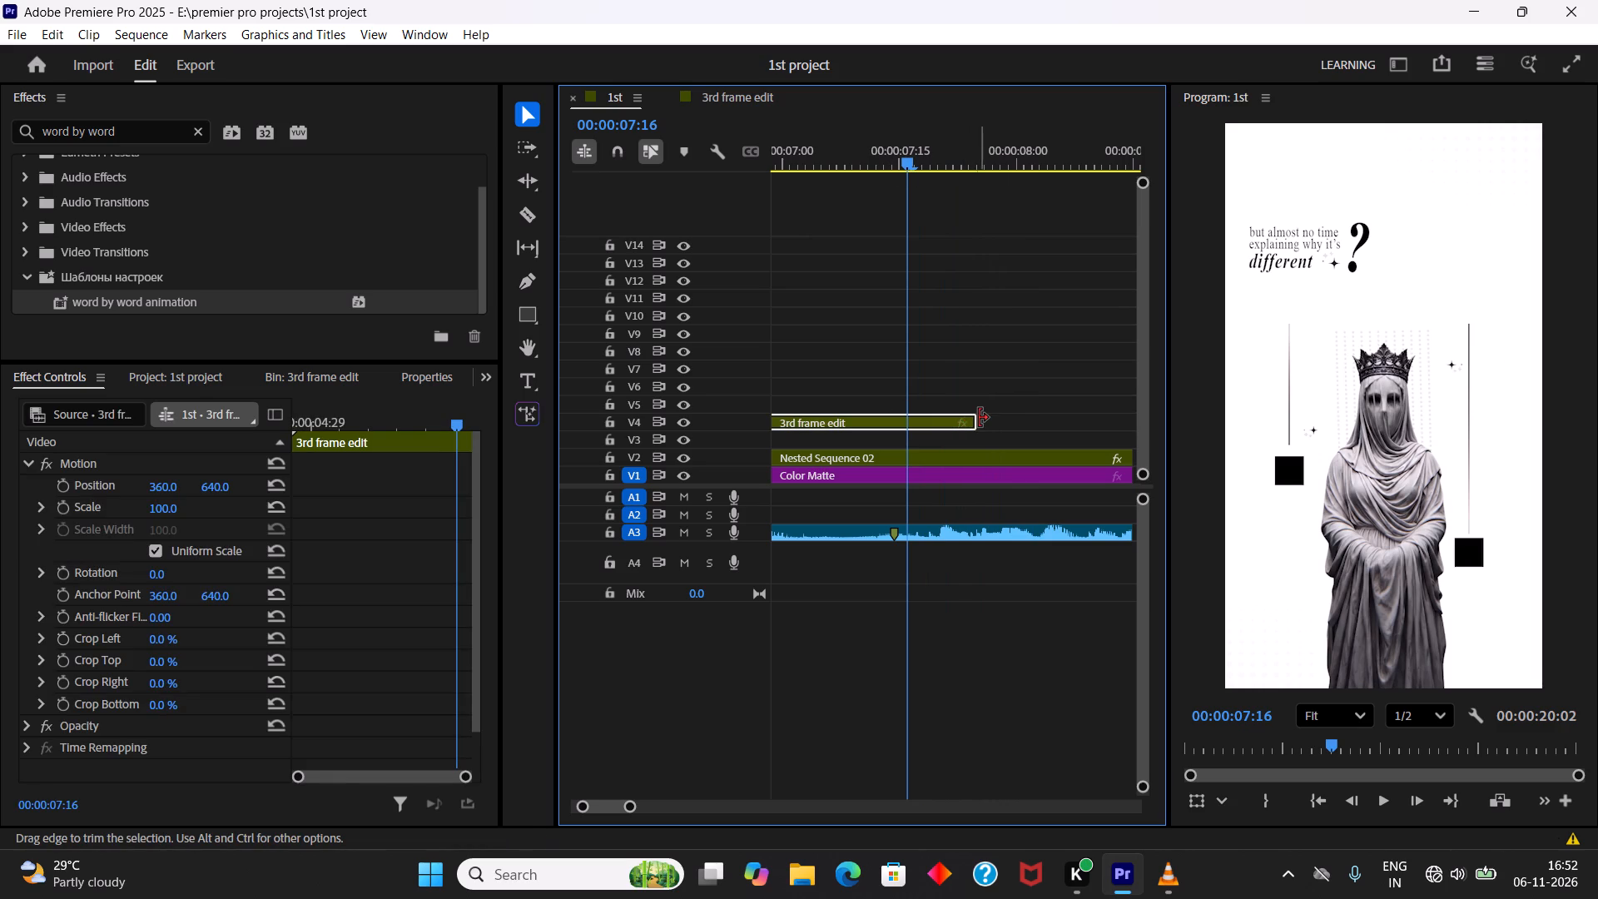
left_click_drag(975, 418, 947, 416)
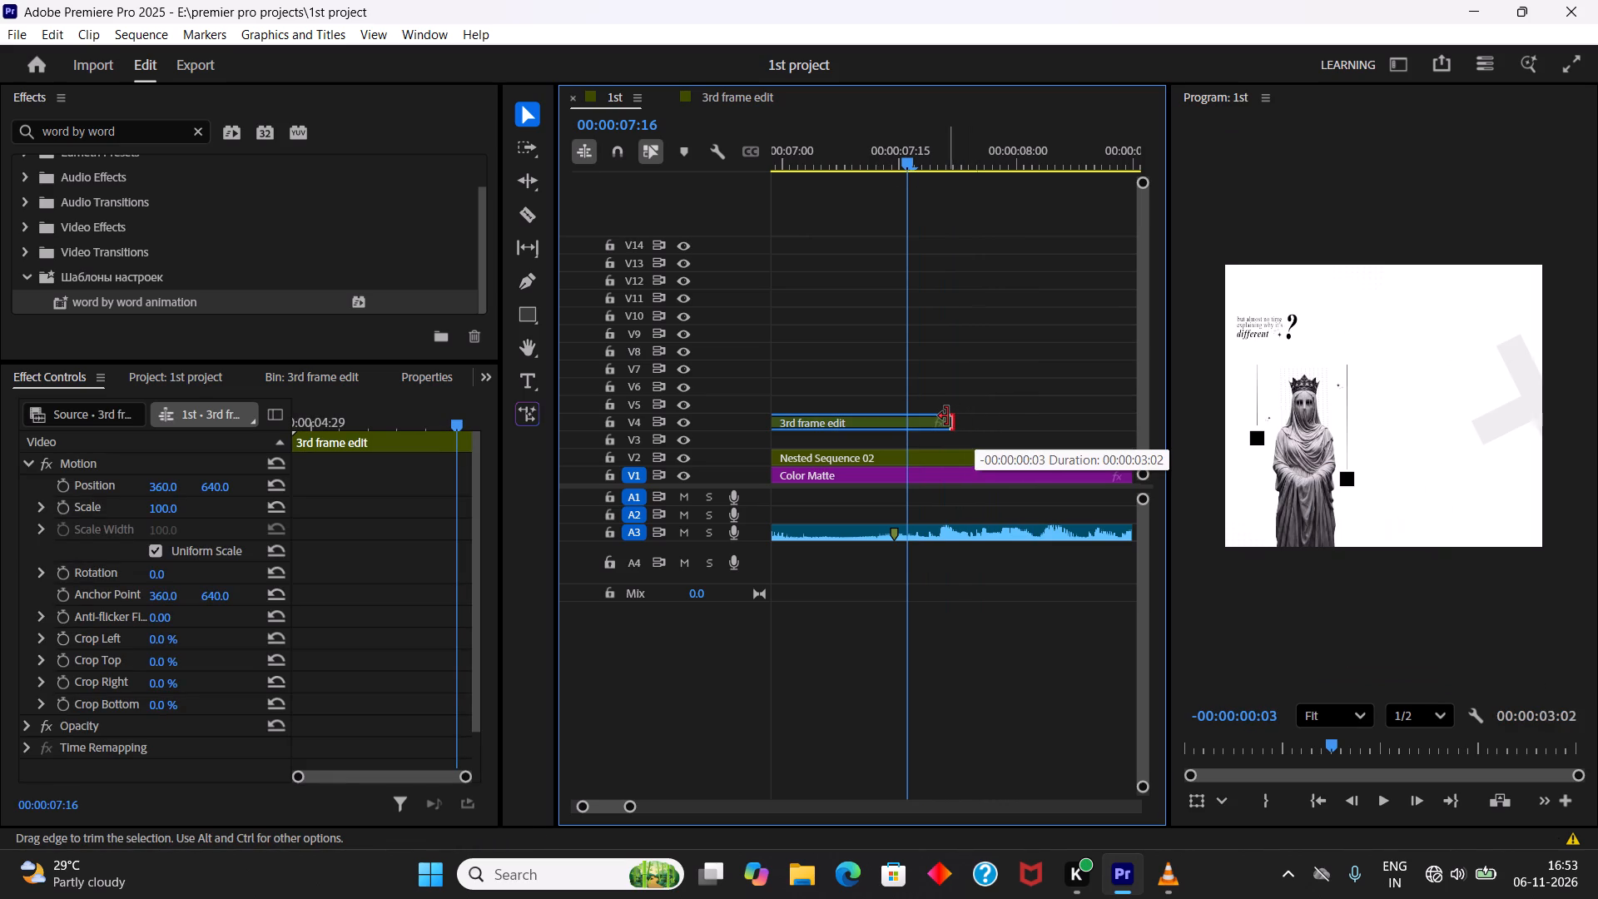
left_click_drag(947, 416, 938, 416)
left_click(940, 644)
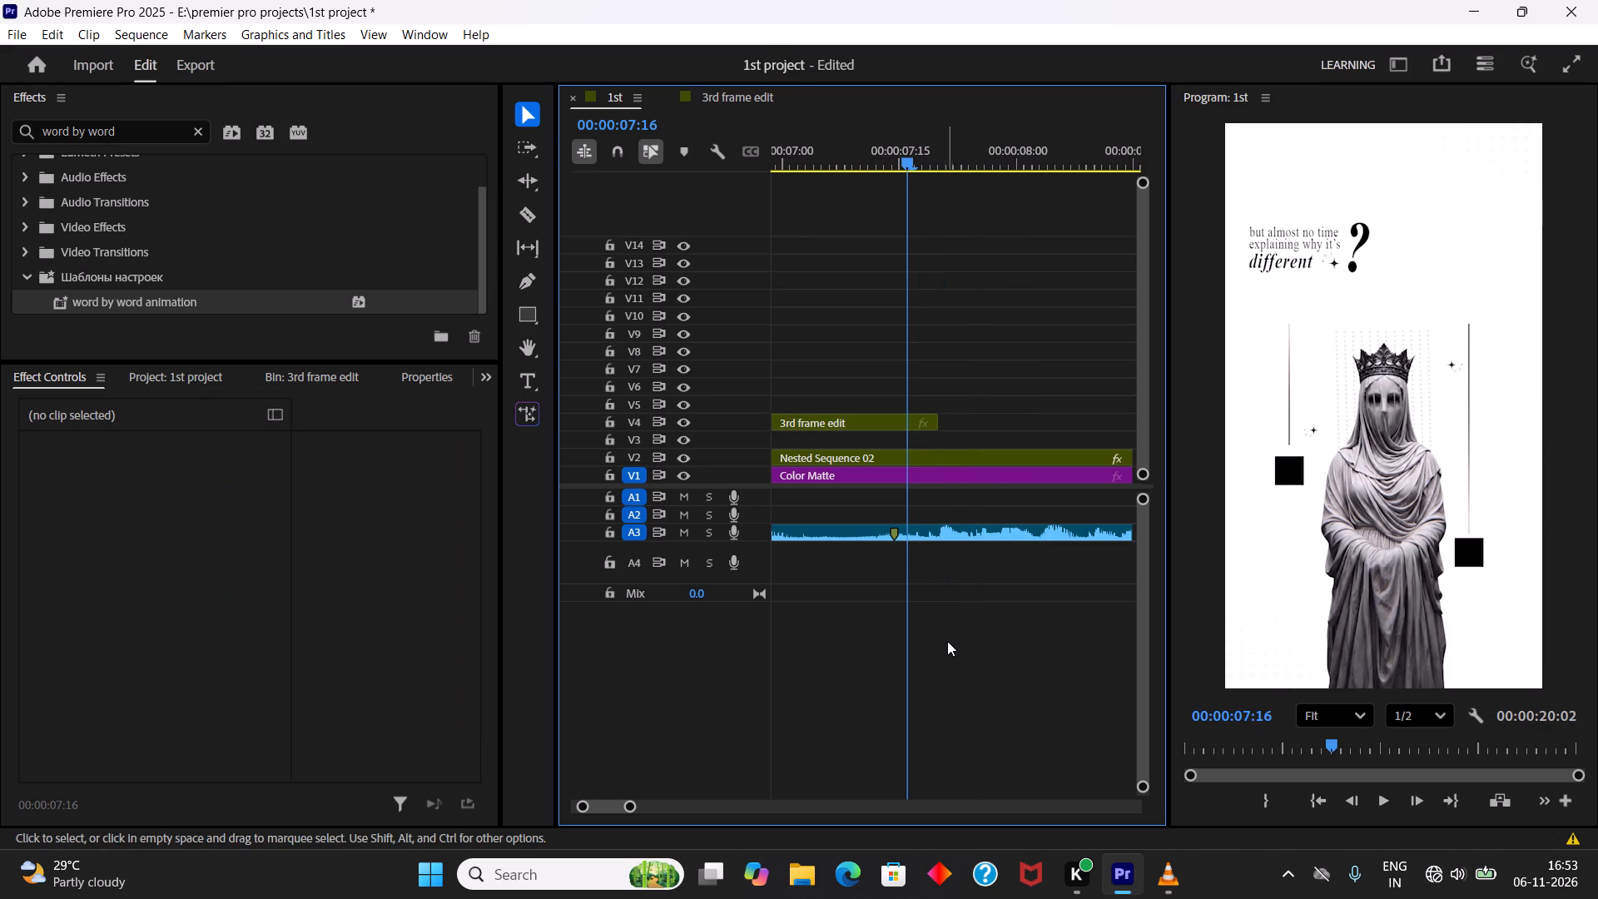
key("ctrl+s")
Check the frame at 00:00:07:16 by hiding and re-showing track V2, and save the project.
left_click(923, 459)
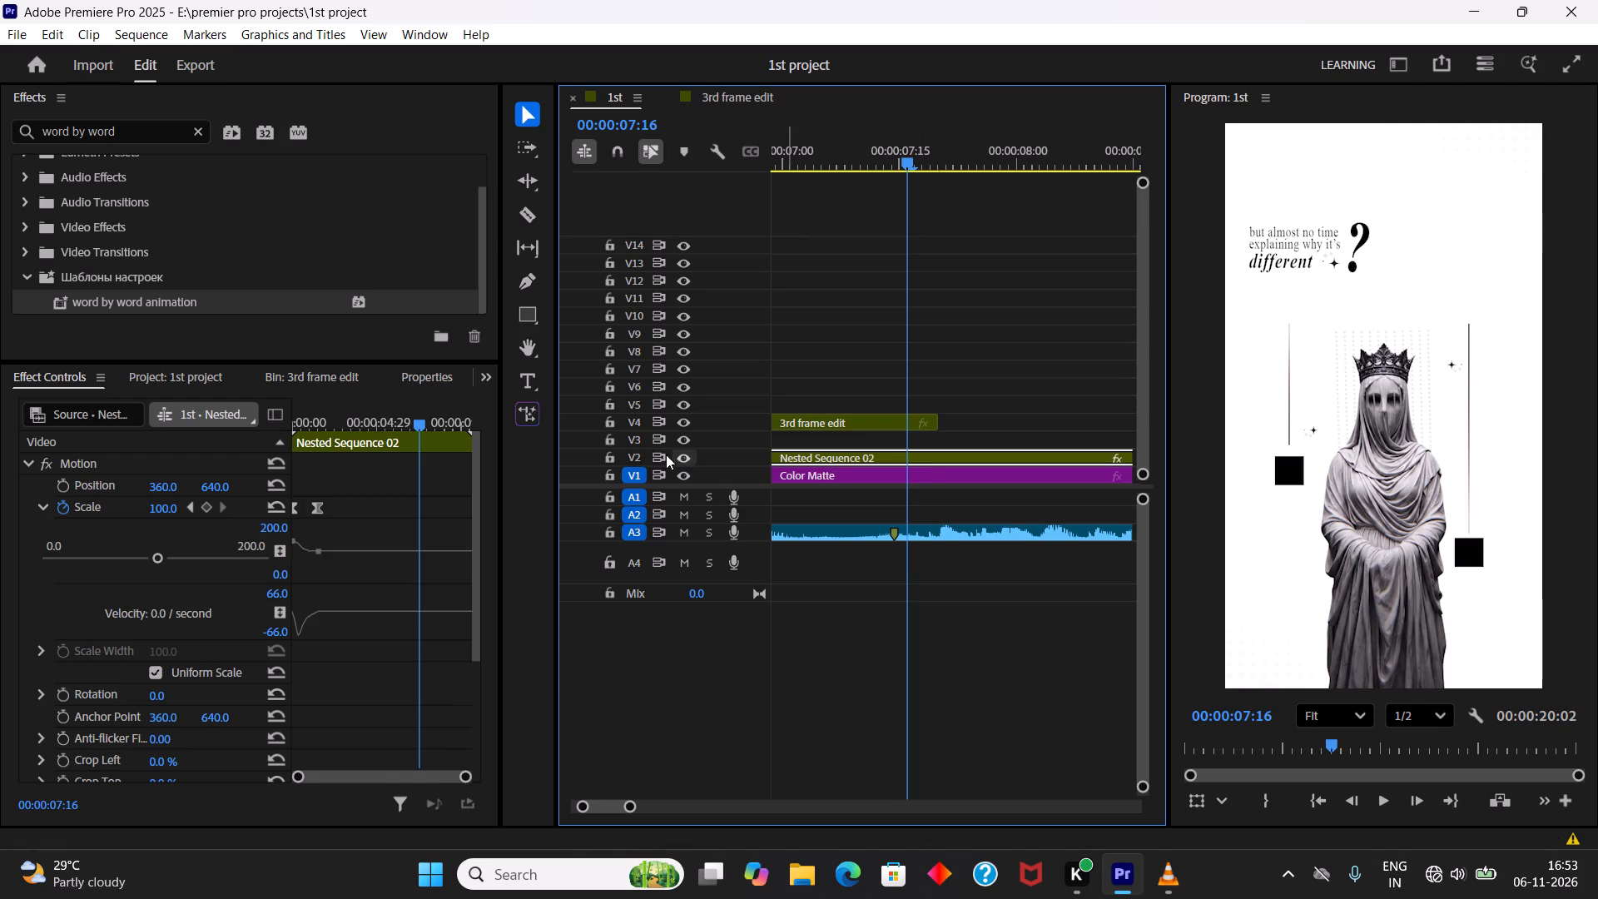
left_click(690, 458)
left_click(690, 458)
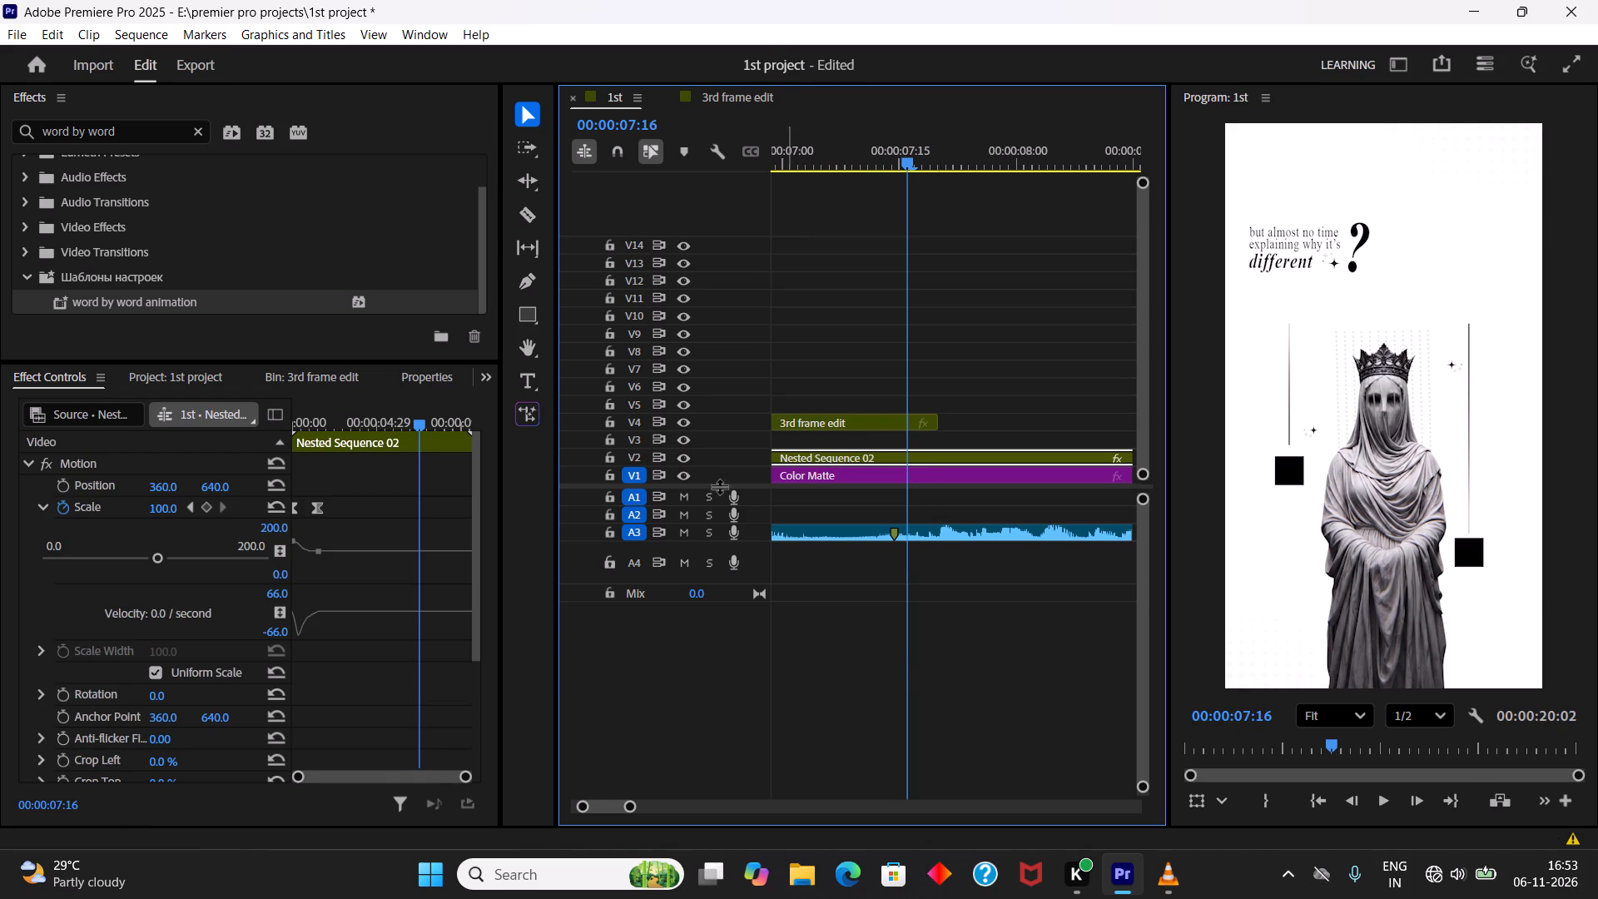
left_click(905, 673)
key("ctrl+s")
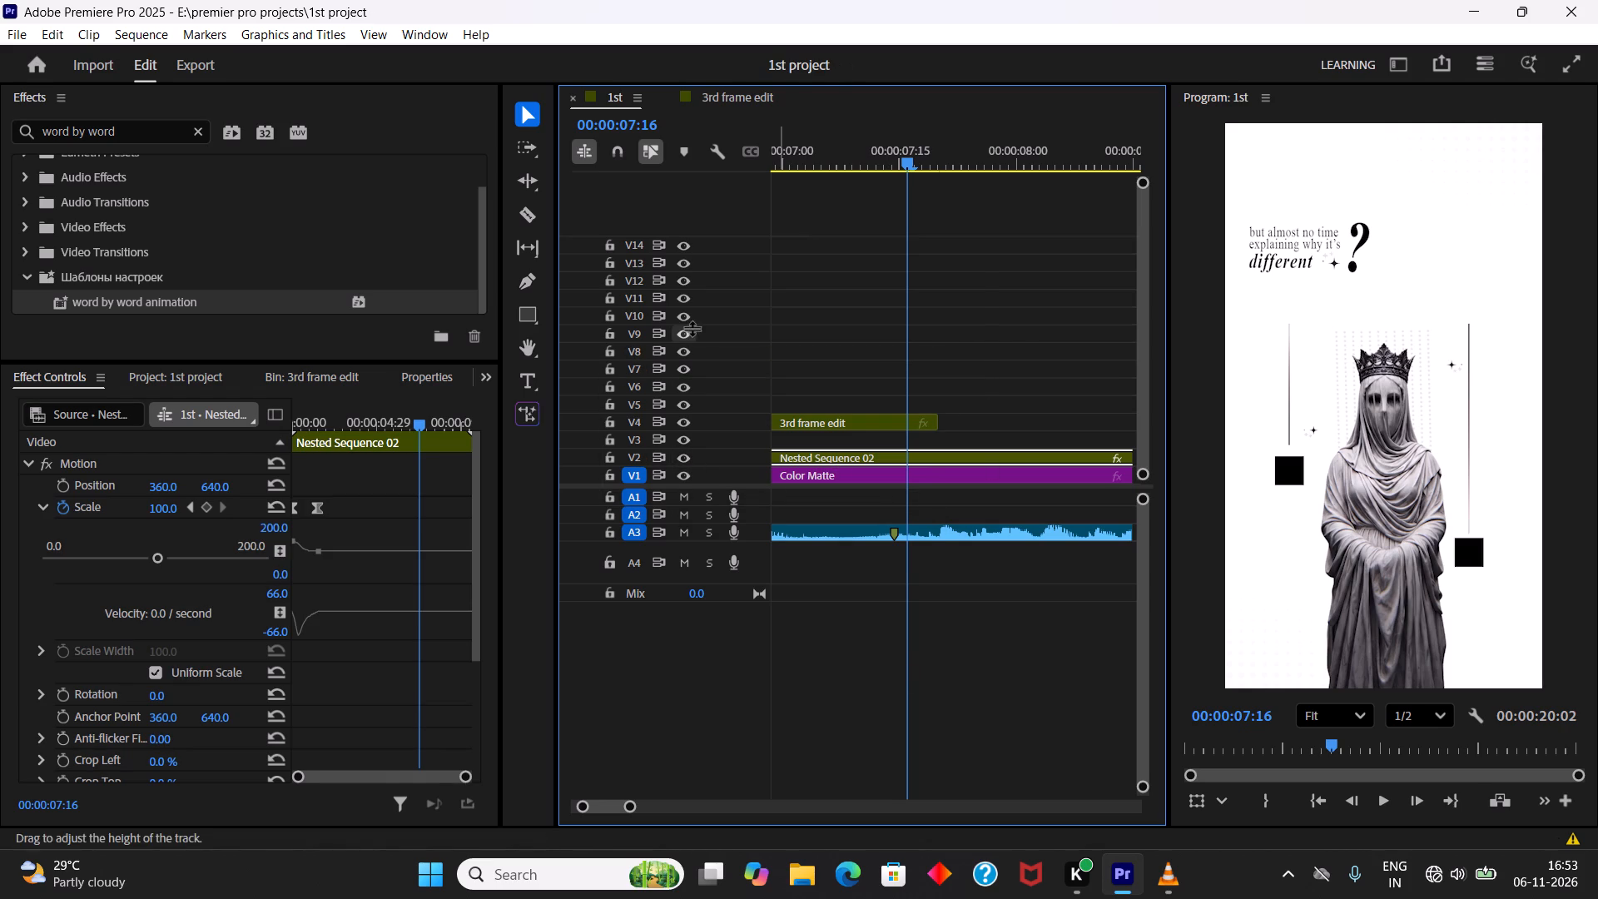
Import the layered frame 4 edit PSD from the premier pro projects folder as a sequence.
left_click(14, 32)
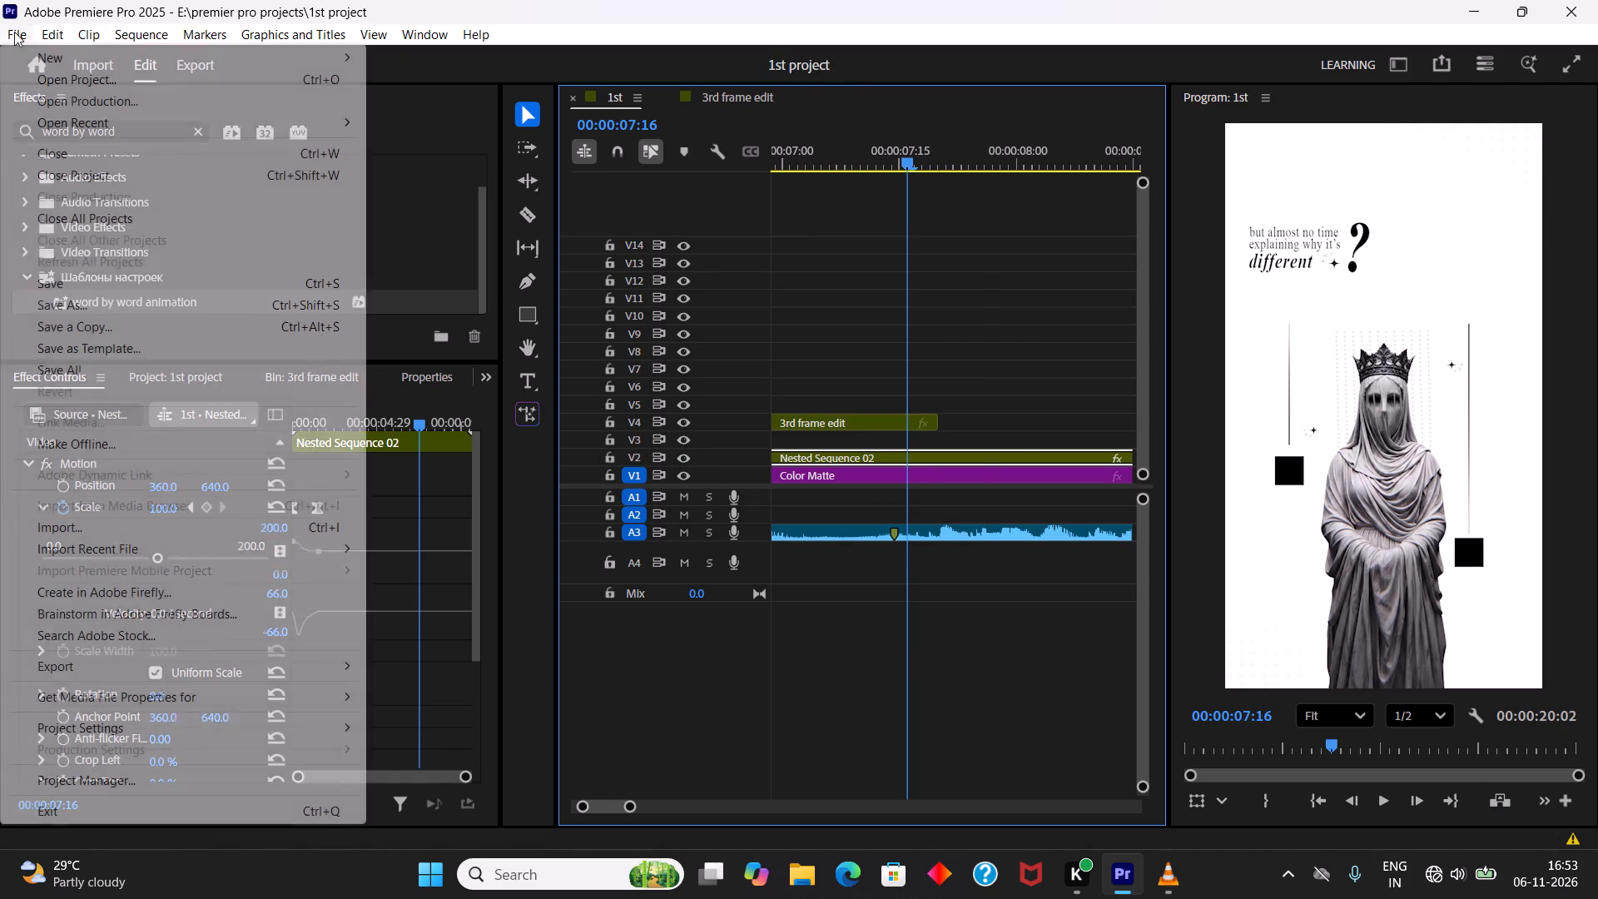
left_click(116, 528)
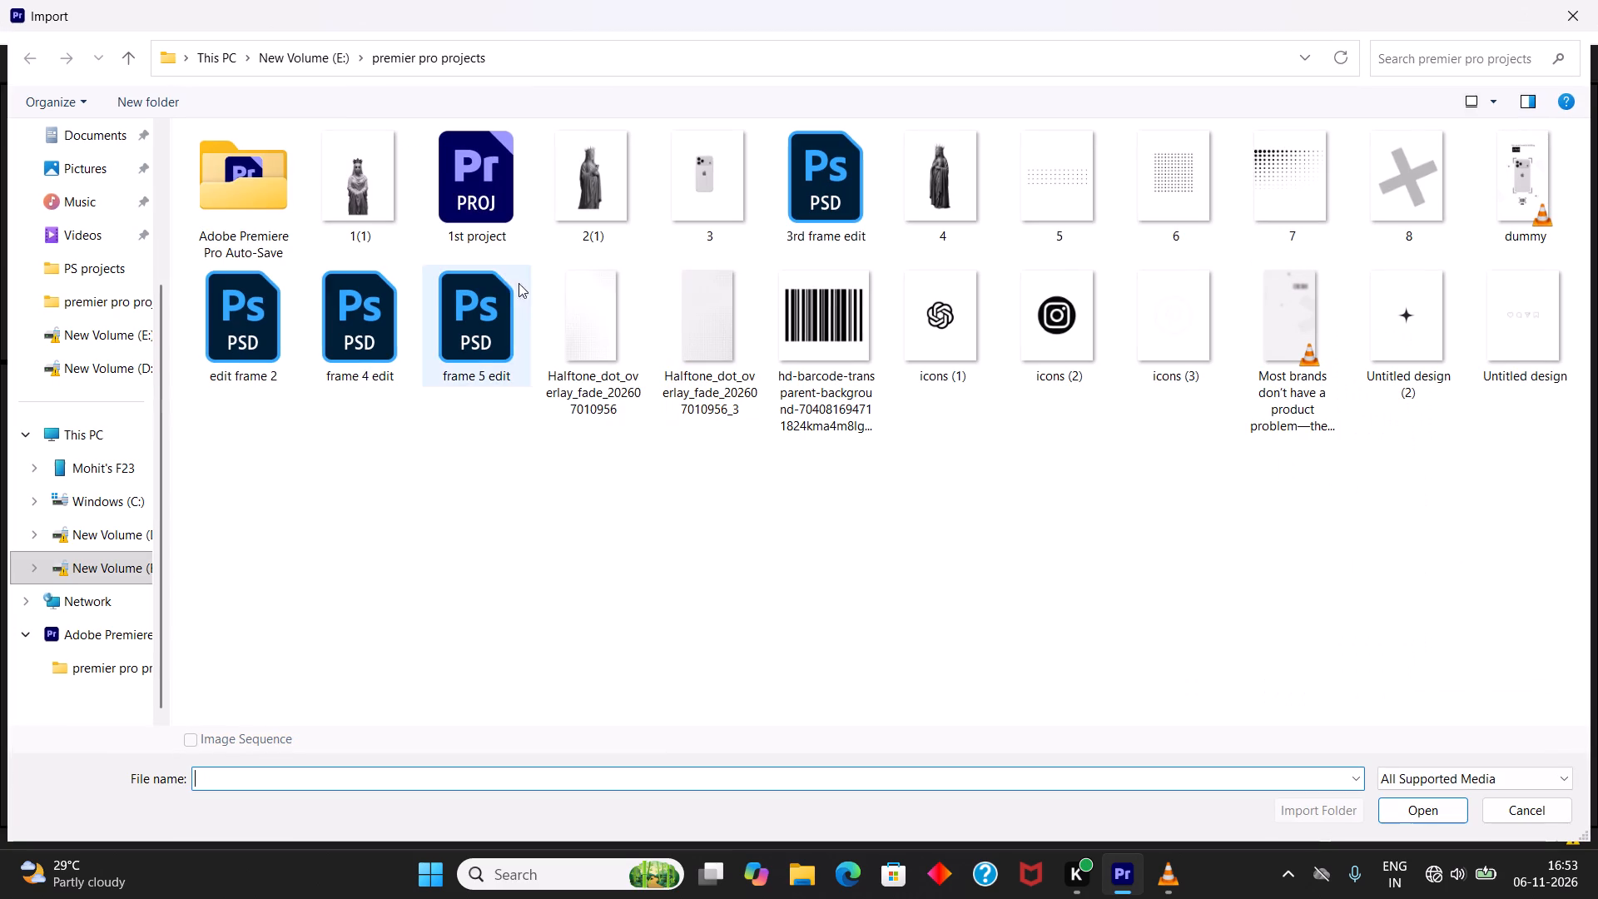
double_click(354, 354)
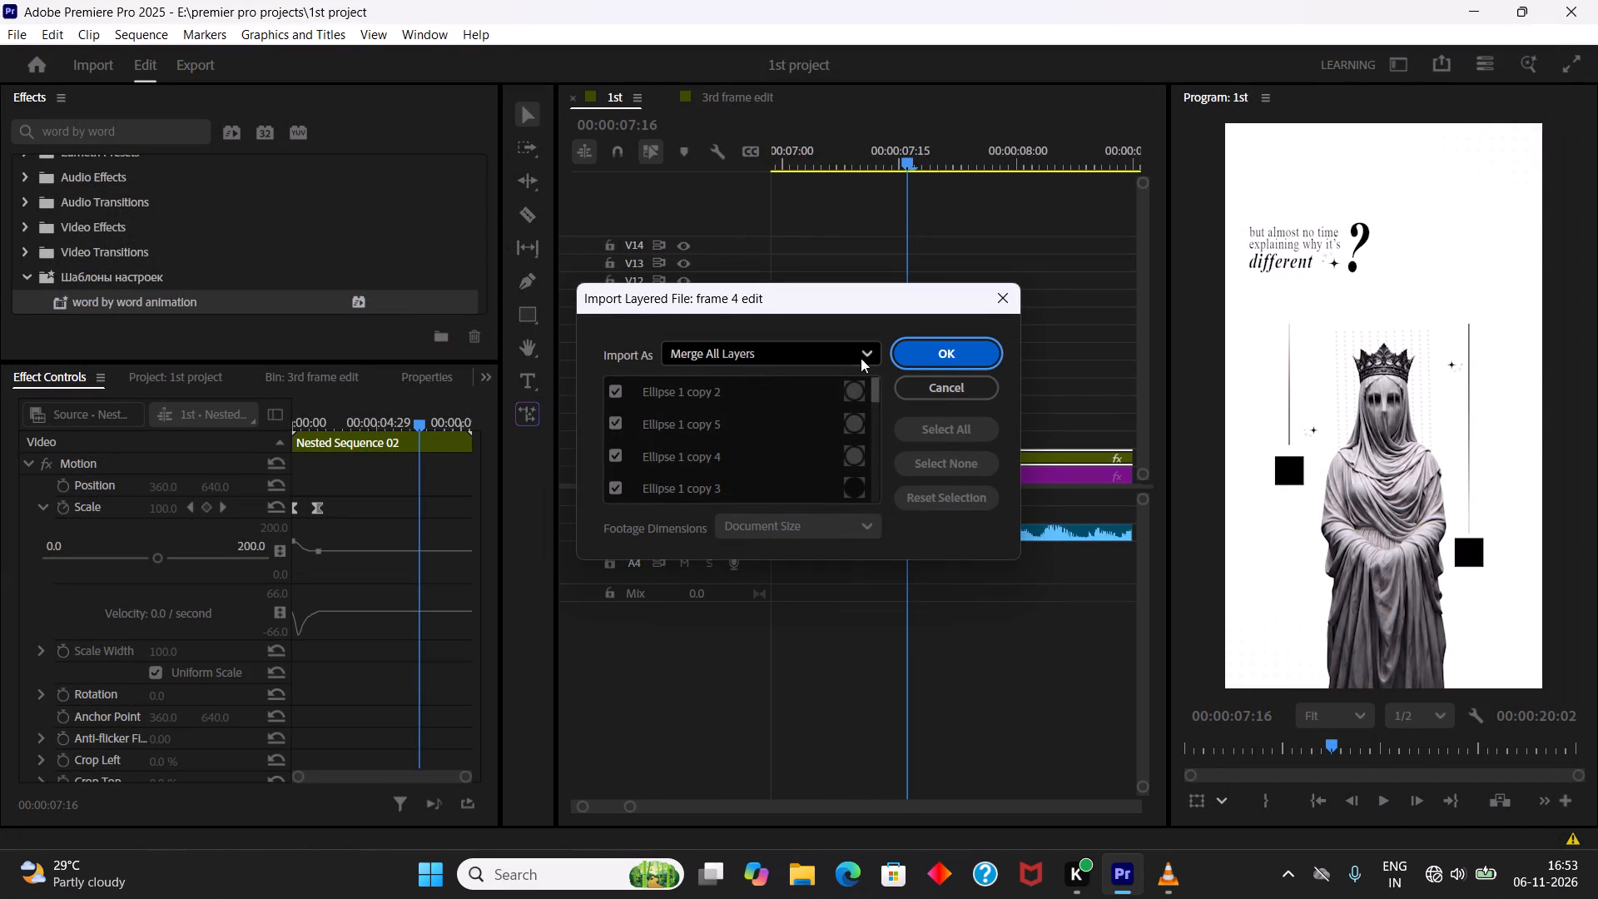
left_click(861, 357)
left_click(767, 460)
left_click(929, 360)
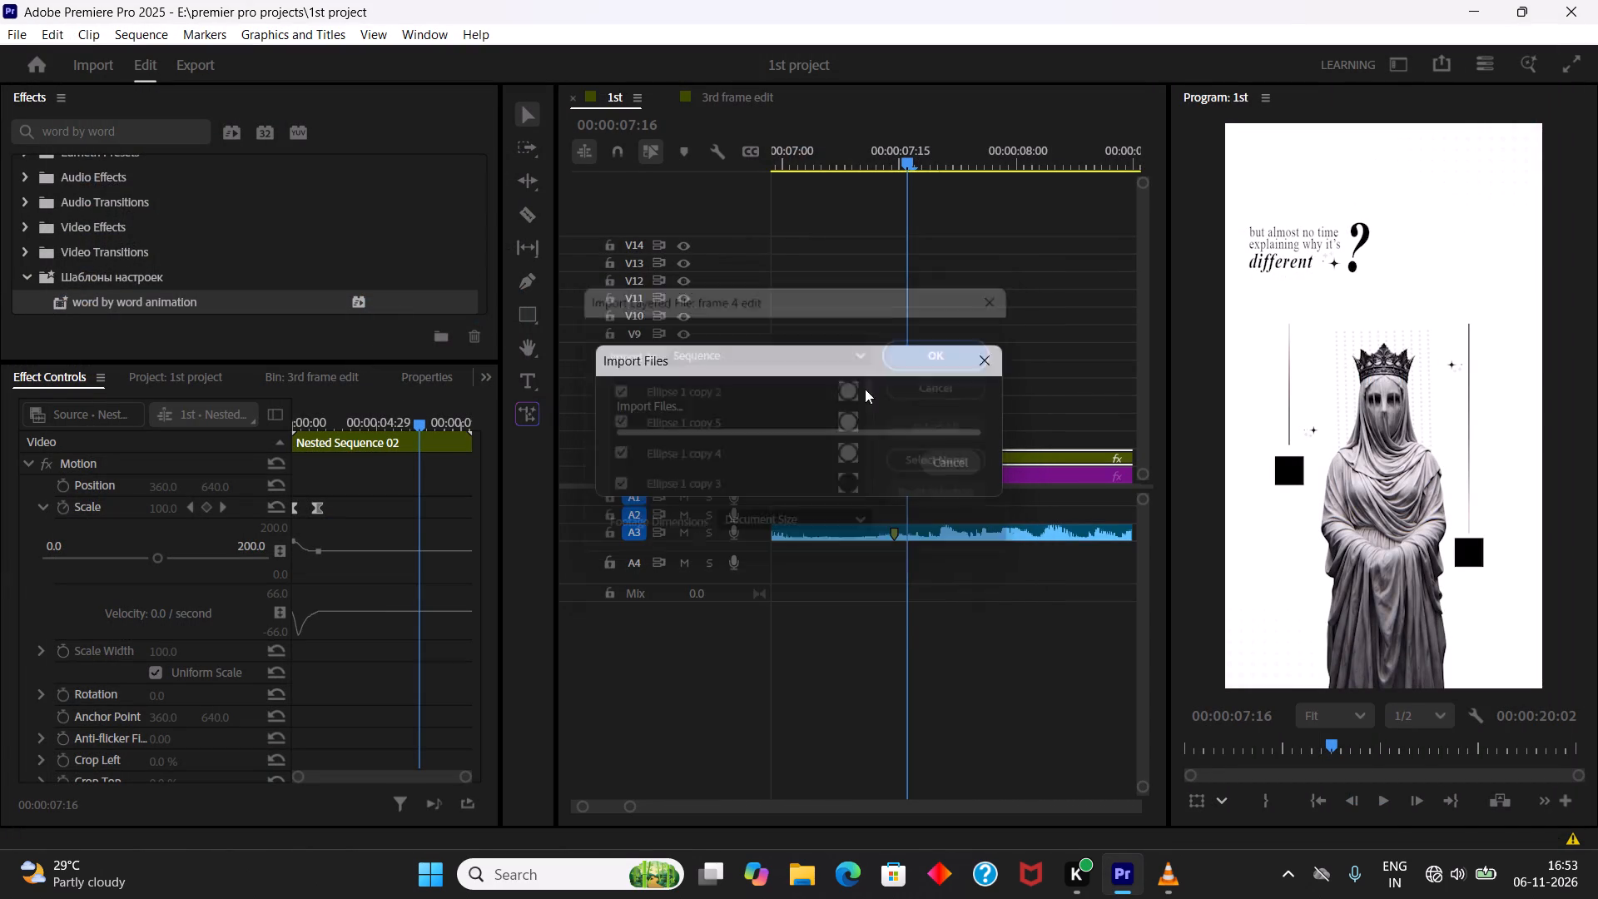
Place the frame 4 edit sequence from its imported bin on V5 of the 1st sequence, starting at 00:00:07:16.
scroll(381, 691, "down", 5)
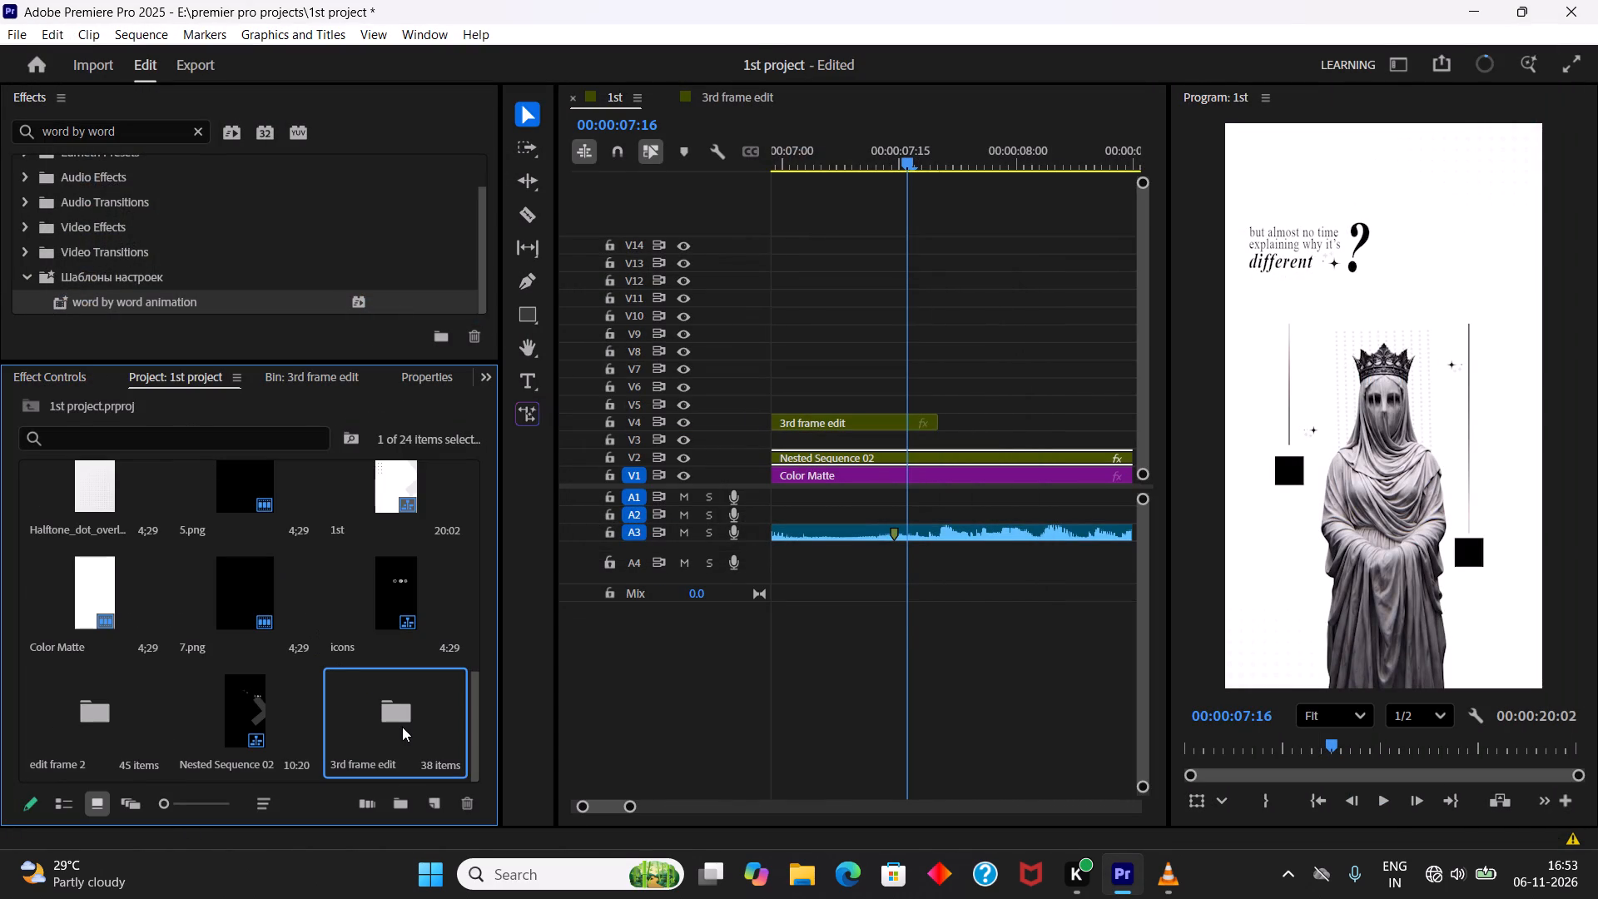
double_click(402, 727)
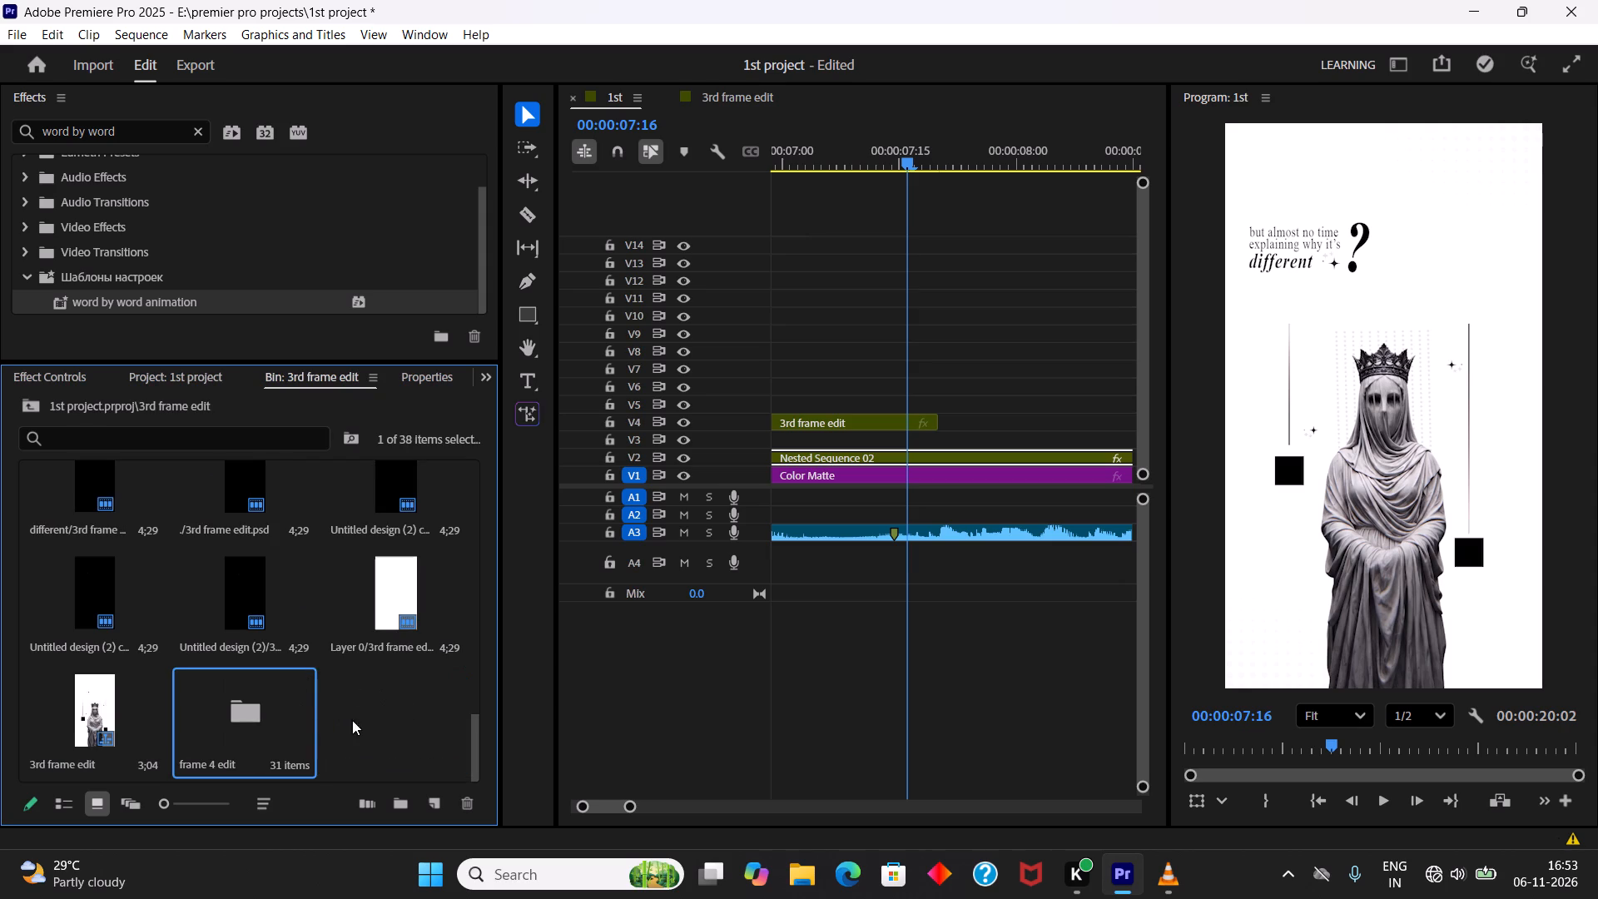
scroll(300, 712, "up", 1)
scroll(300, 712, "down", 4)
double_click(245, 722)
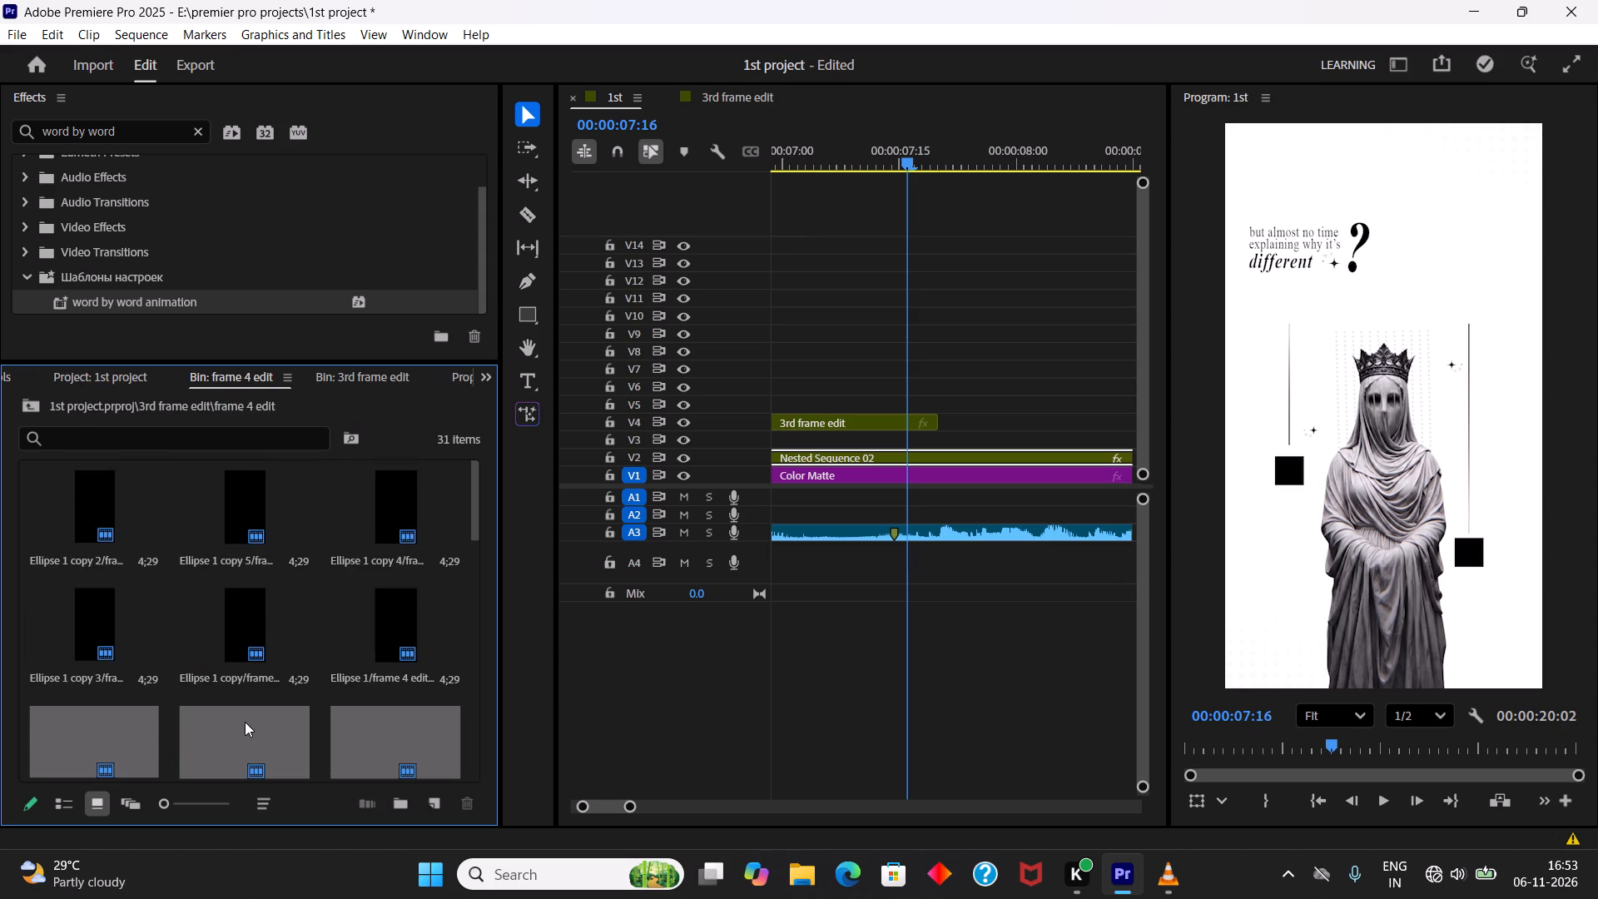
scroll(281, 647, "down", 20)
scroll(281, 647, "down", 3)
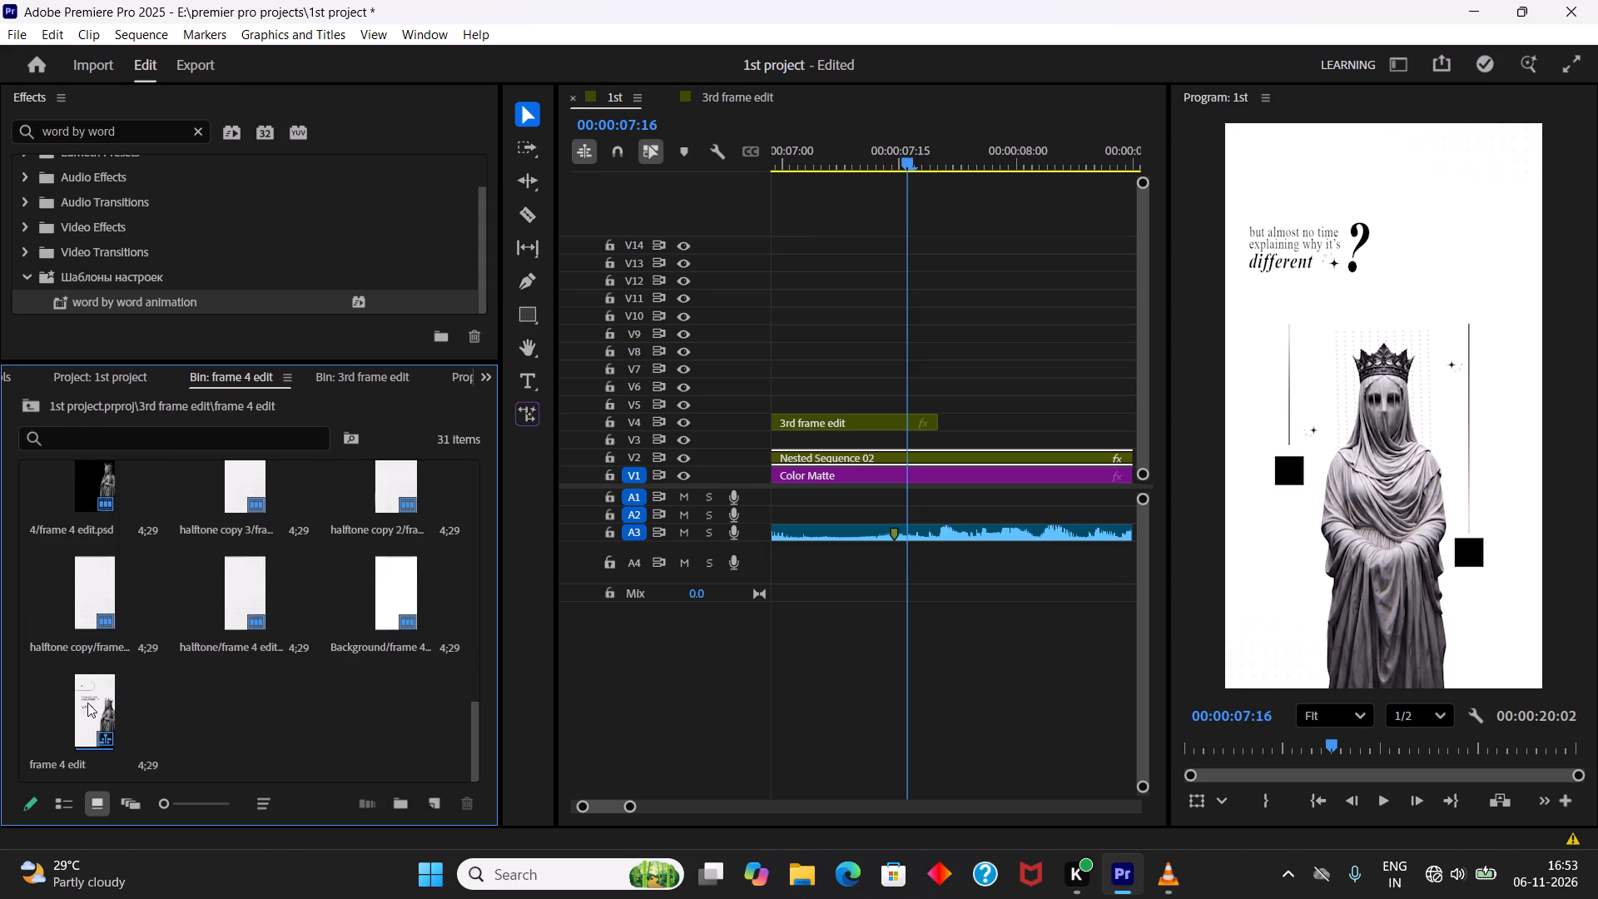
left_click_drag(87, 703, 891, 420)
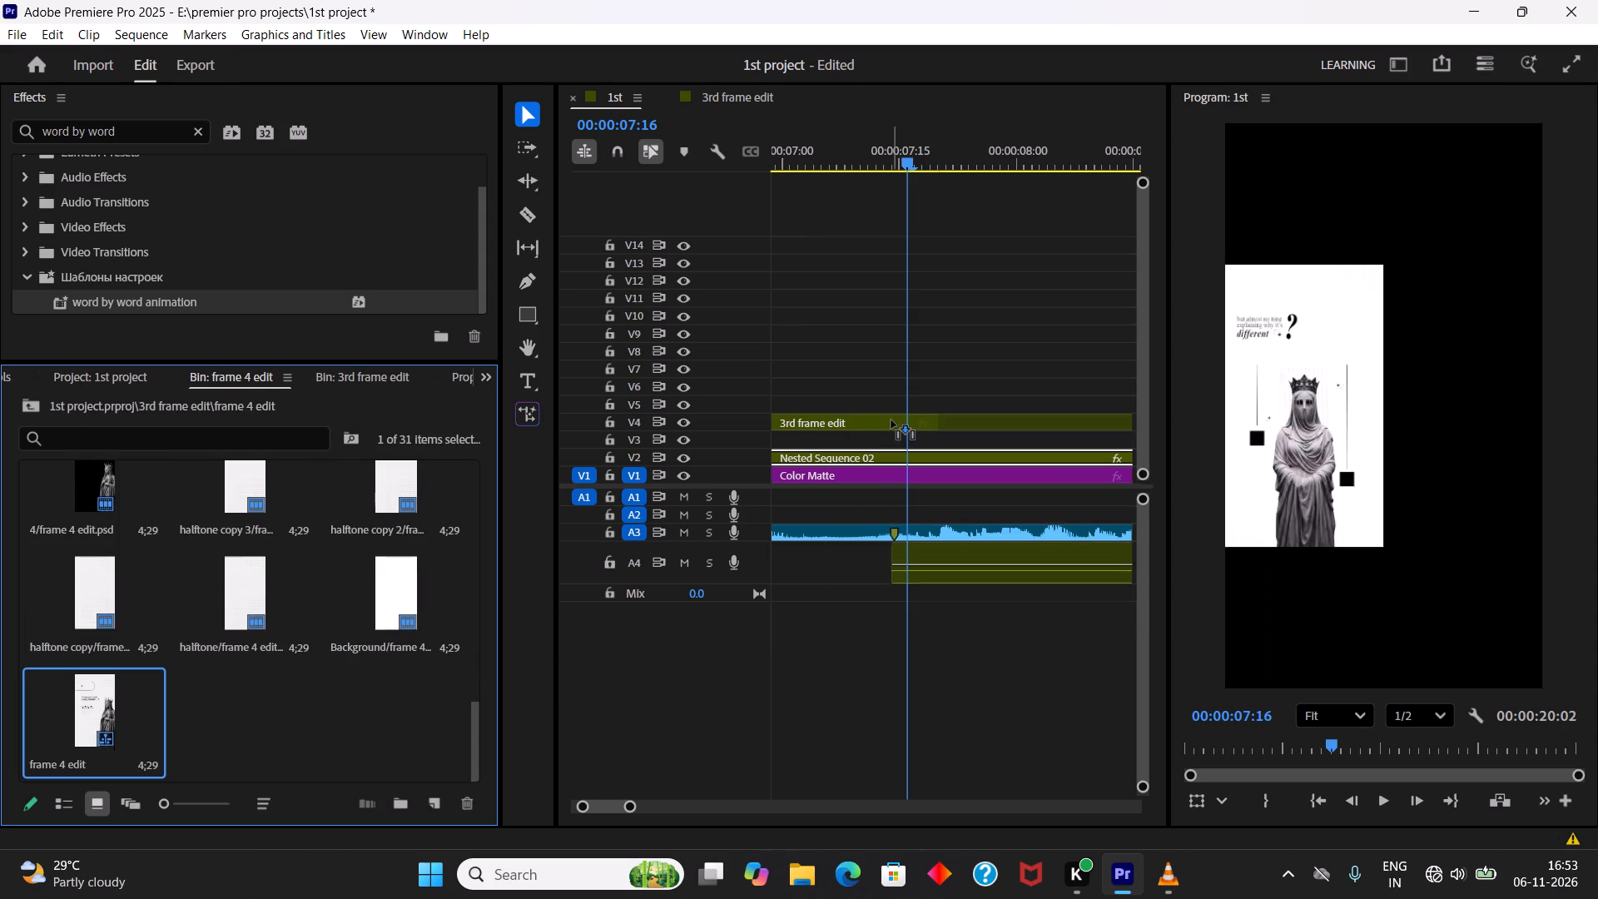
left_click_drag(891, 420, 905, 400)
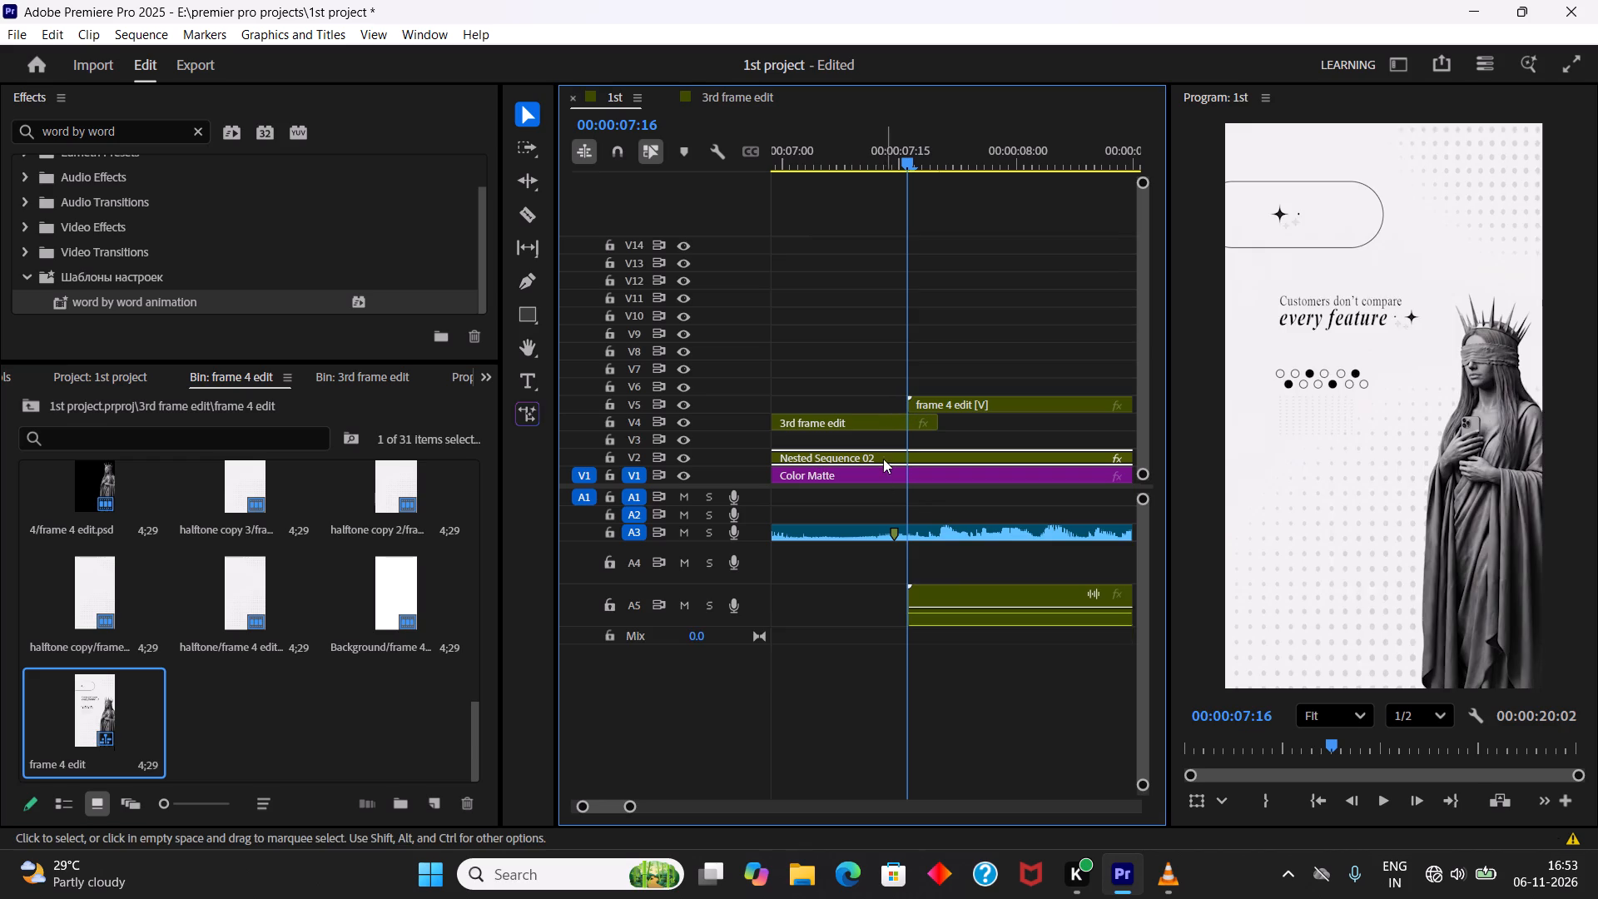
Unlink the frame 4 edit clip's audio from its video and delete the audio clip on A5.
right_click(943, 589)
left_click(1033, 382)
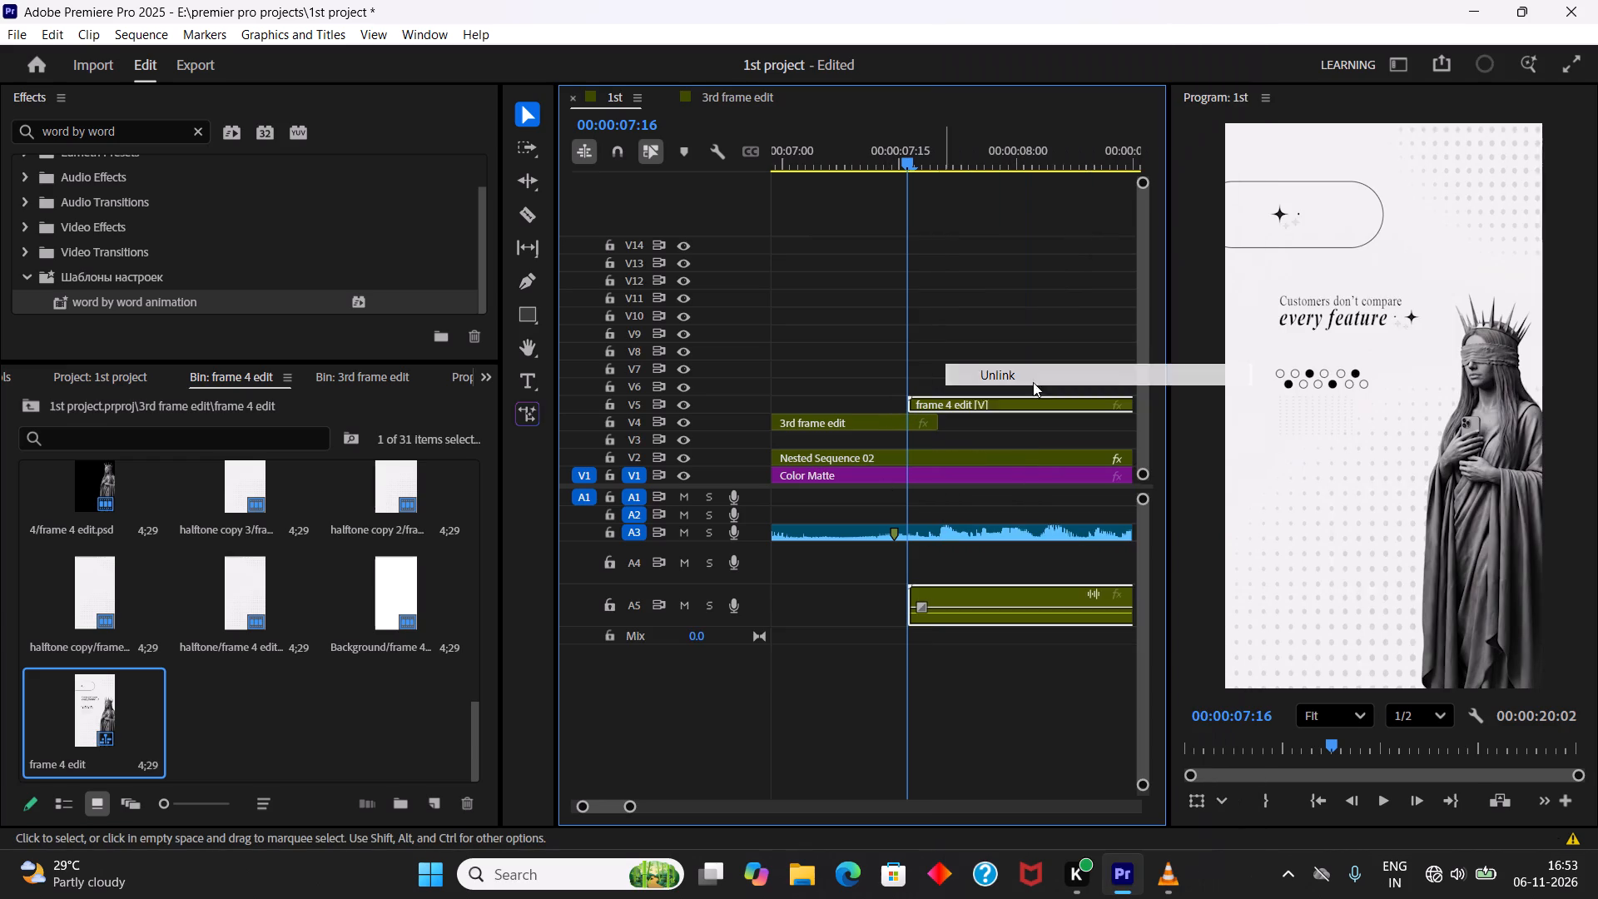
left_click(978, 594)
key("Delete")
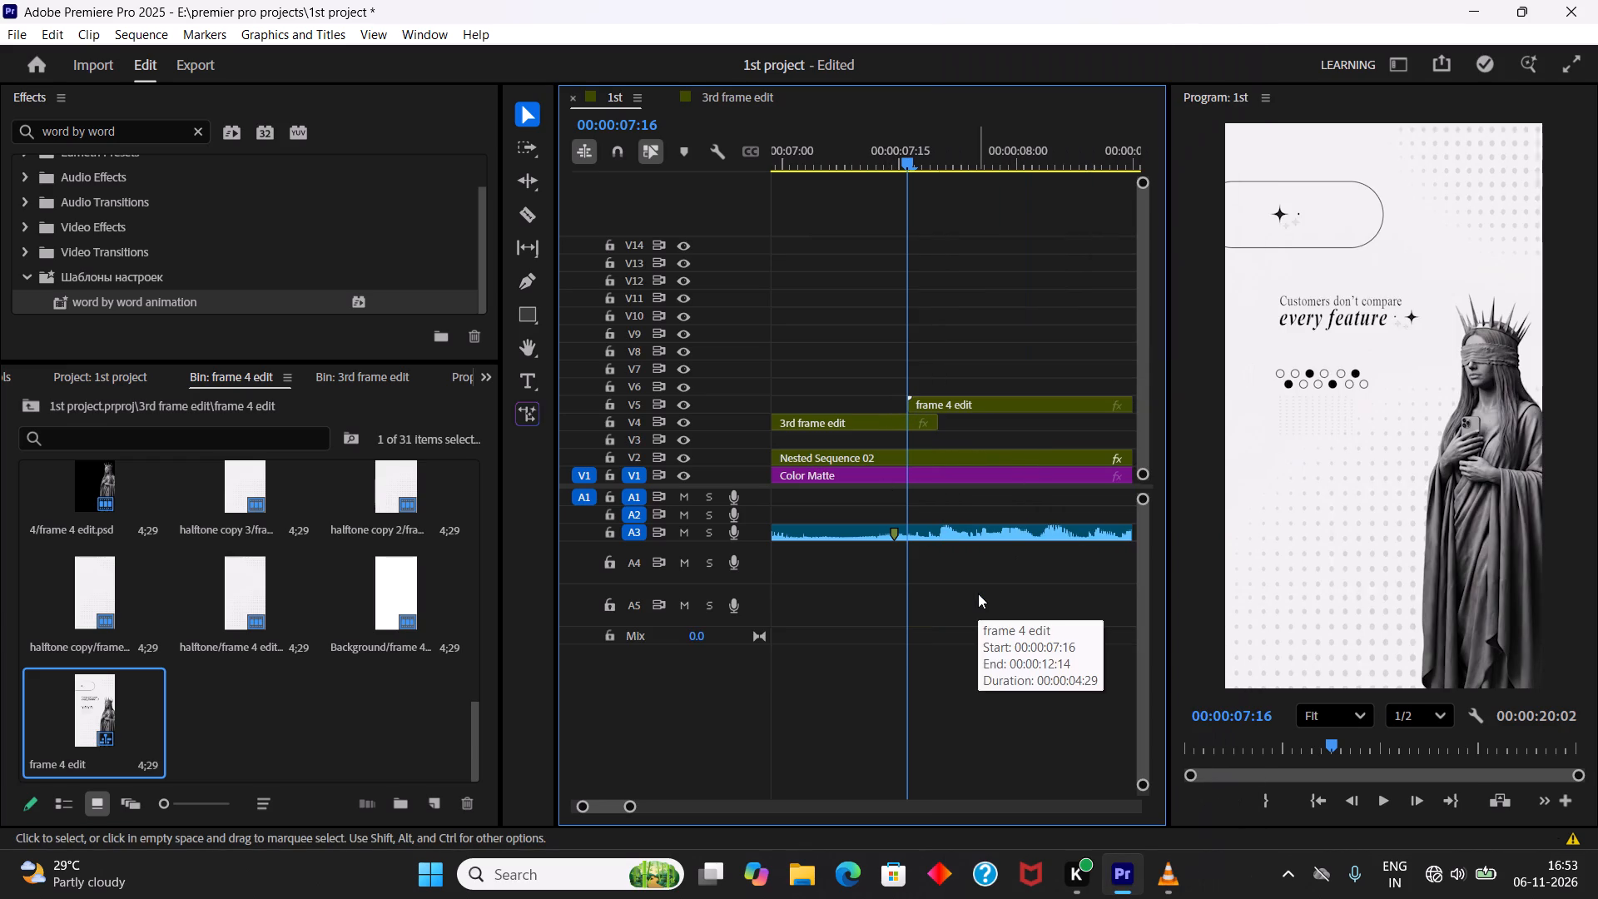
Play and scrub the transition from 3rd frame edit into frame 4 edit, checking the clip's start against the audio.
key("Left")
key("Right")
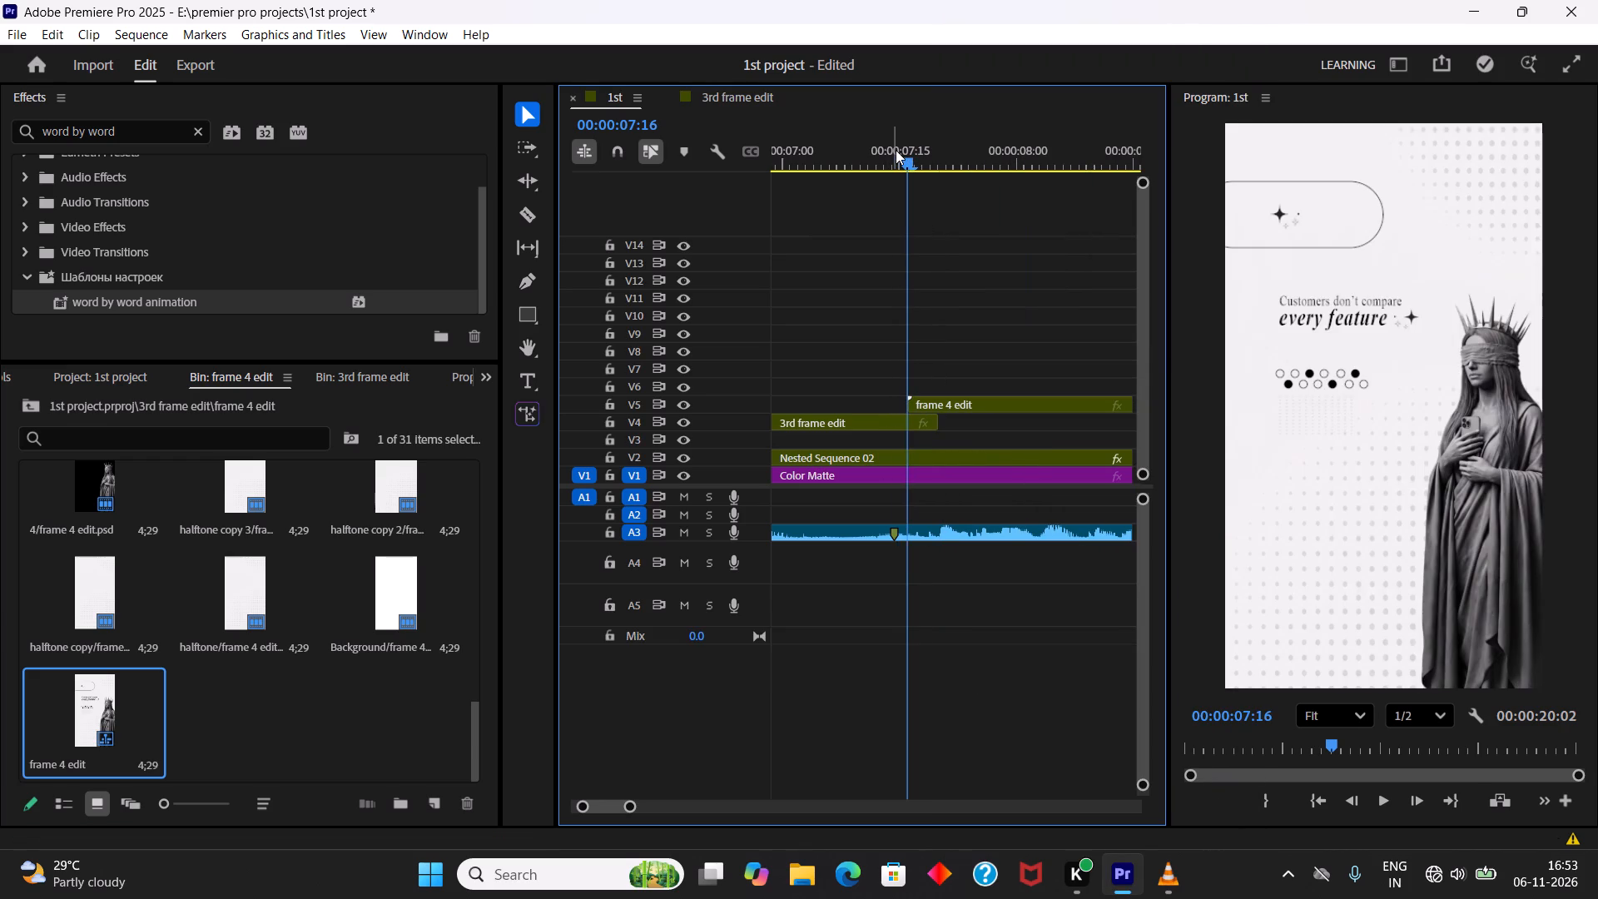
key("space")
left_click_drag(911, 161, 1033, 206)
key("space")
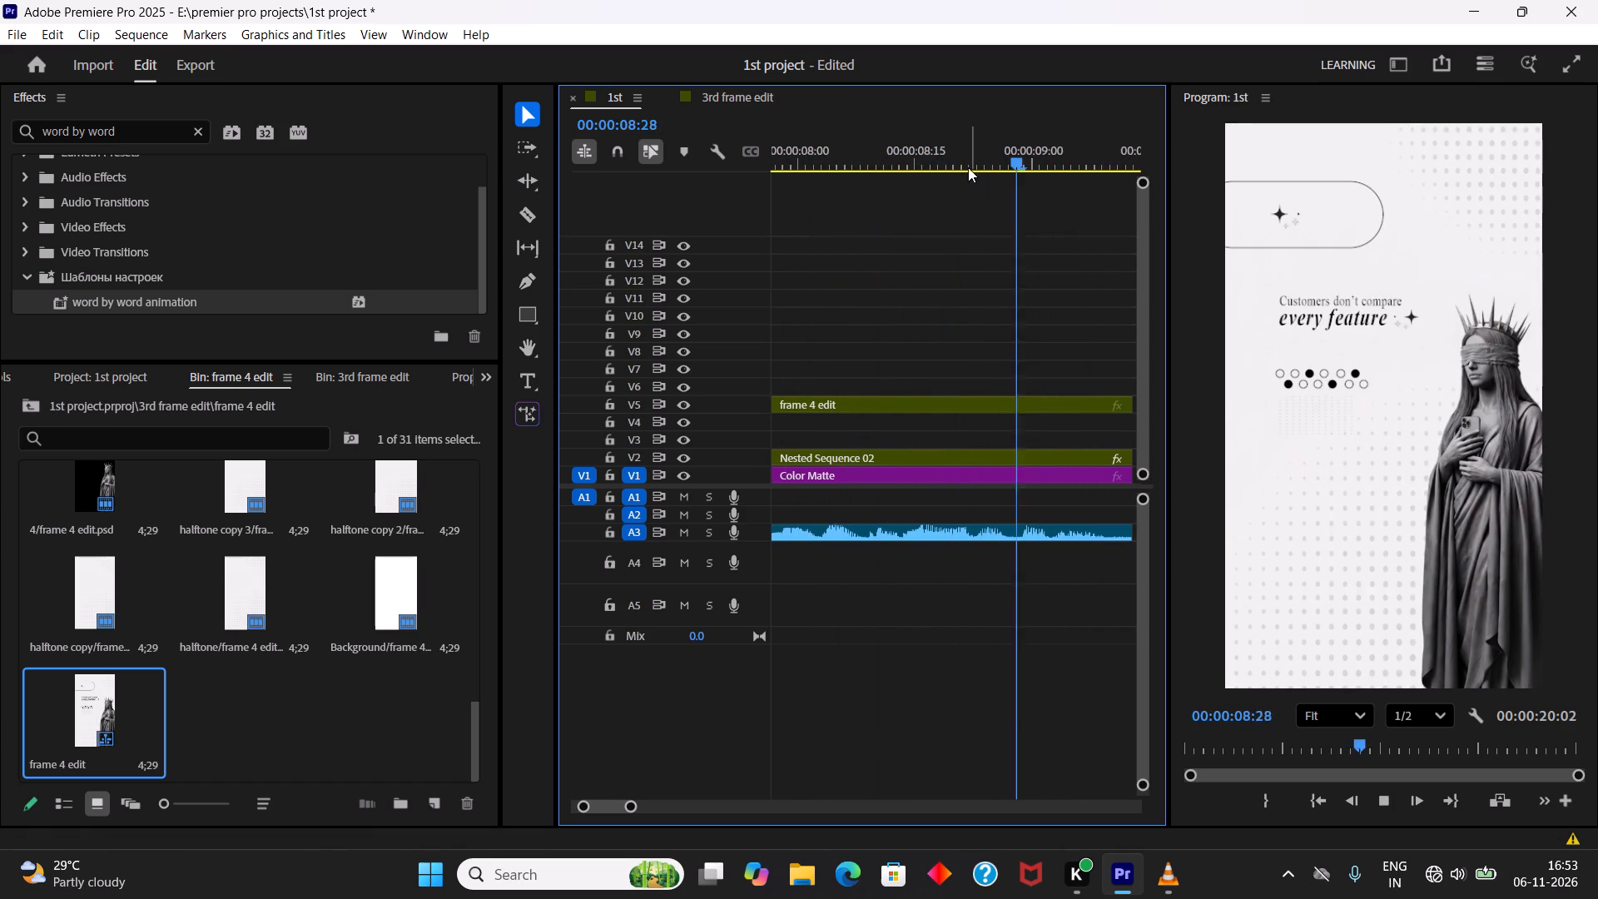
left_click_drag(956, 167, 1145, 214)
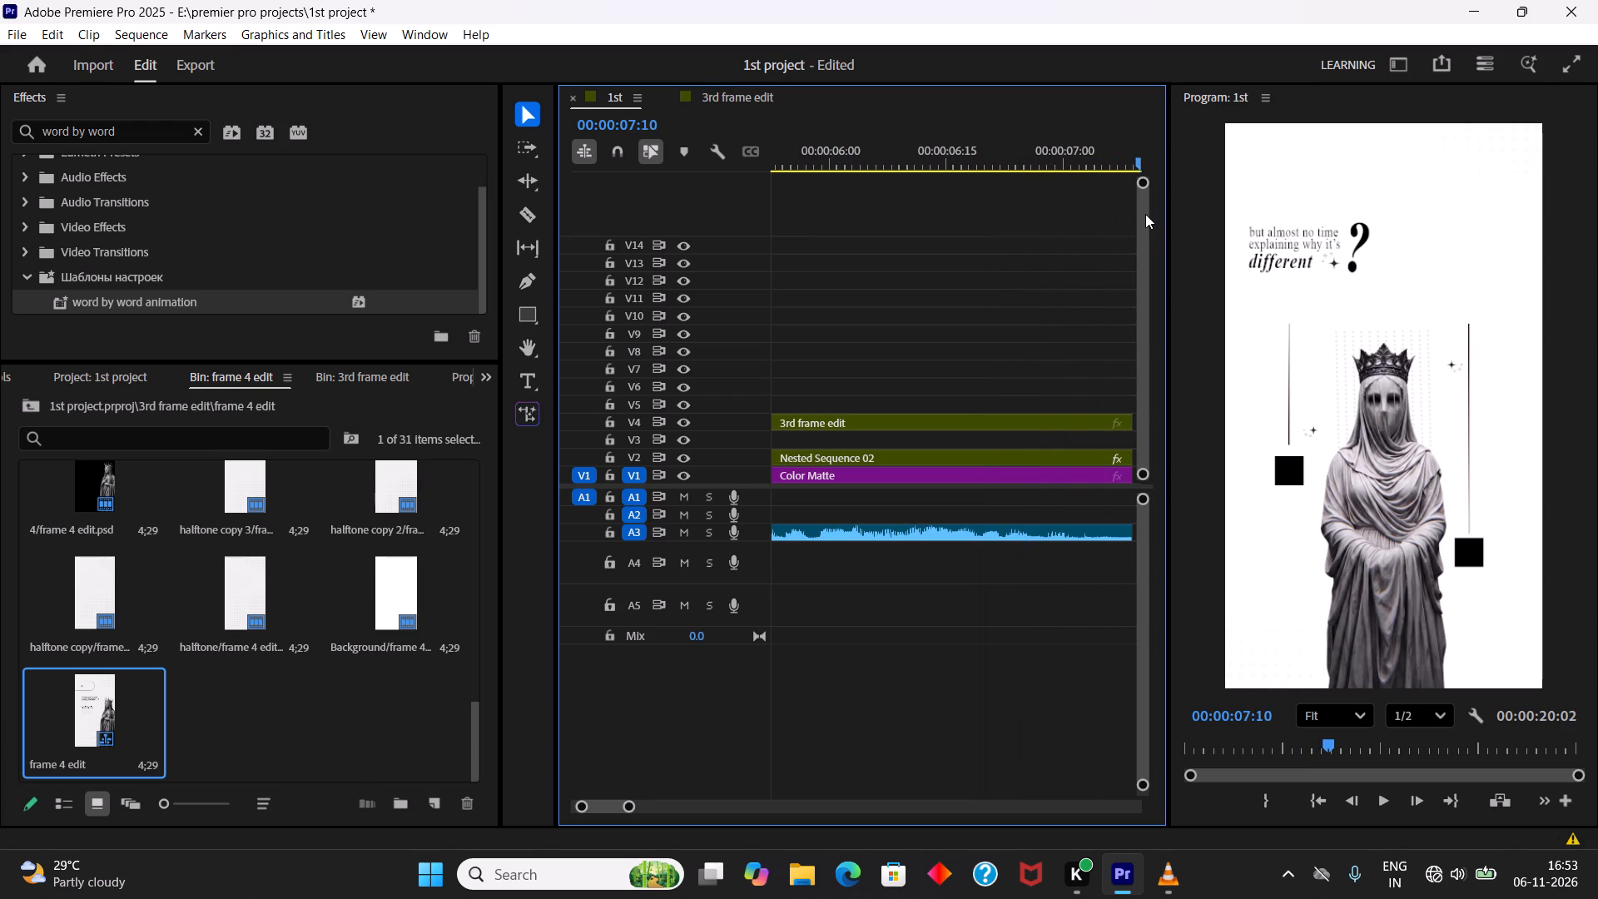
left_click_drag(1145, 214, 1029, 225)
left_click_drag(1006, 233, 990, 235)
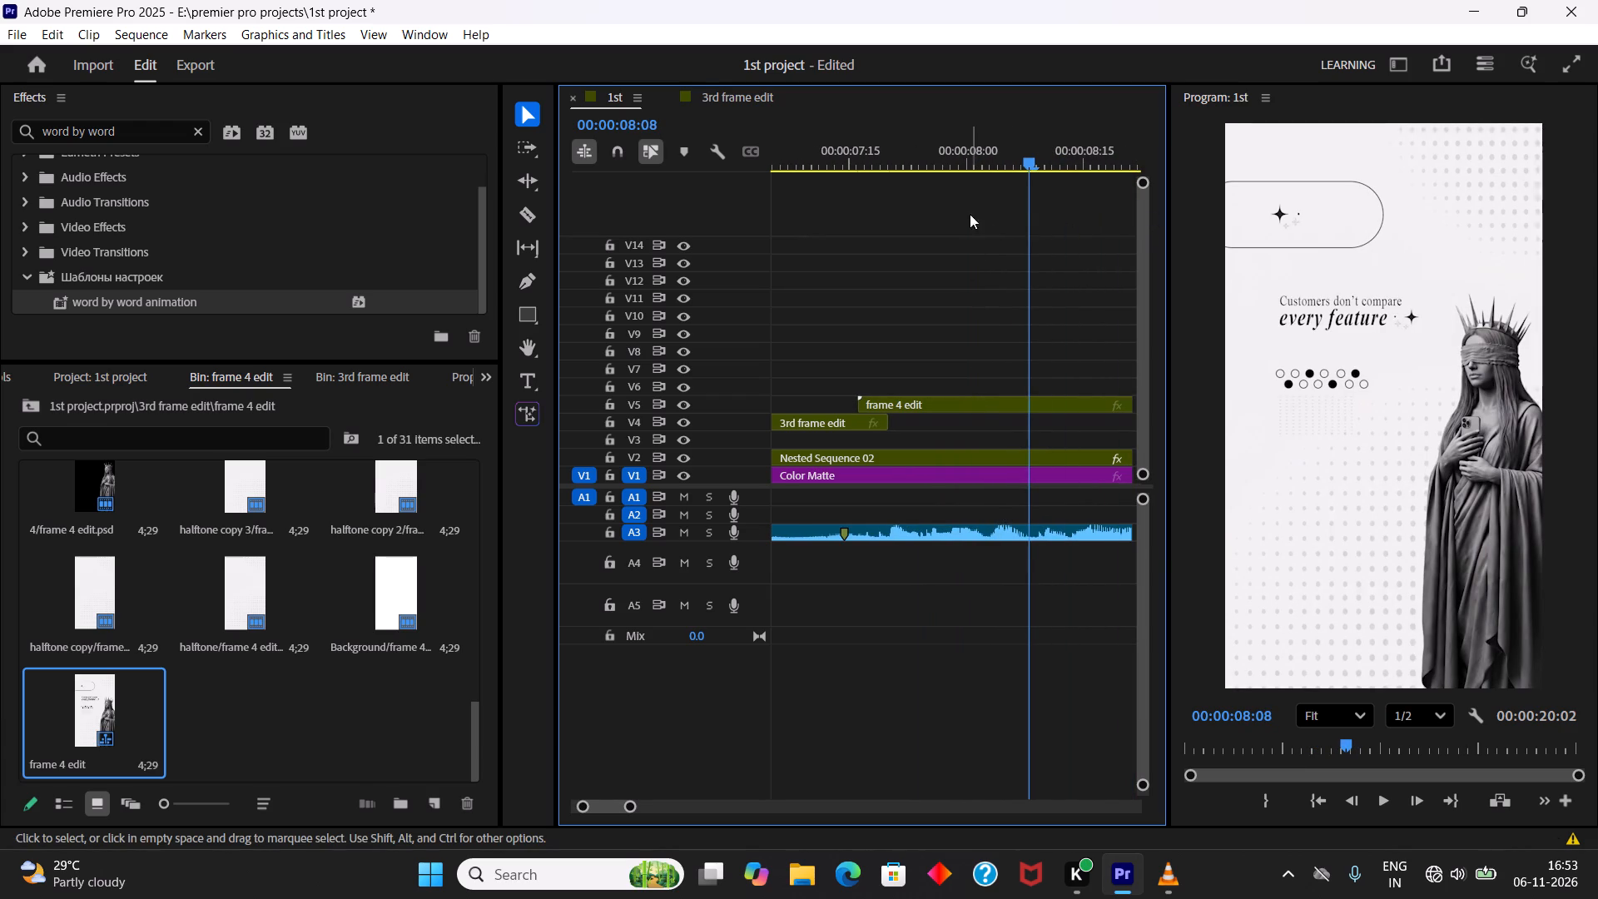
left_click_drag(972, 166, 881, 190)
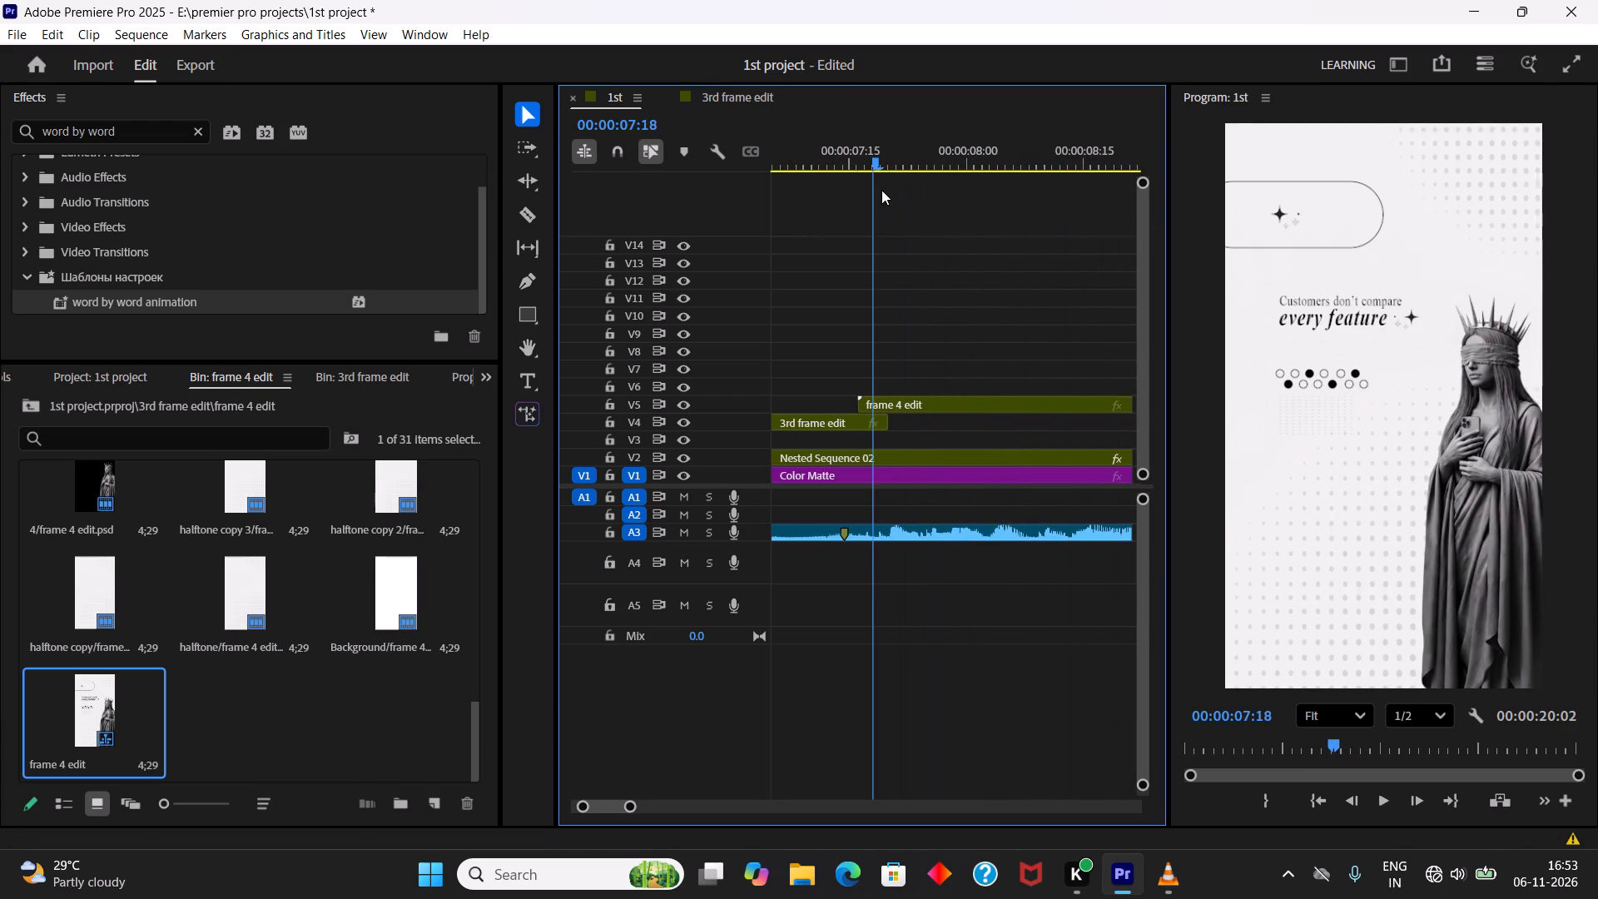
left_click_drag(881, 190, 864, 196)
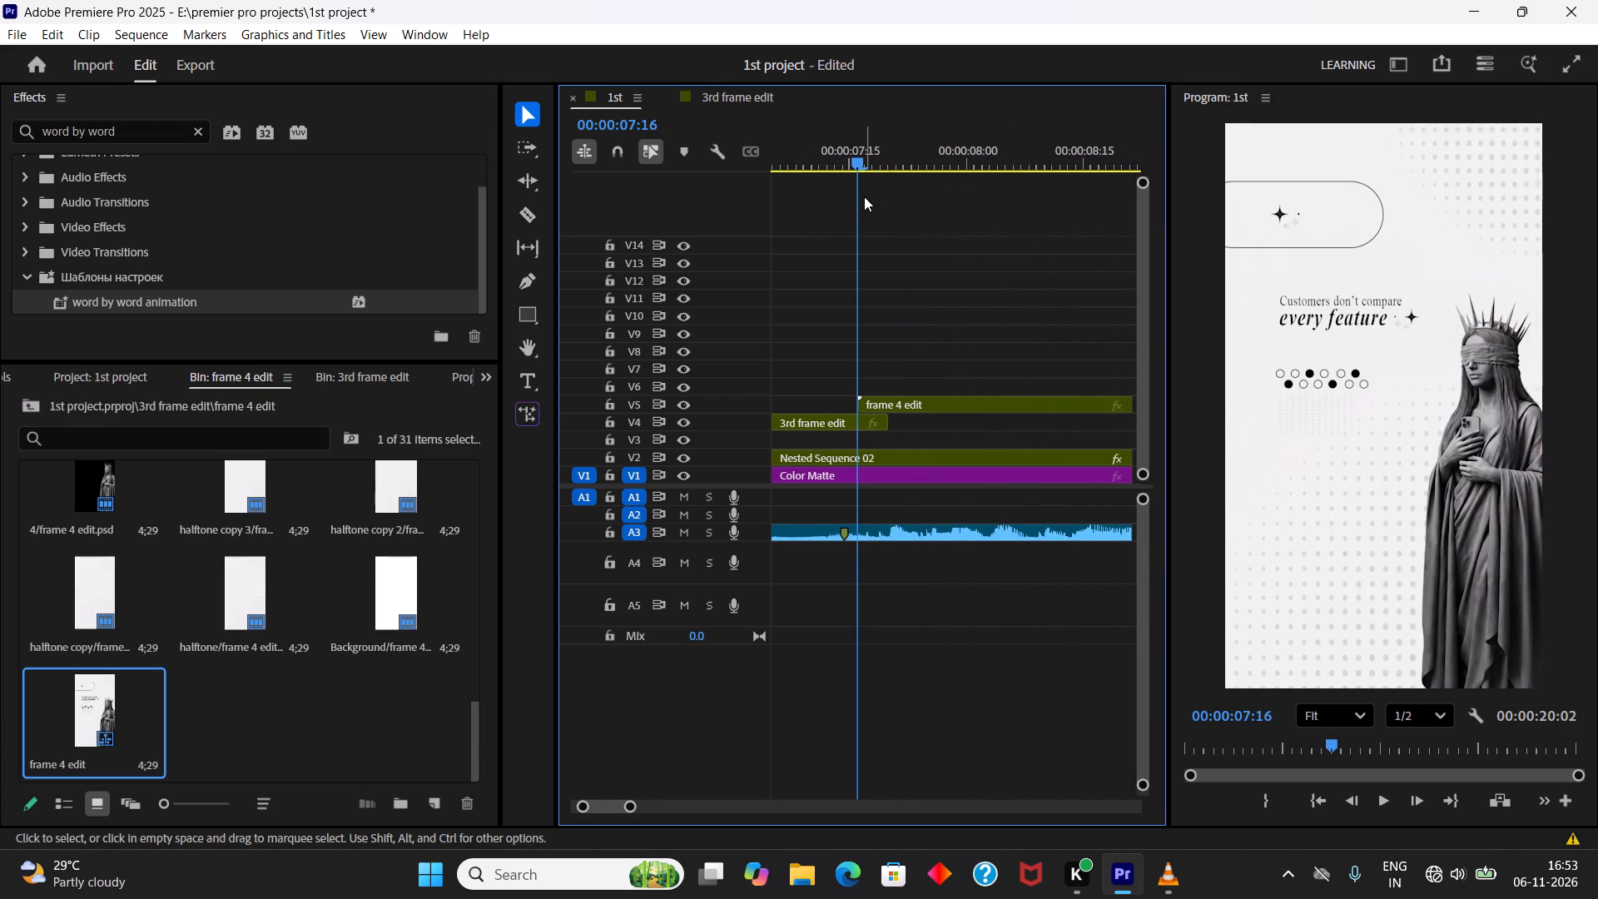
key("space")
key("space")
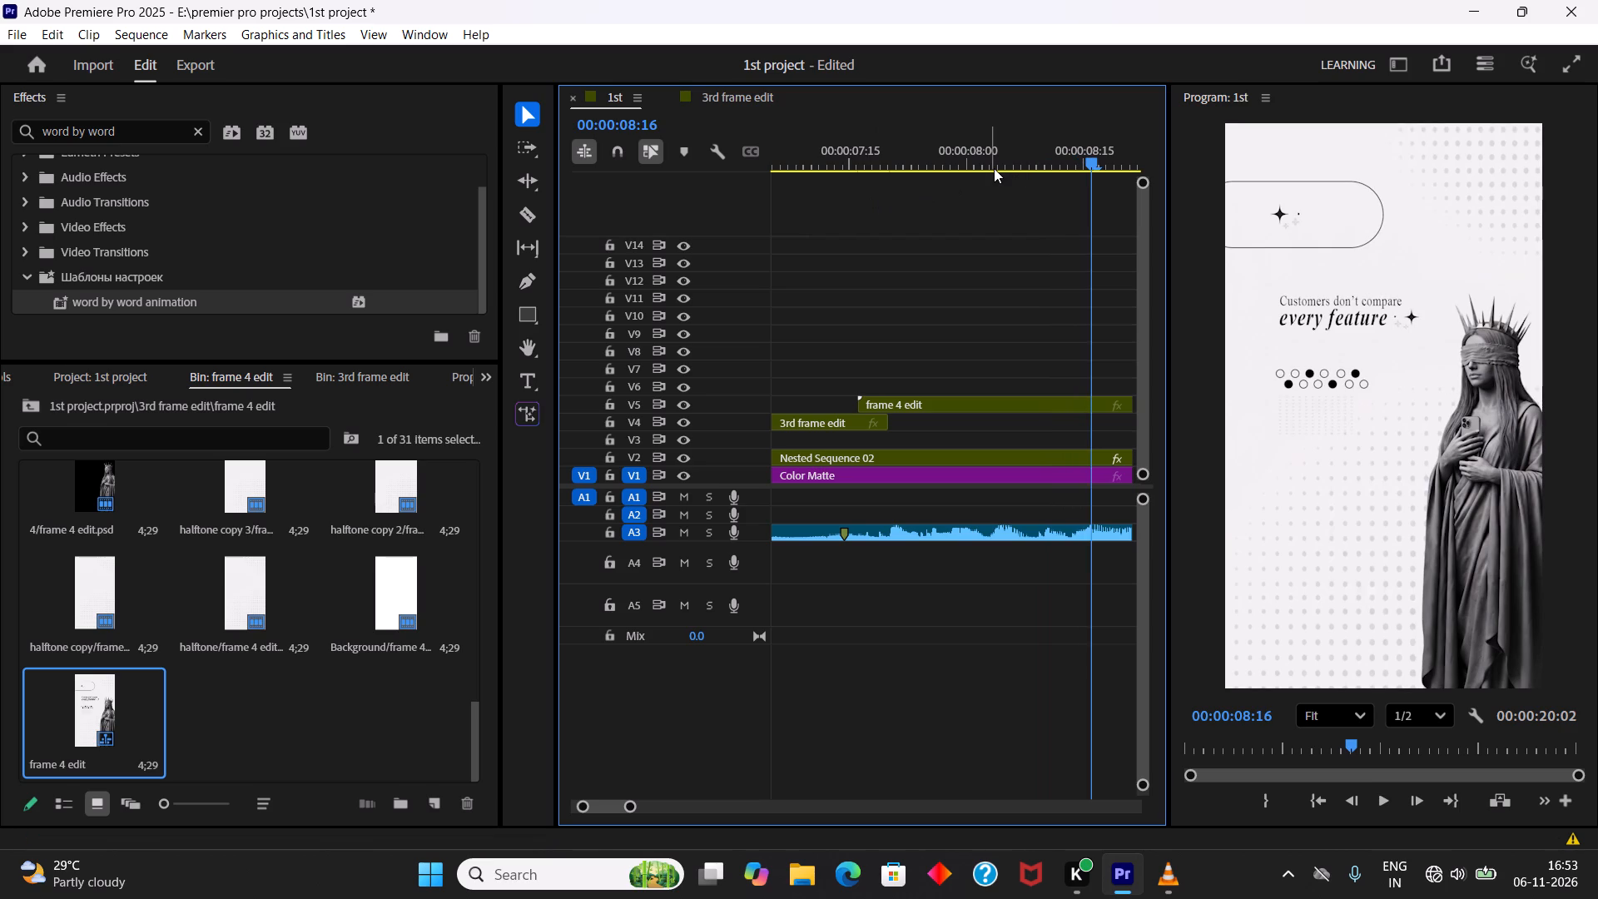
left_click_drag(994, 168, 865, 184)
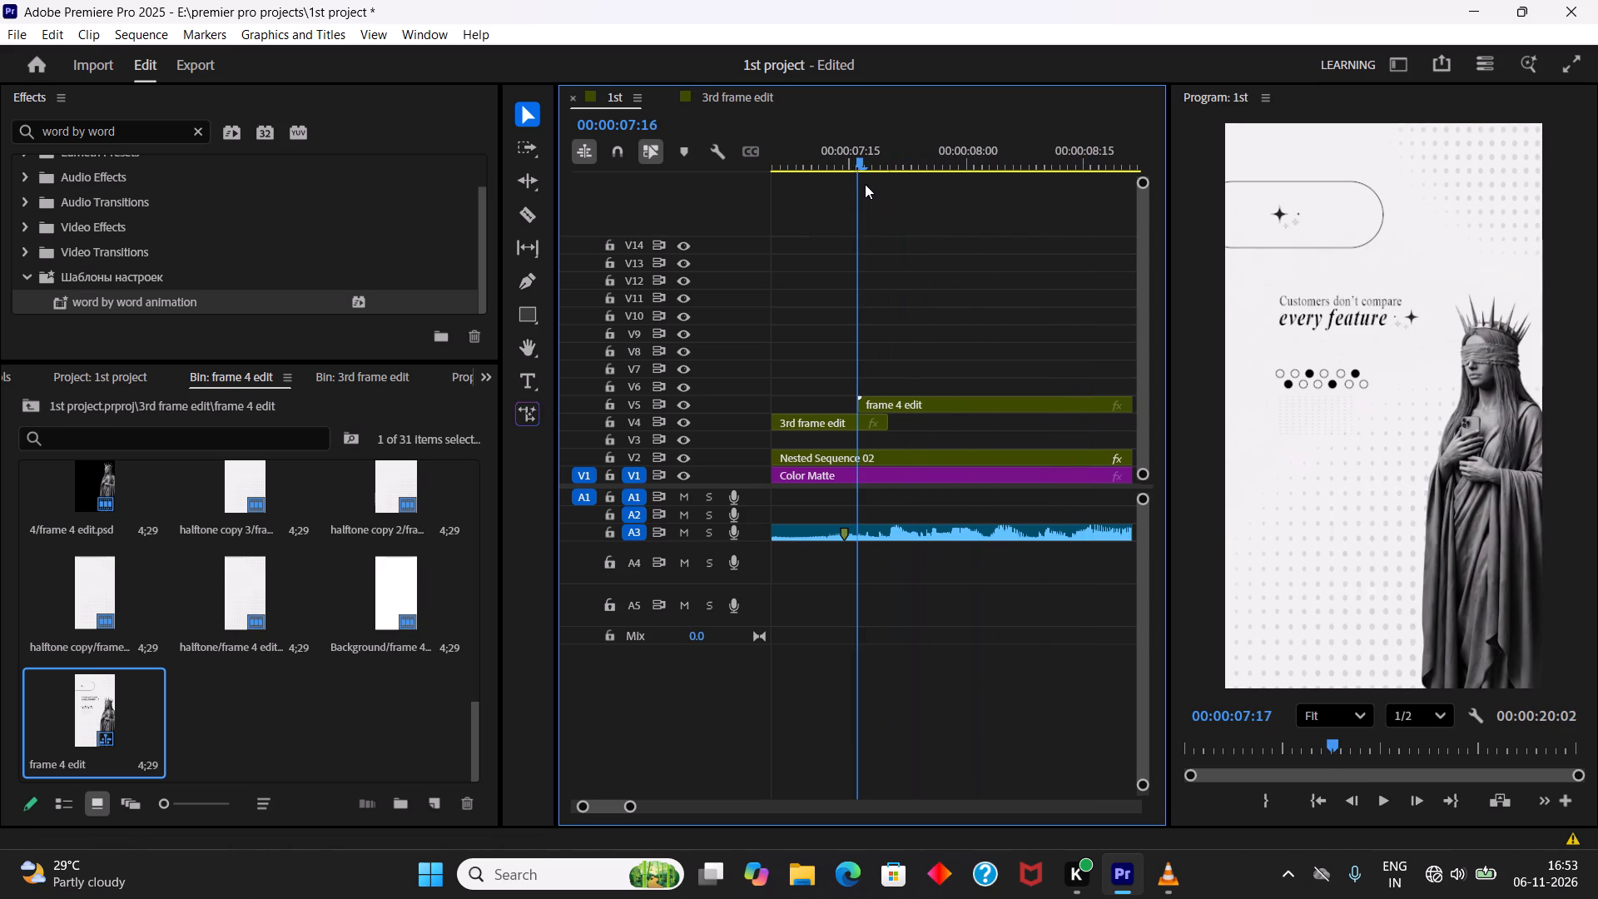
left_click_drag(865, 184, 861, 184)
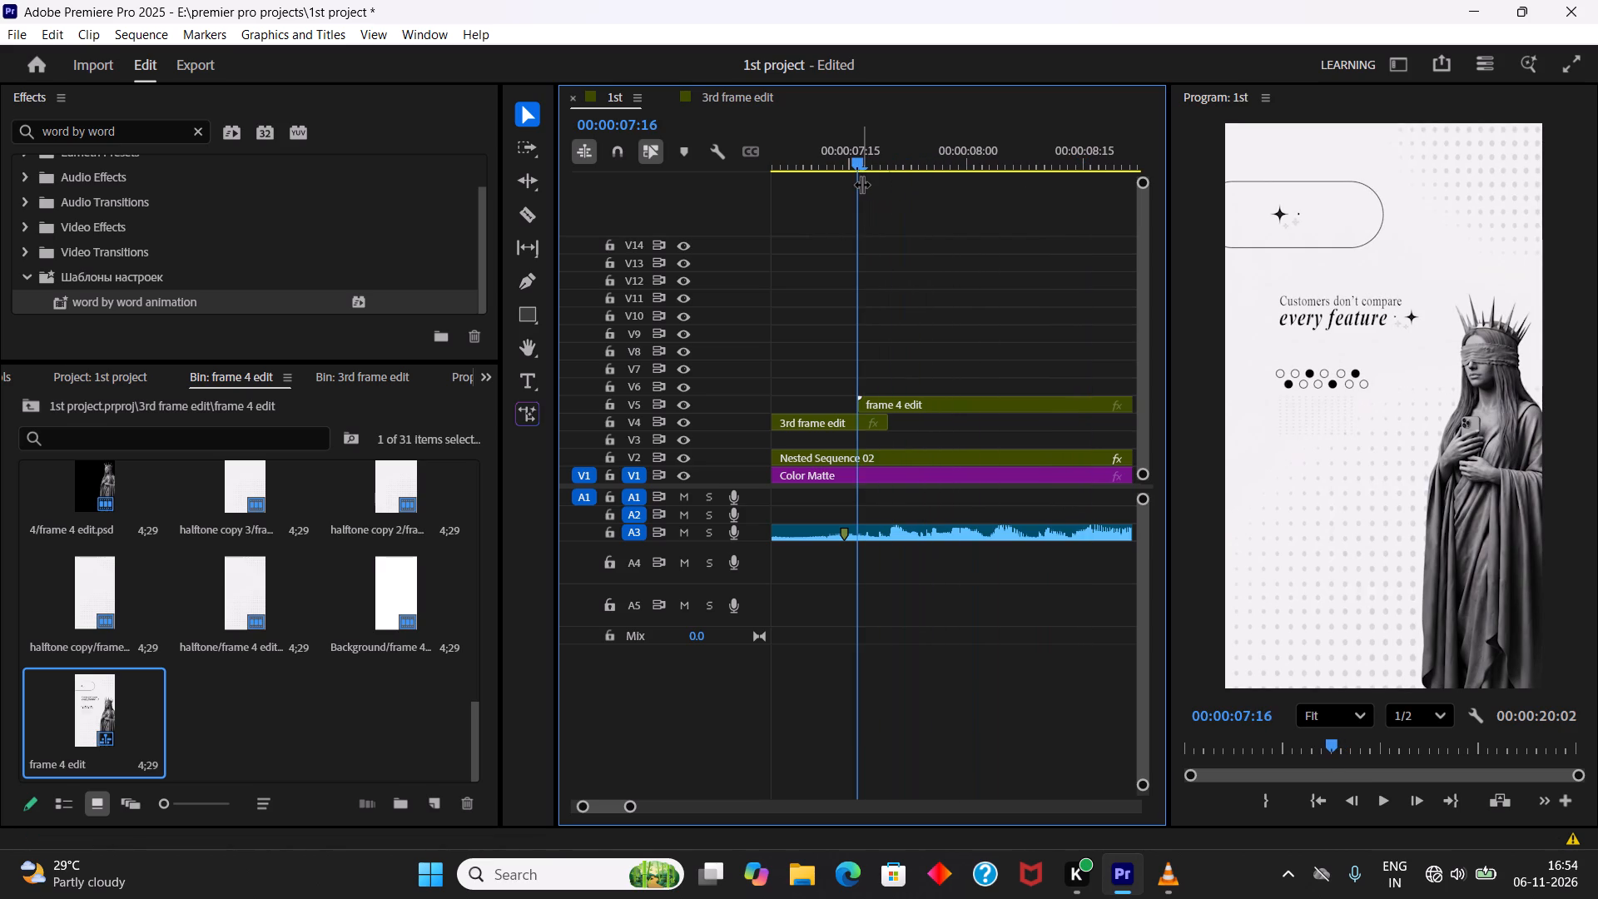
Examine the audio under the frame 4 edit clip frame by frame from 00:00:07:16 to 00:00:08:16.
key("Right")
key("Right")
key("Right")
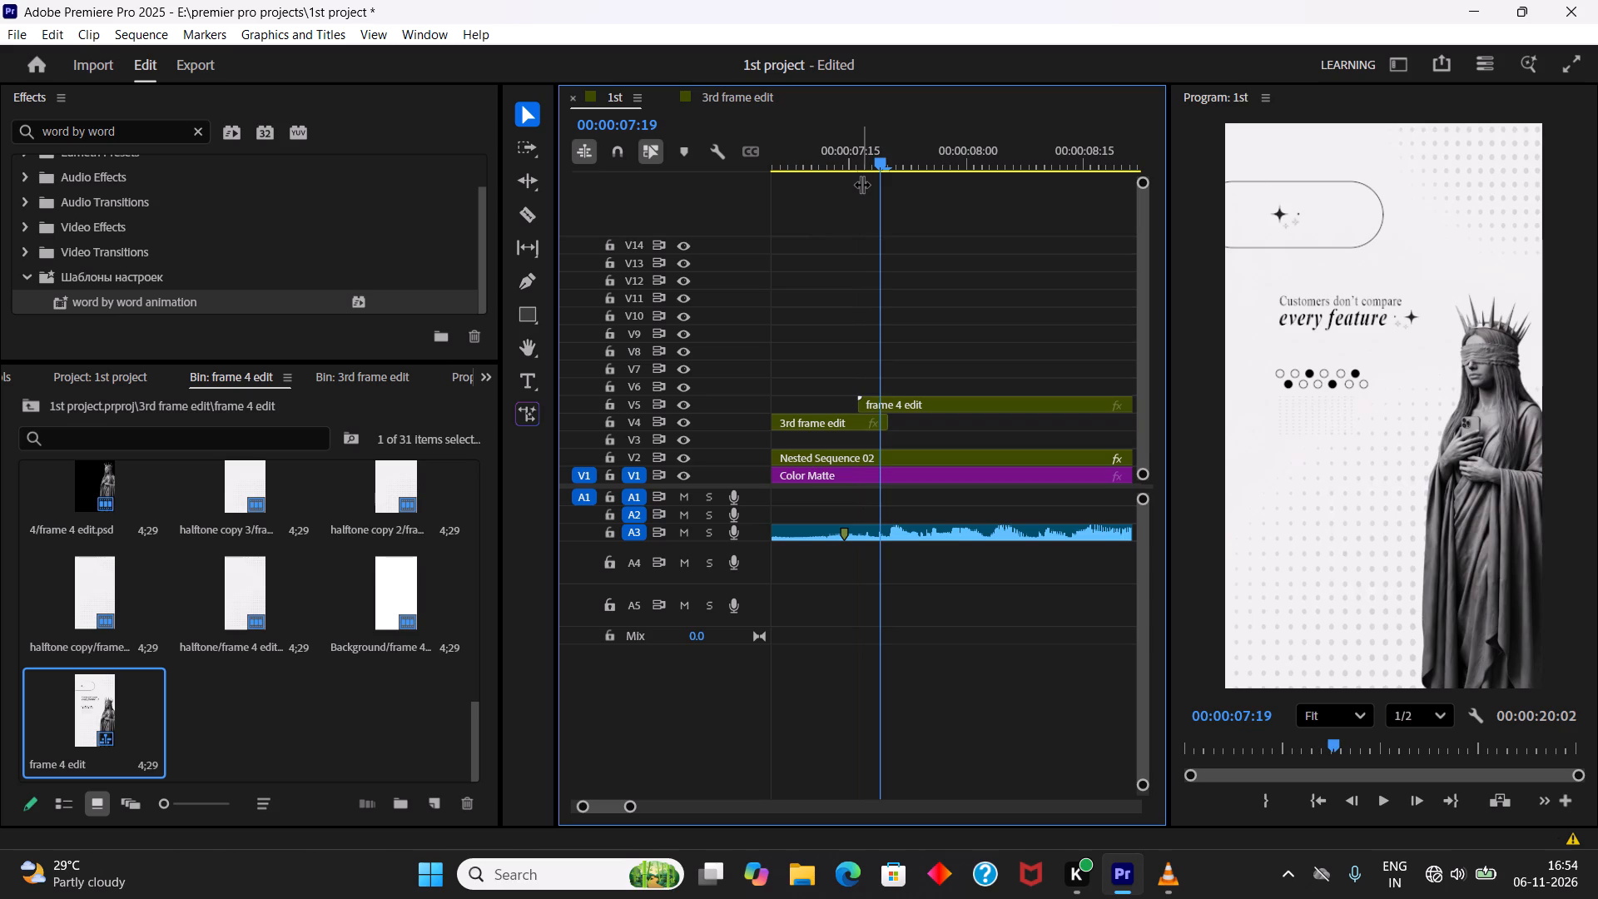
key("Right")
key("Right")
key("Right")
key("Right")
key("Right")
key("Right")
key("Right")
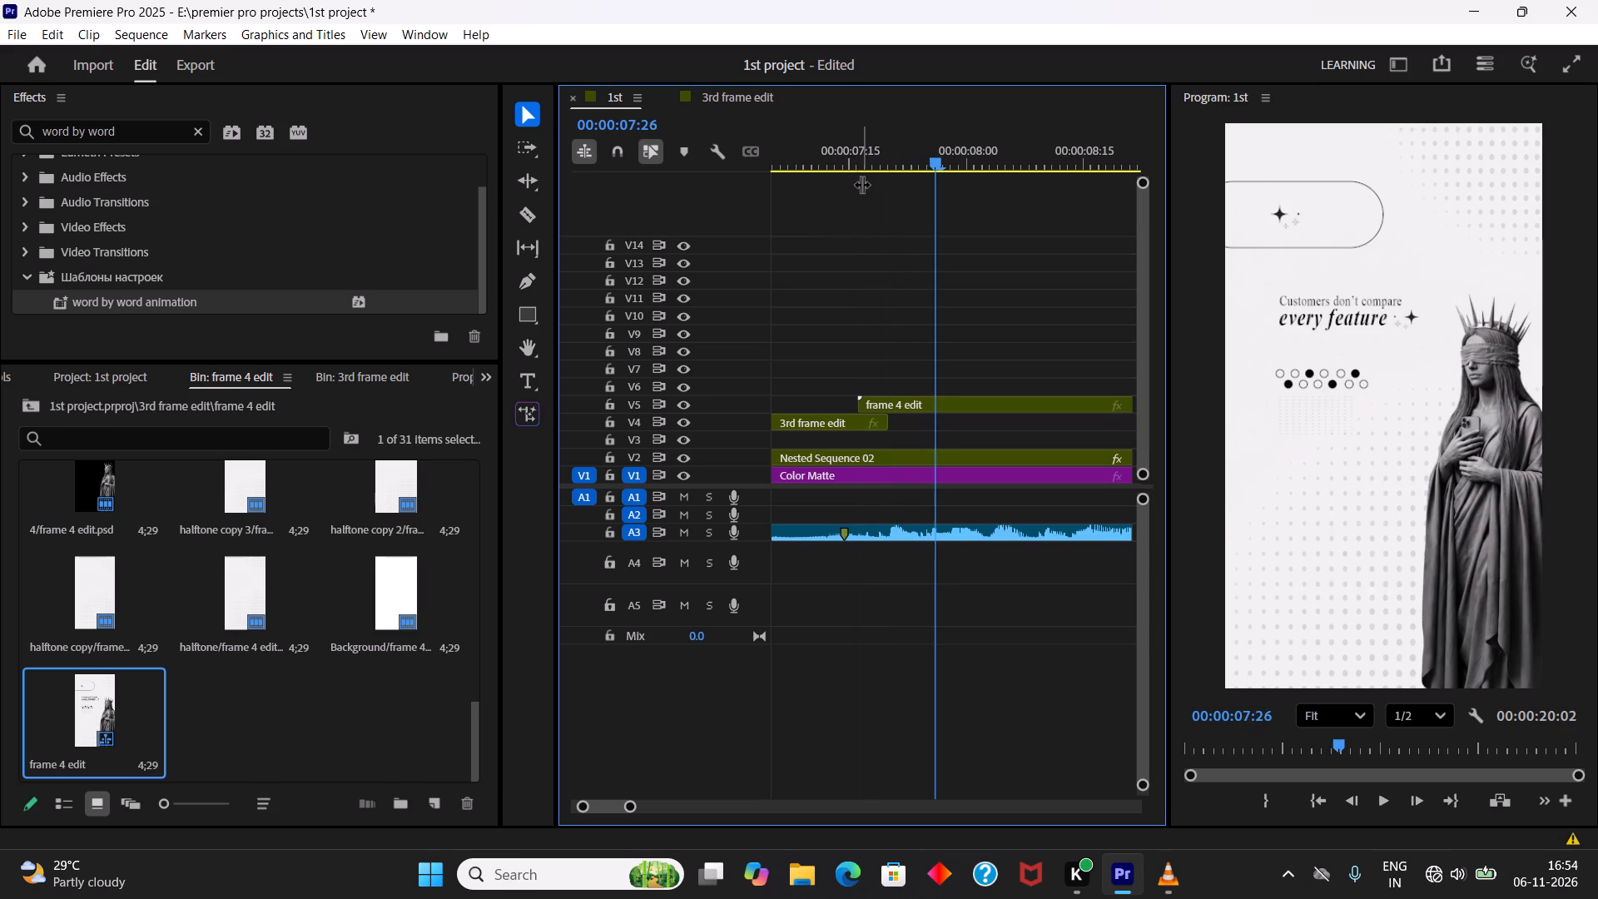
key("Right")
key("Right")
key("Right")
key("Right")
key("Right")
key("Right")
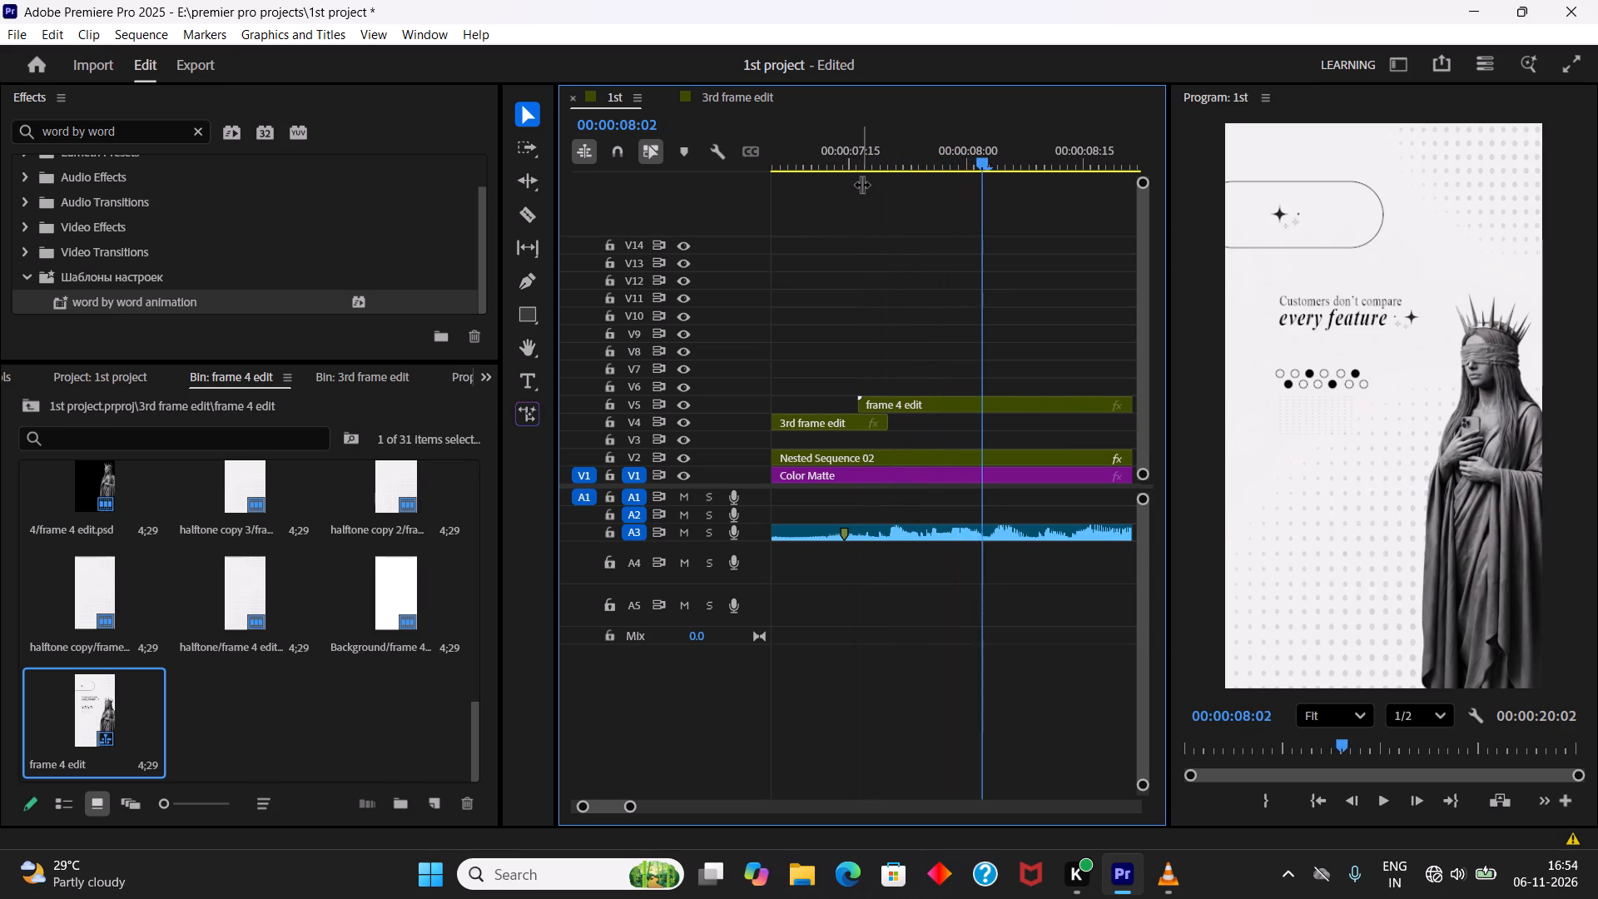
key("Right")
key("Right")
key("Right")
key("Right")
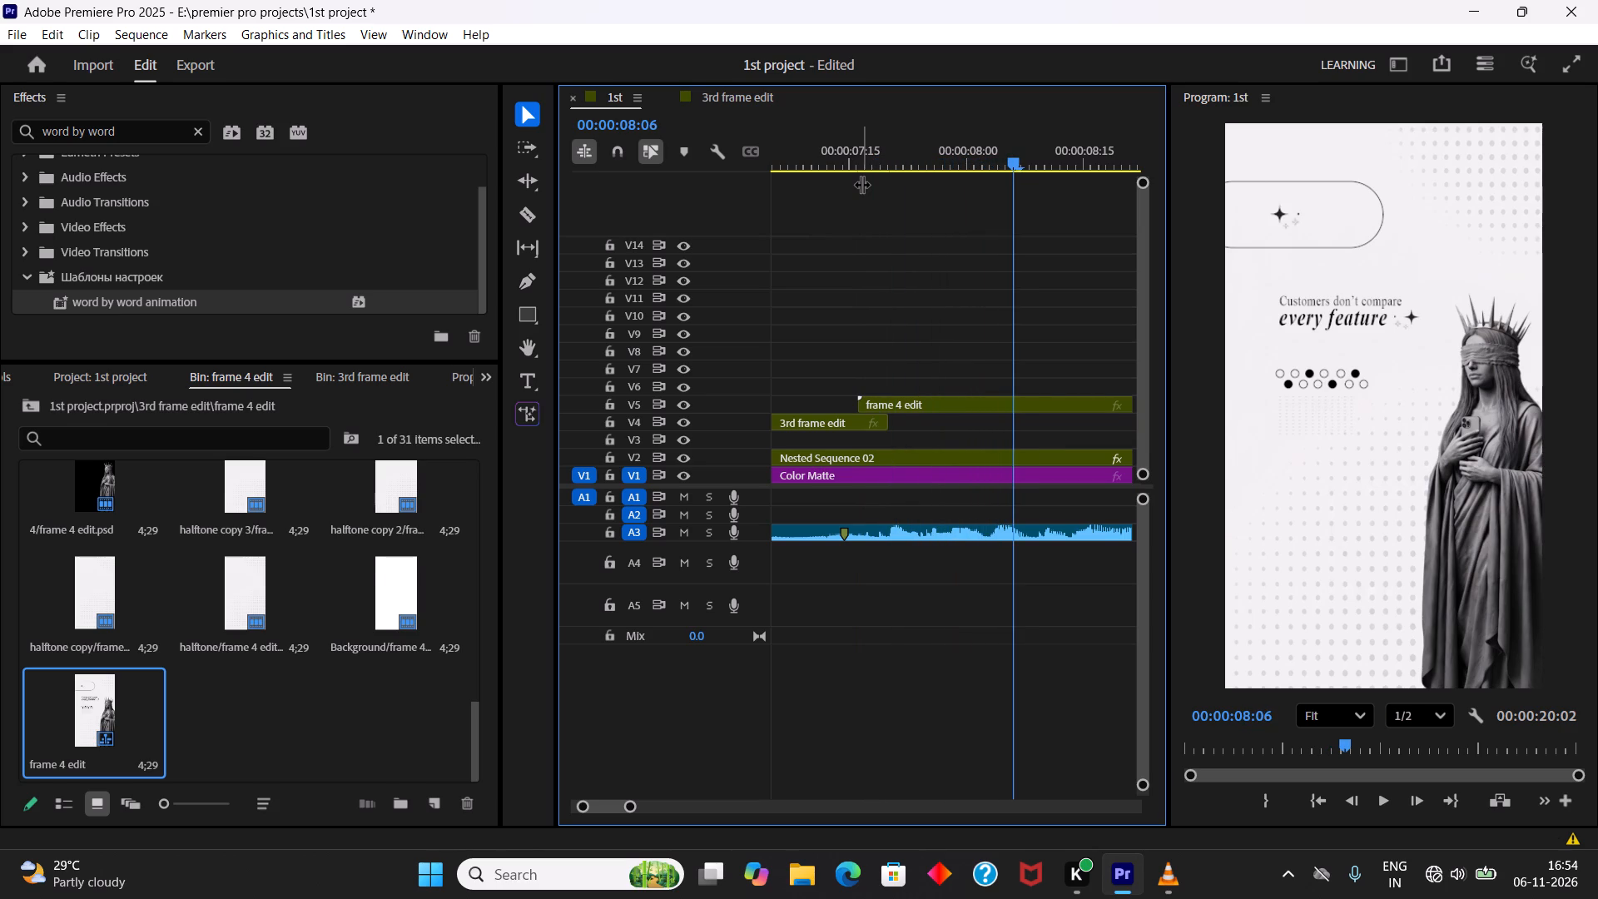
key("Right")
key("Right")
key("Right")
key("Right")
key("Right")
key("Right")
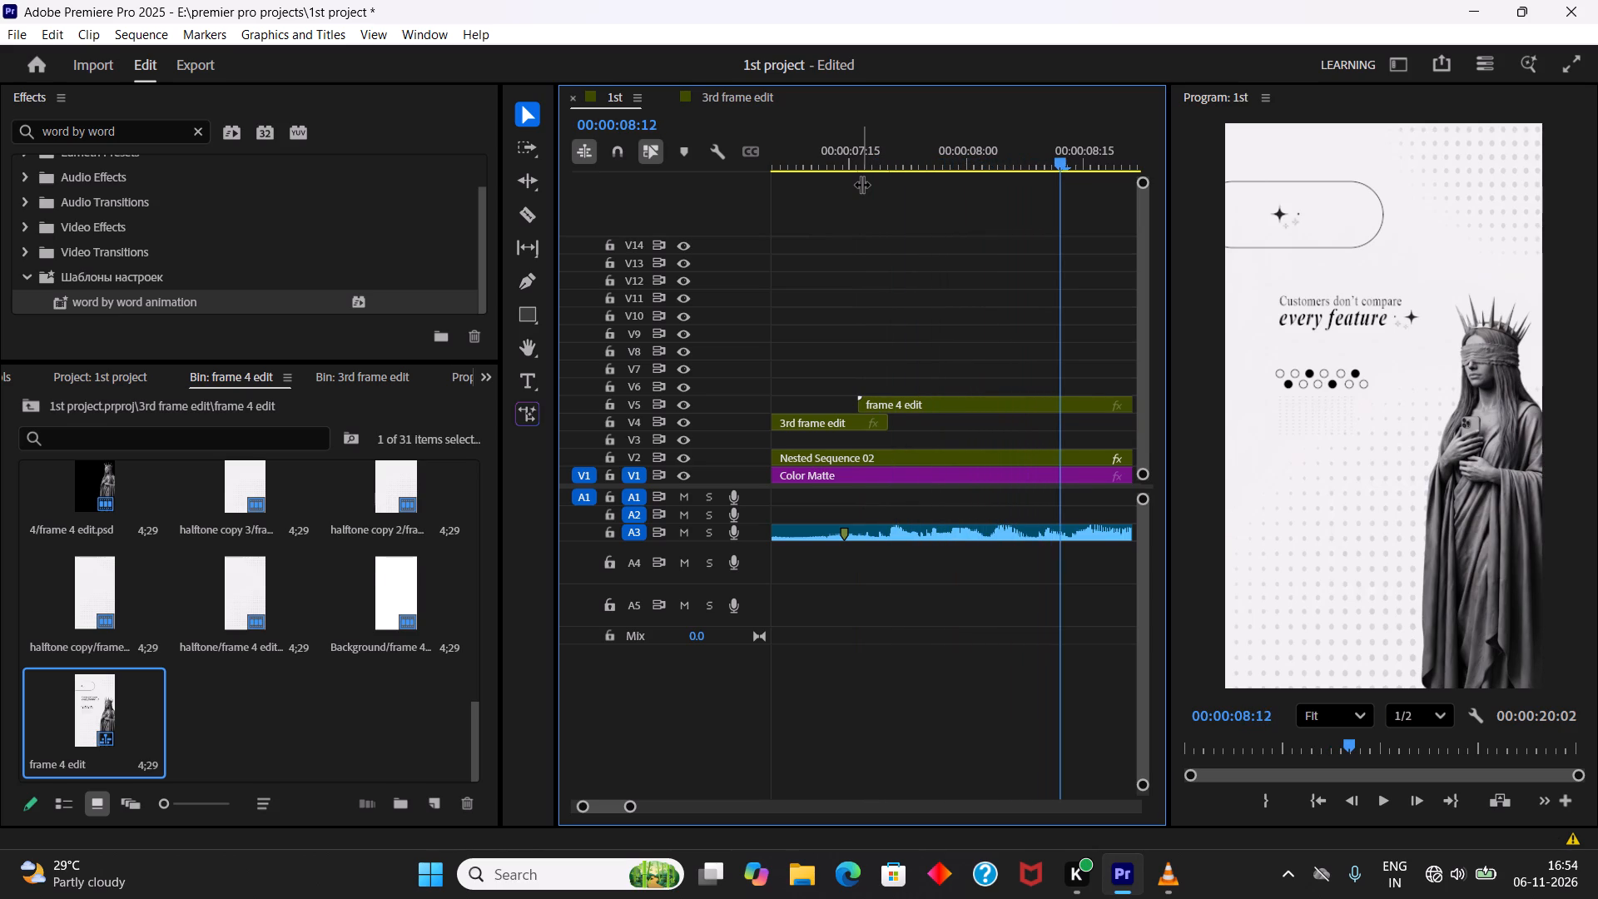
key("Right")
key("Right")
key("Right")
key("Right")
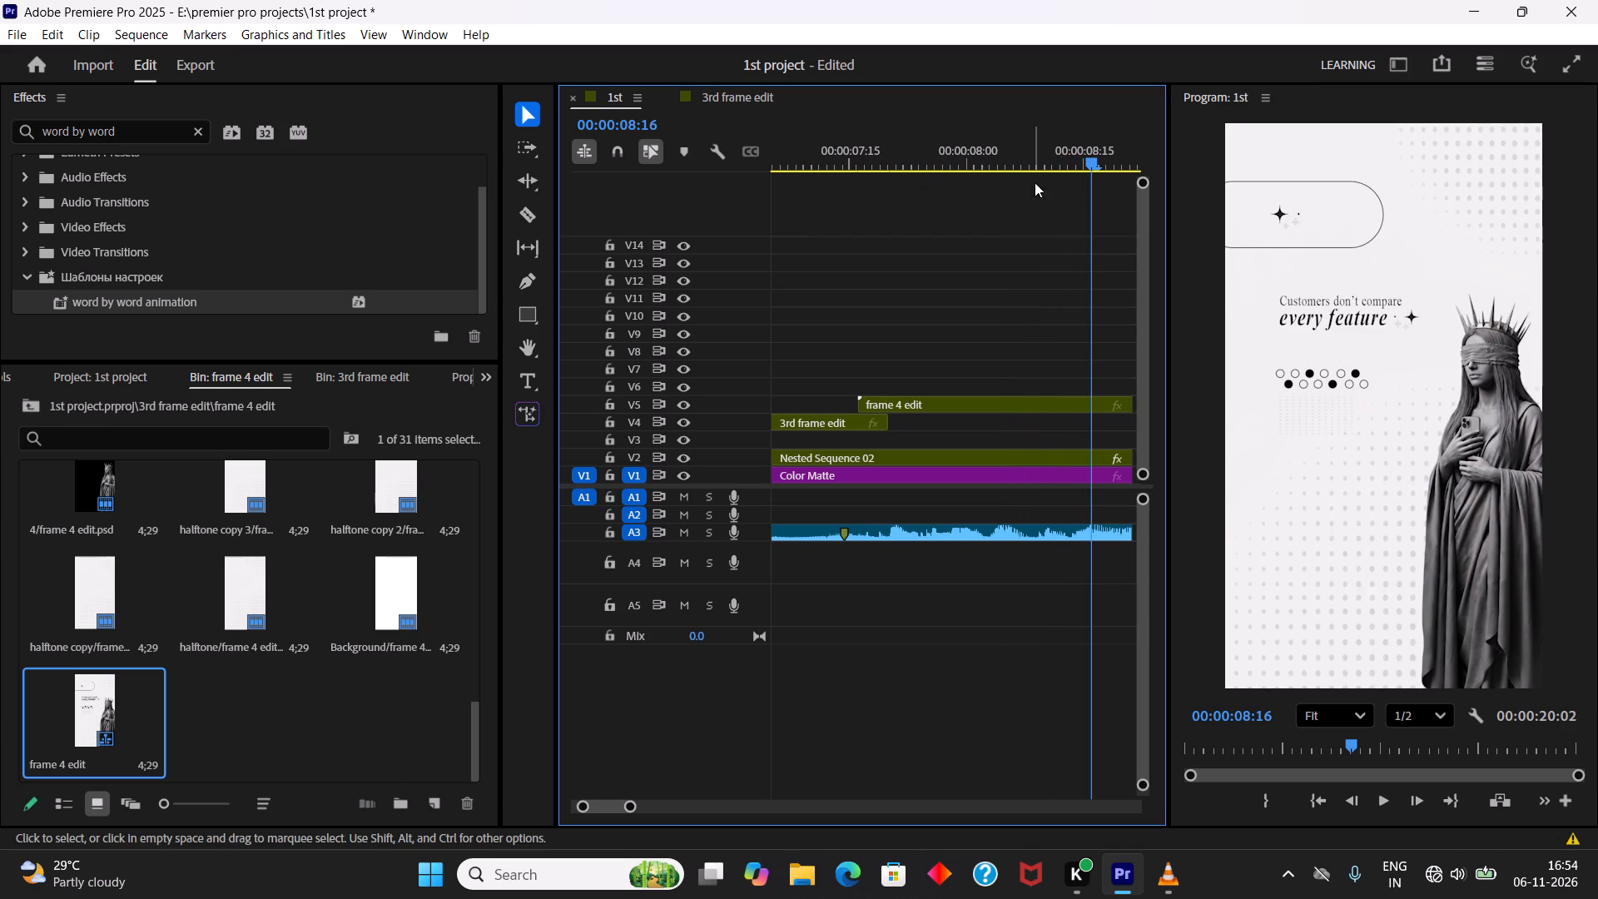
Play and scrub the frame 4 edit clip against the audio and add a marker on the clip at 00:00:08:19.
key("space")
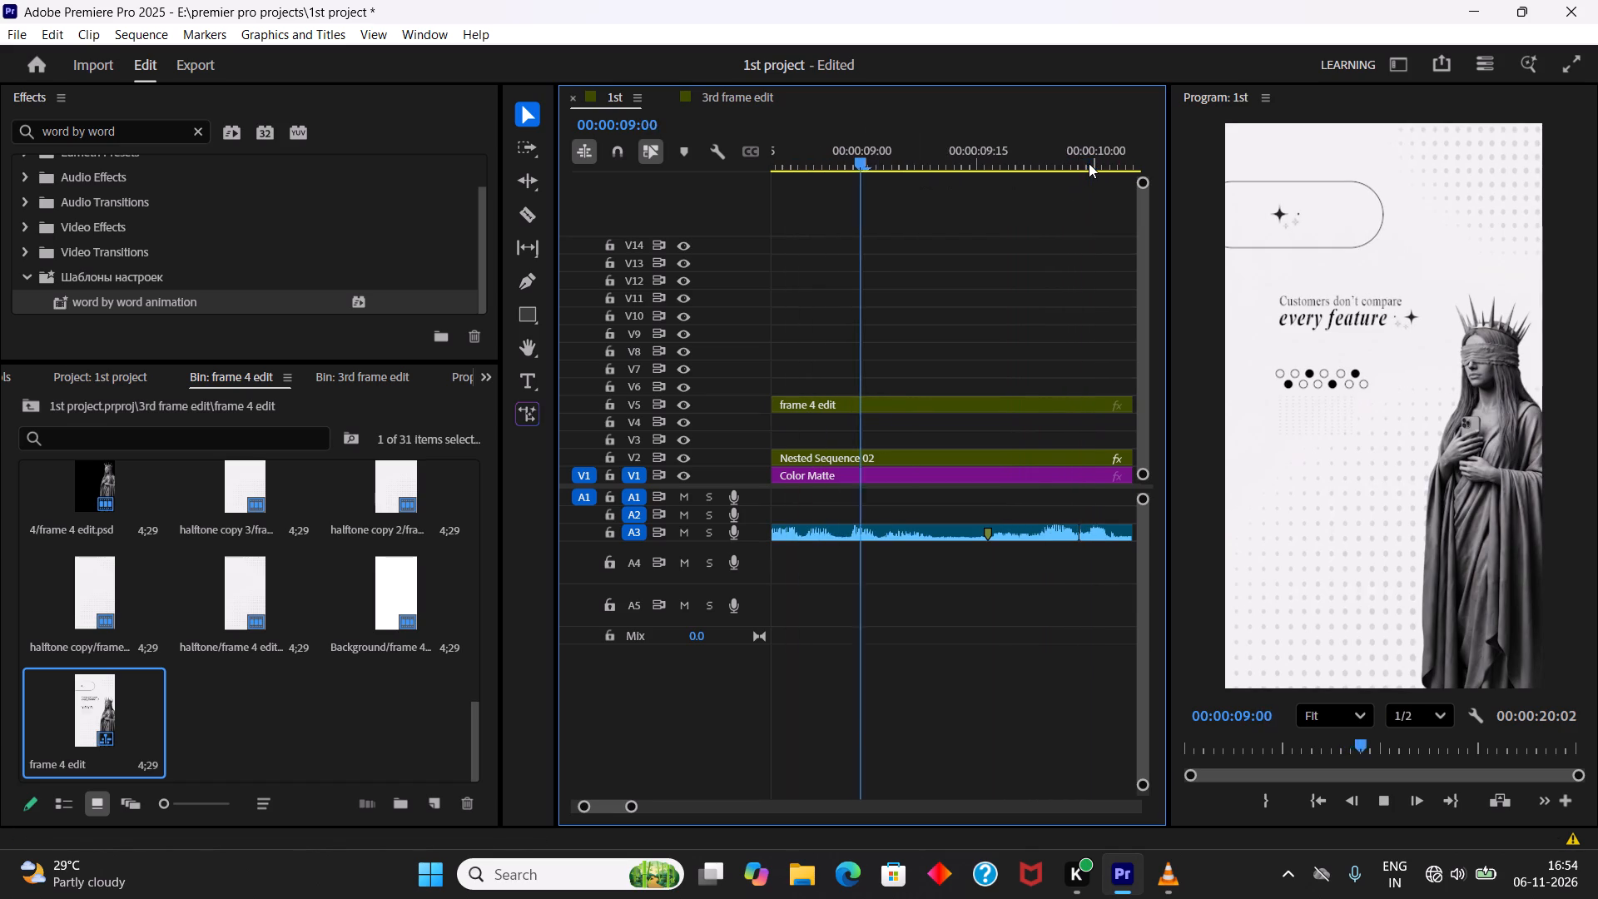
left_click(1089, 163)
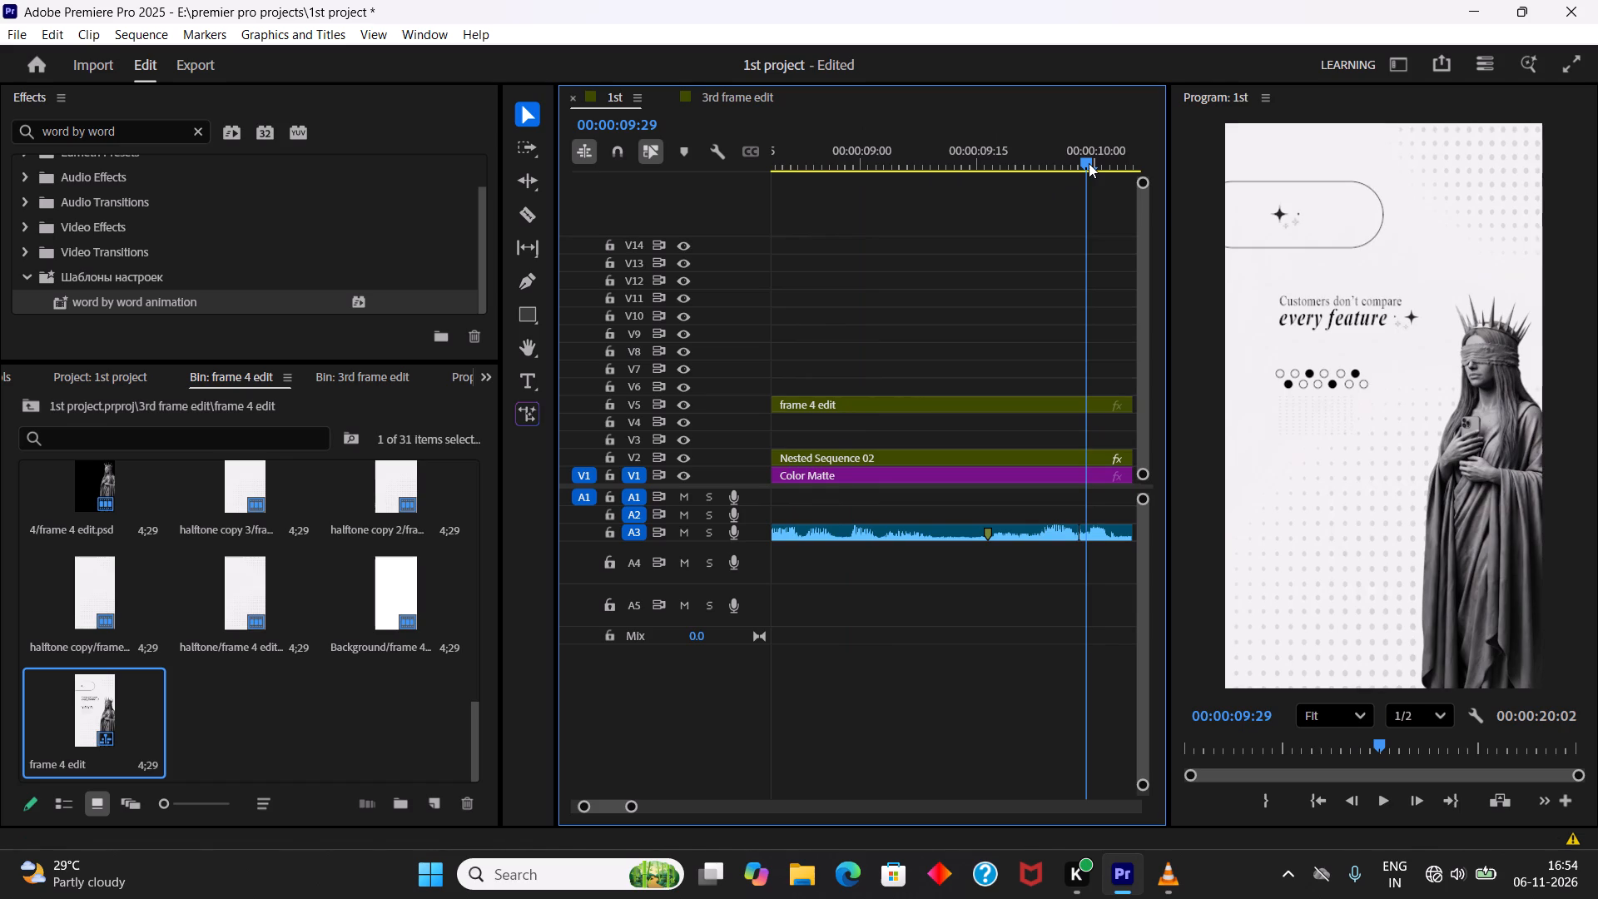
left_click_drag(1089, 163, 855, 183)
key("space")
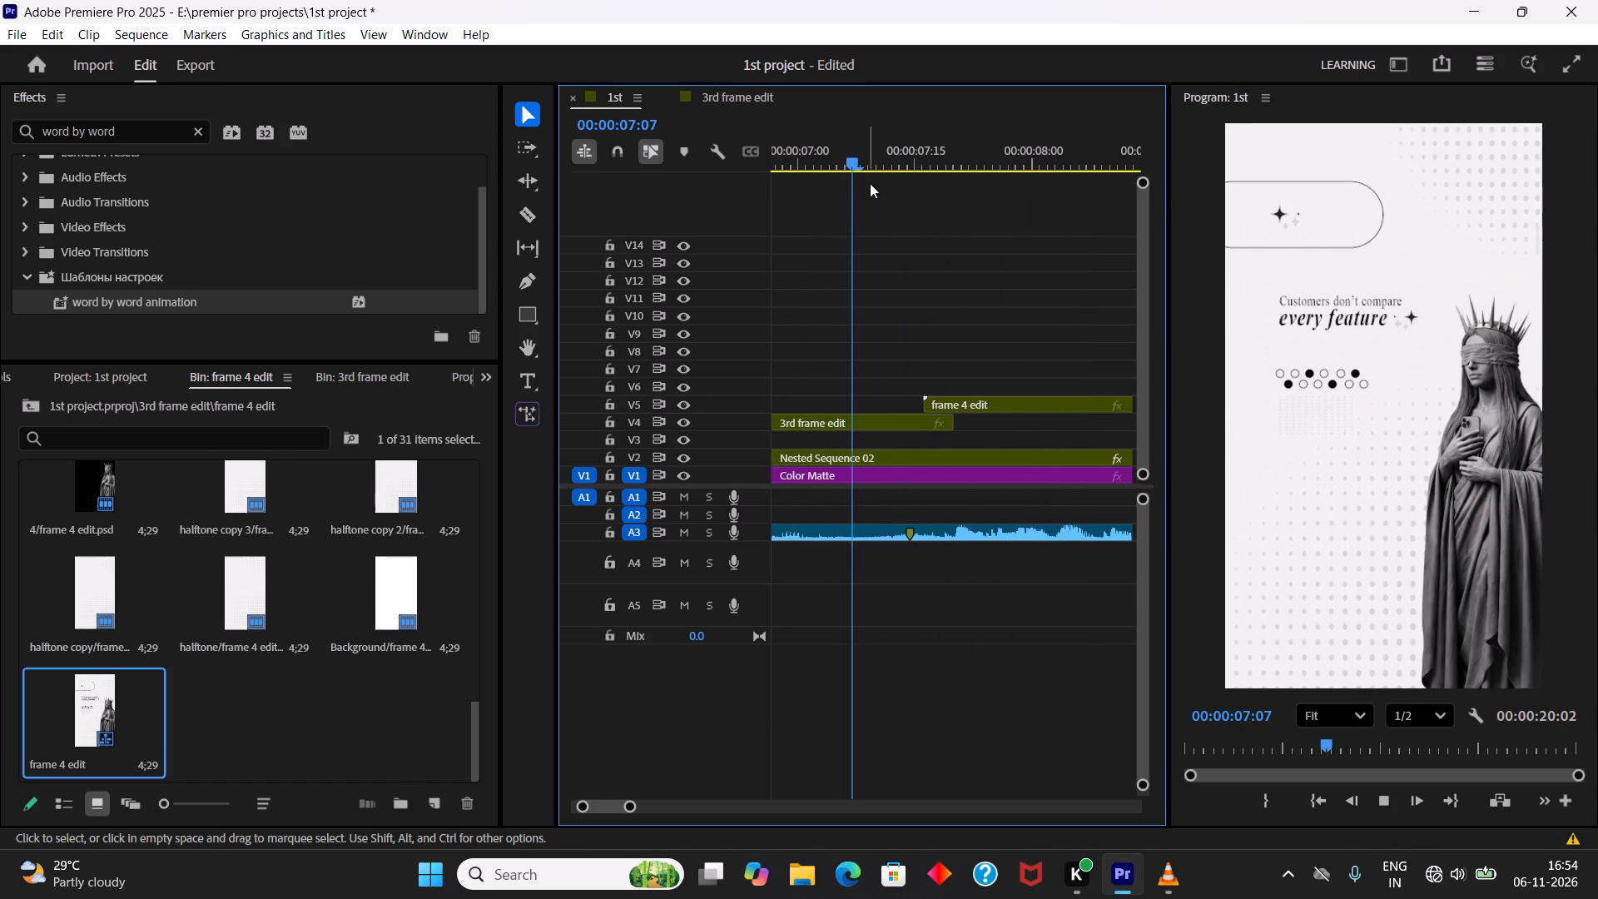
key("space")
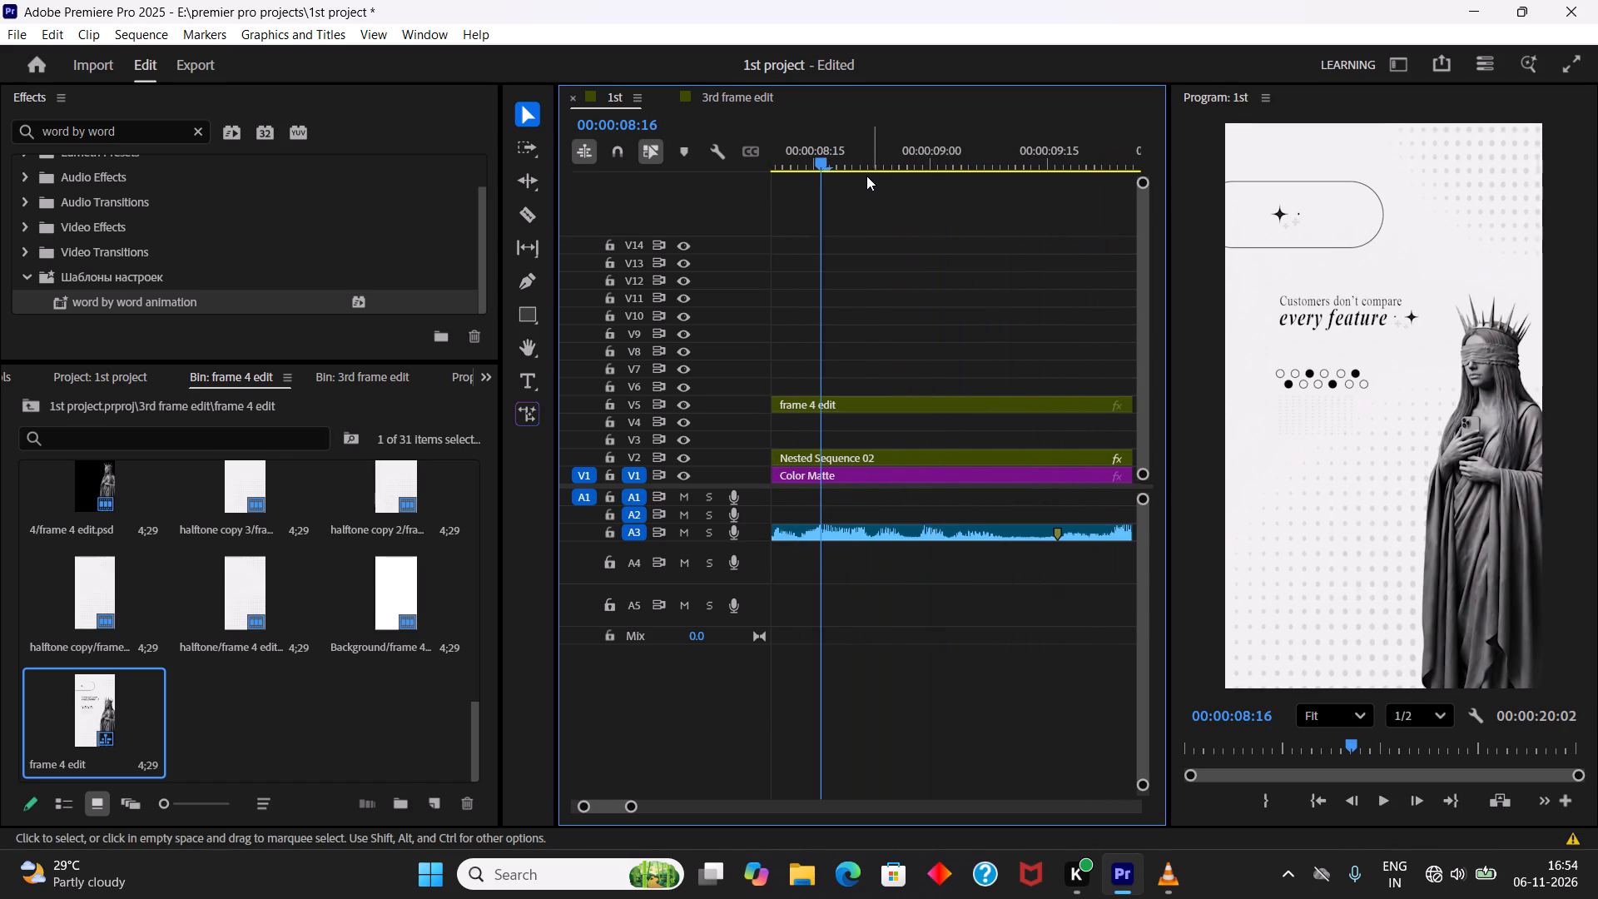
left_click_drag(826, 162, 841, 163)
key("space")
left_click(841, 163)
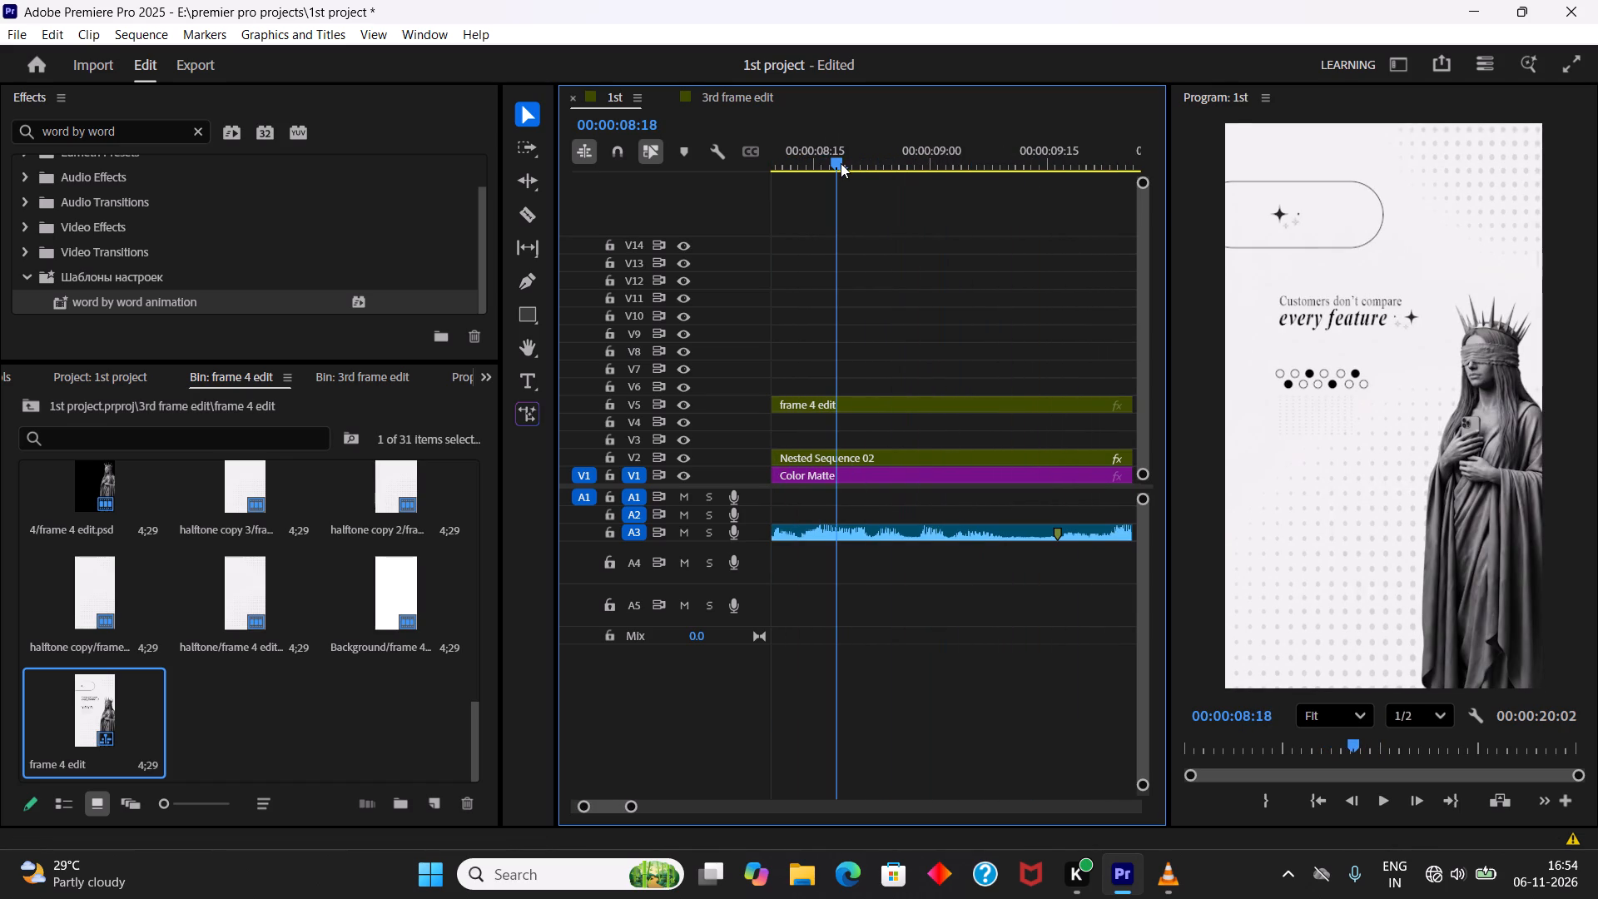
left_click(848, 163)
key("space")
left_click(848, 163)
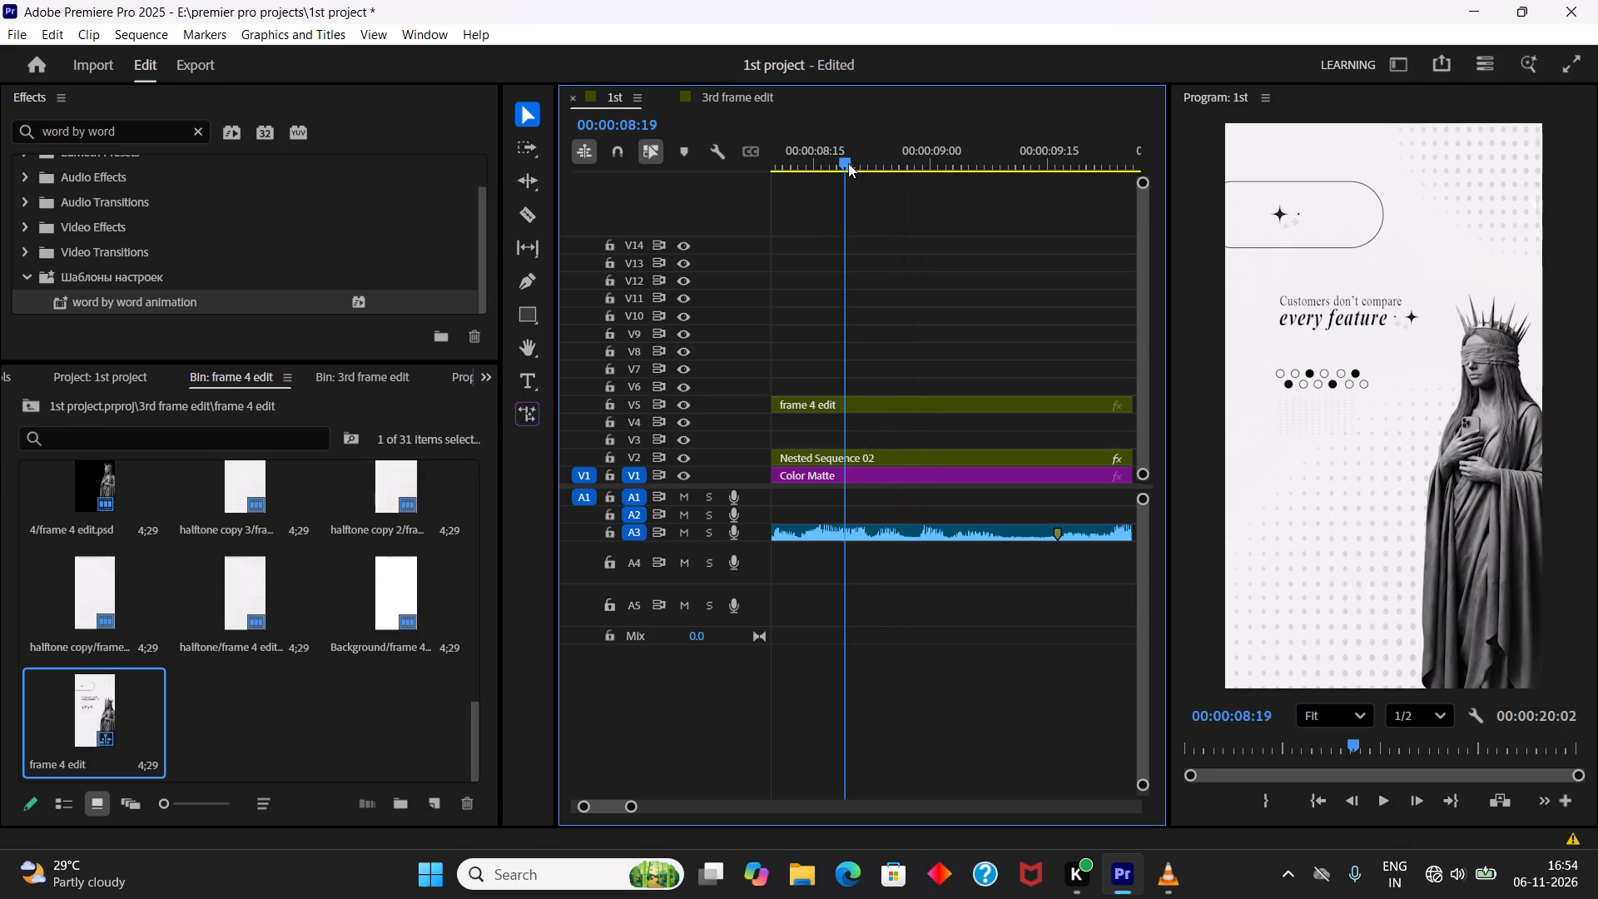
left_click(848, 163)
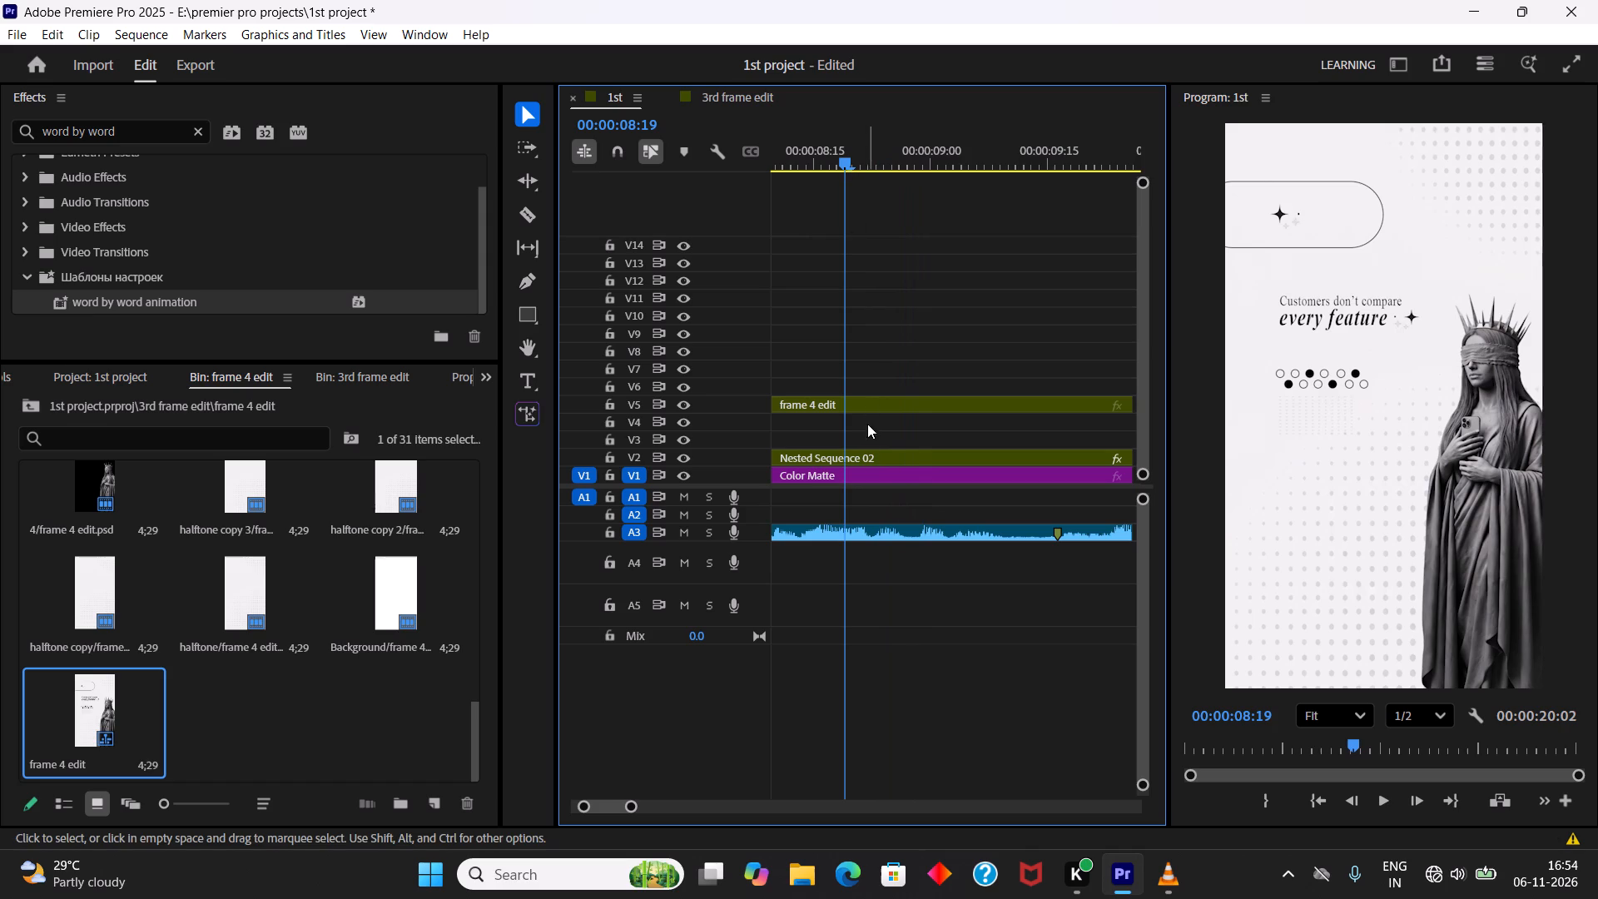
left_click(857, 402)
key("m")
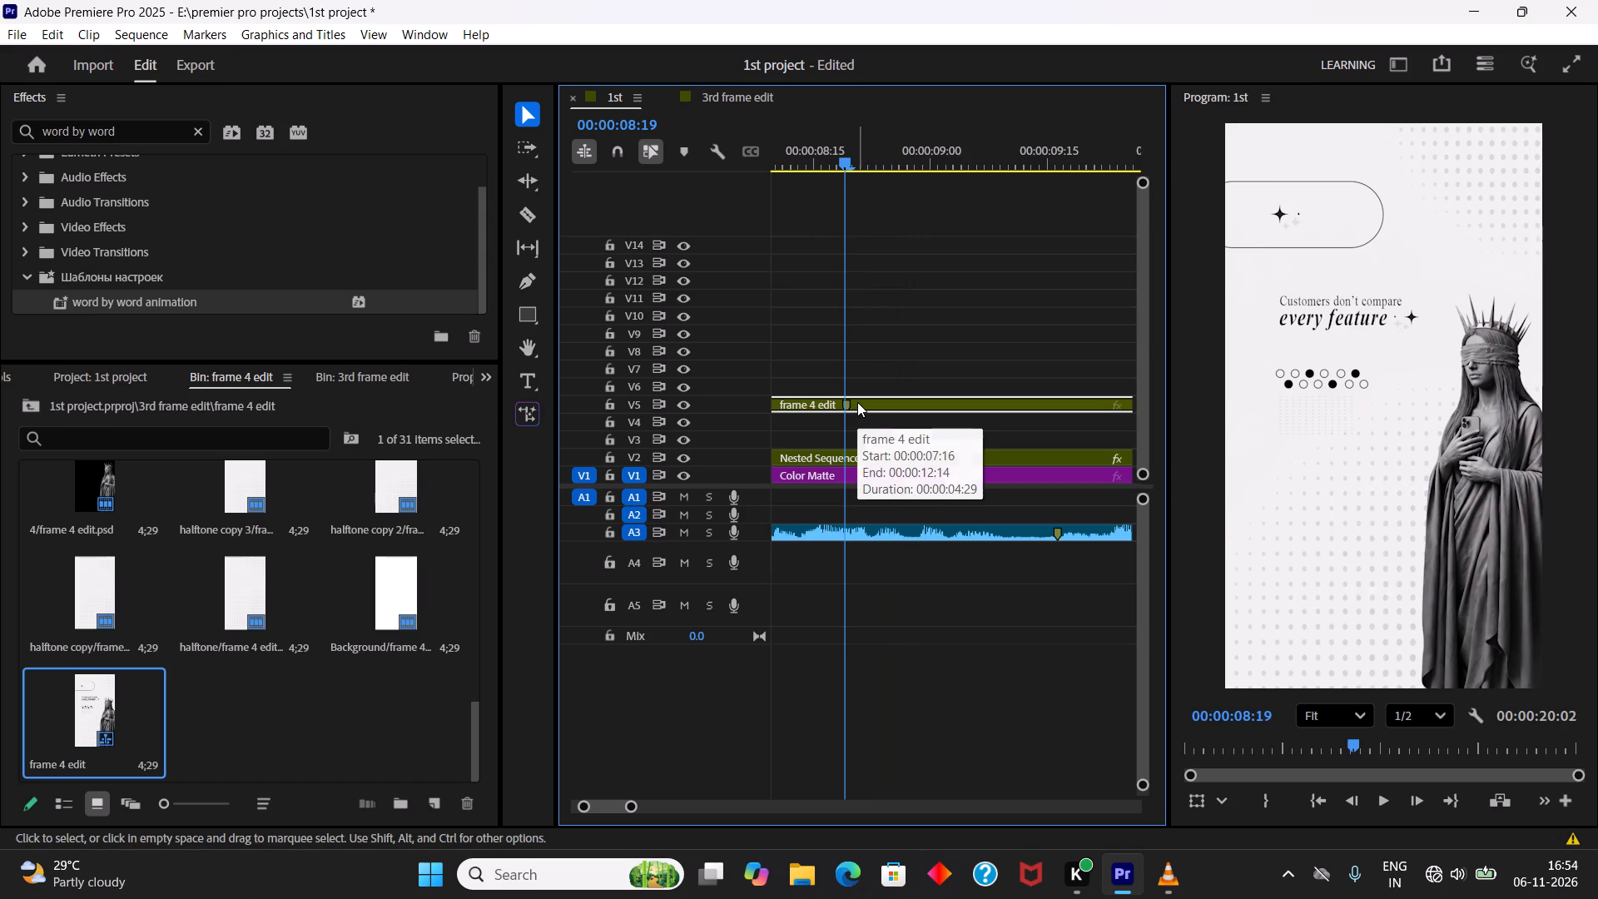
left_click_drag(839, 170, 756, 179)
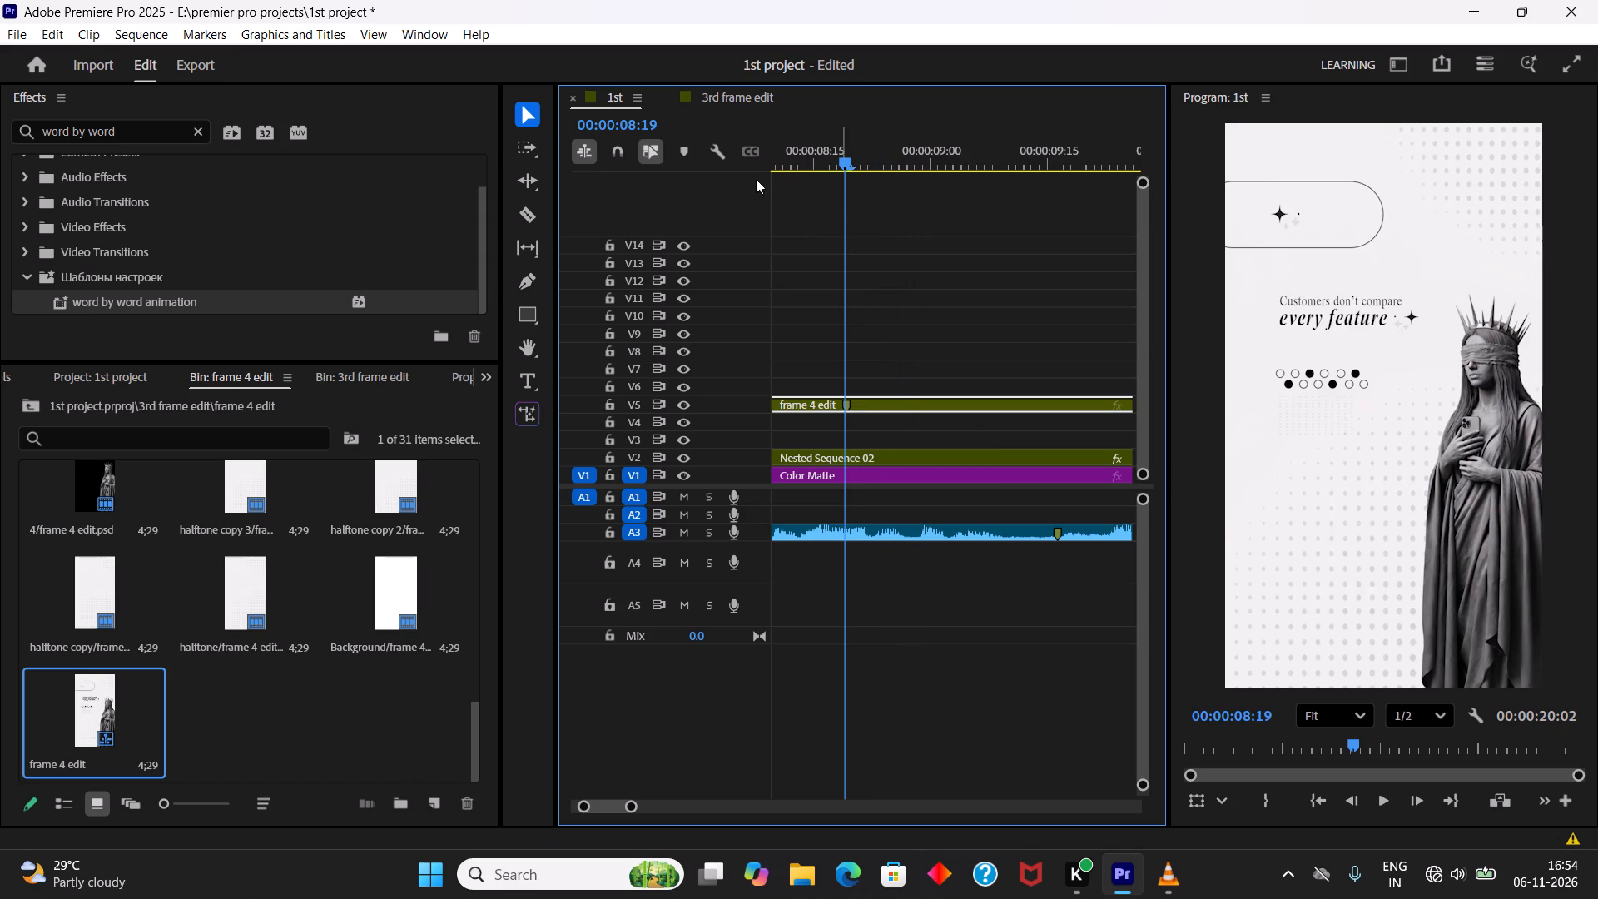
left_click_drag(756, 179, 765, 179)
Open the frame 4 edit sequence, reduce its video track heights to fit more layers, and return the playhead to 00;00;00;00.
double_click(891, 399)
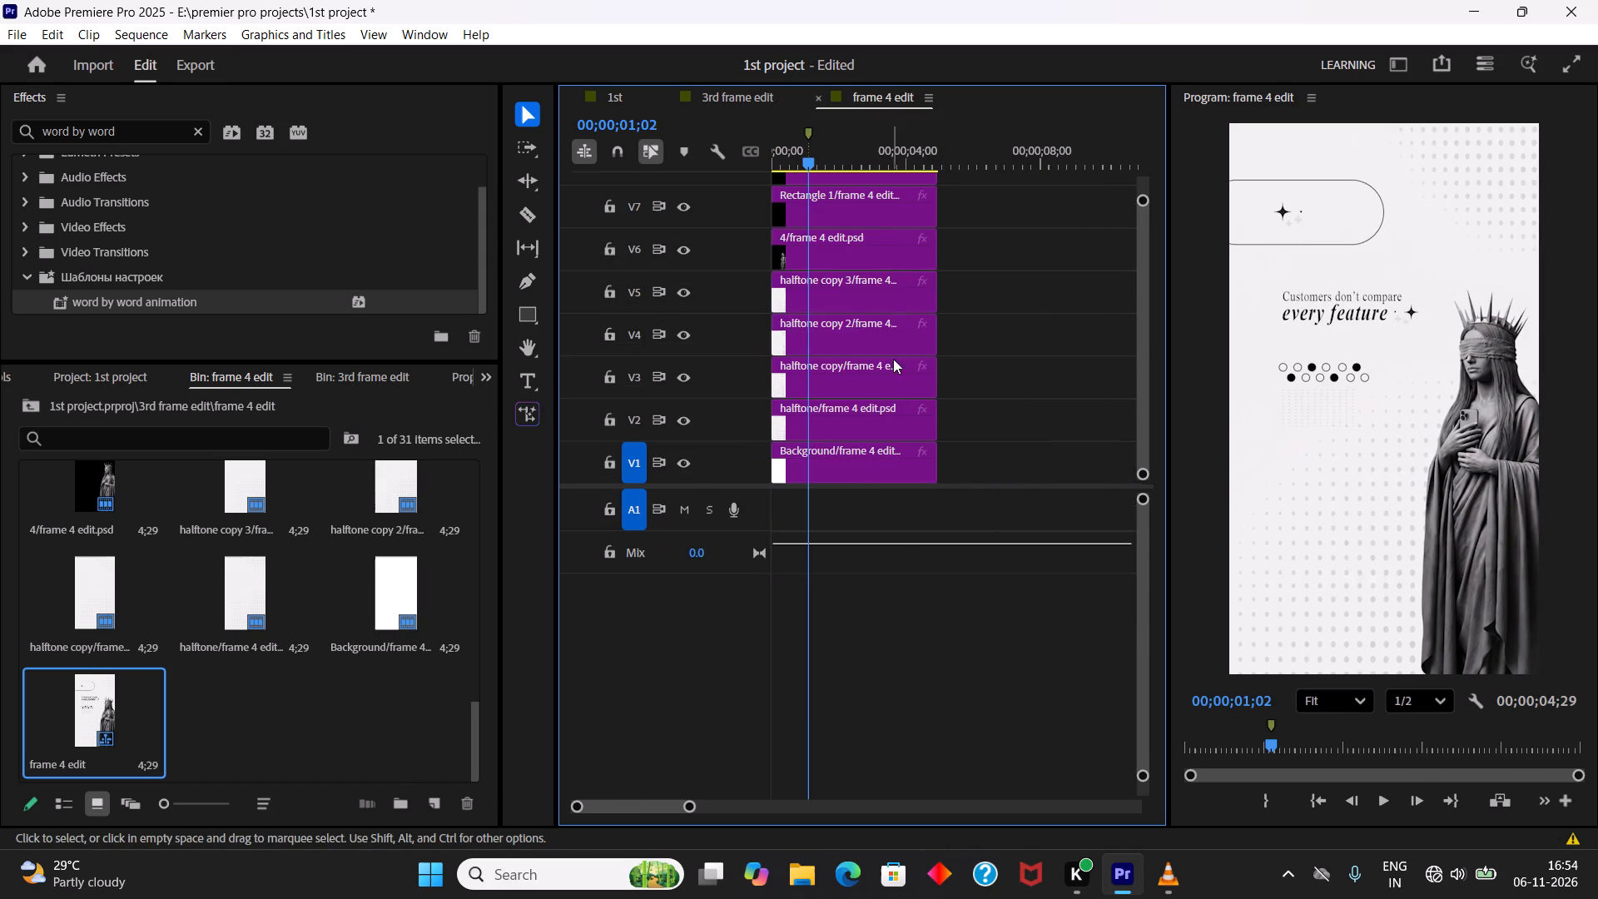
left_click(1149, 200)
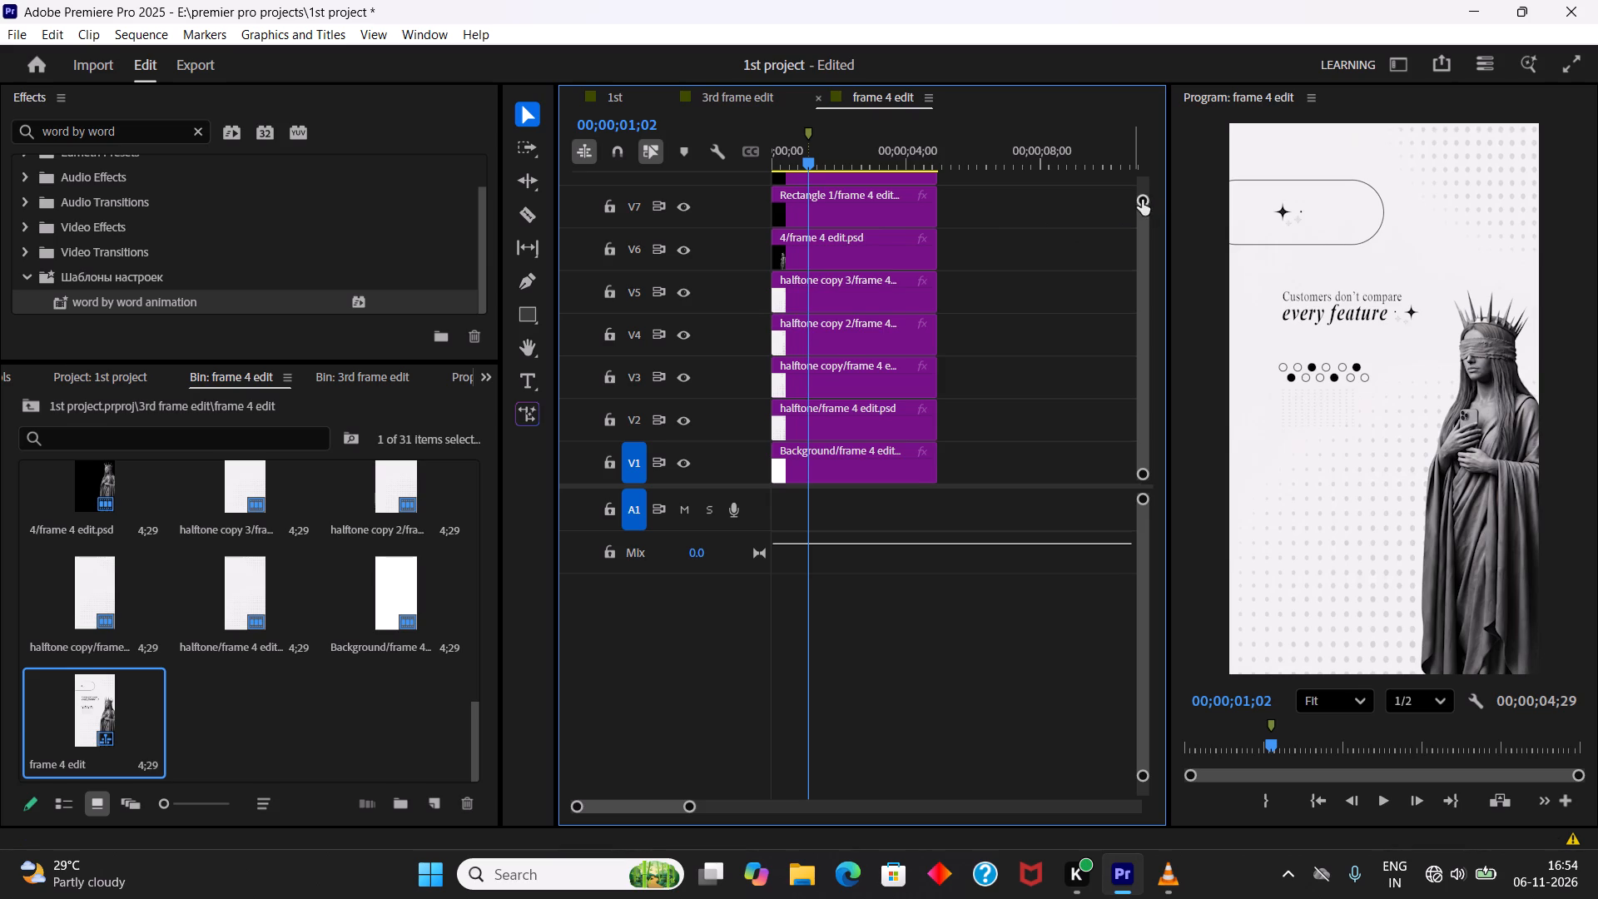
left_click_drag(1142, 200, 1139, 127)
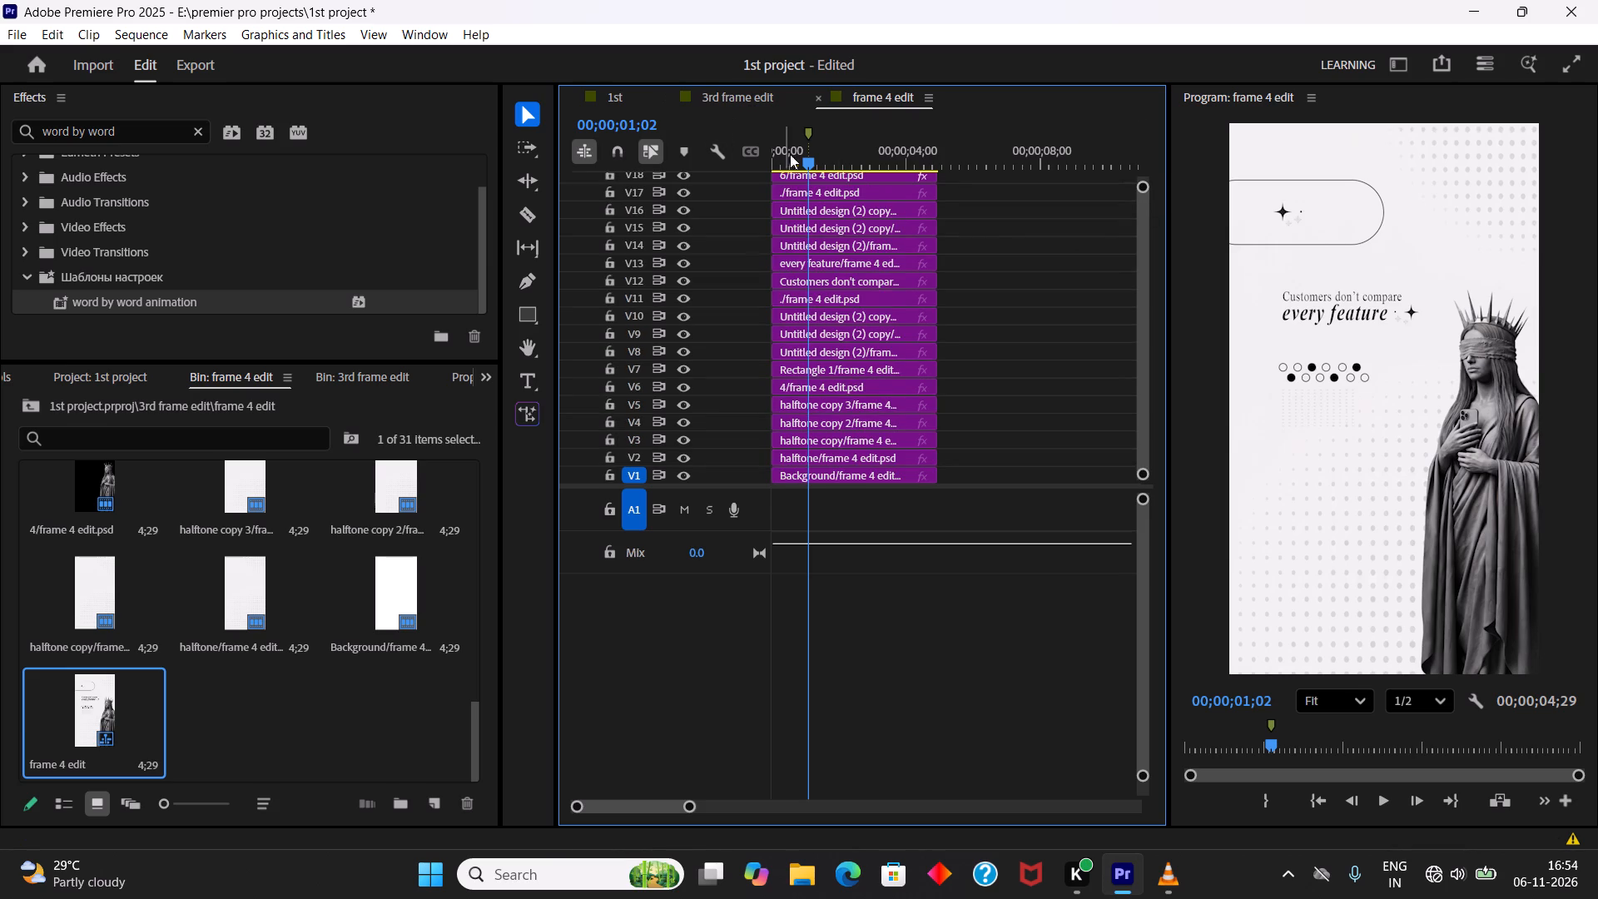
left_click_drag(796, 162, 692, 163)
Close the open 3rd frame edit sequence.
left_click(752, 100)
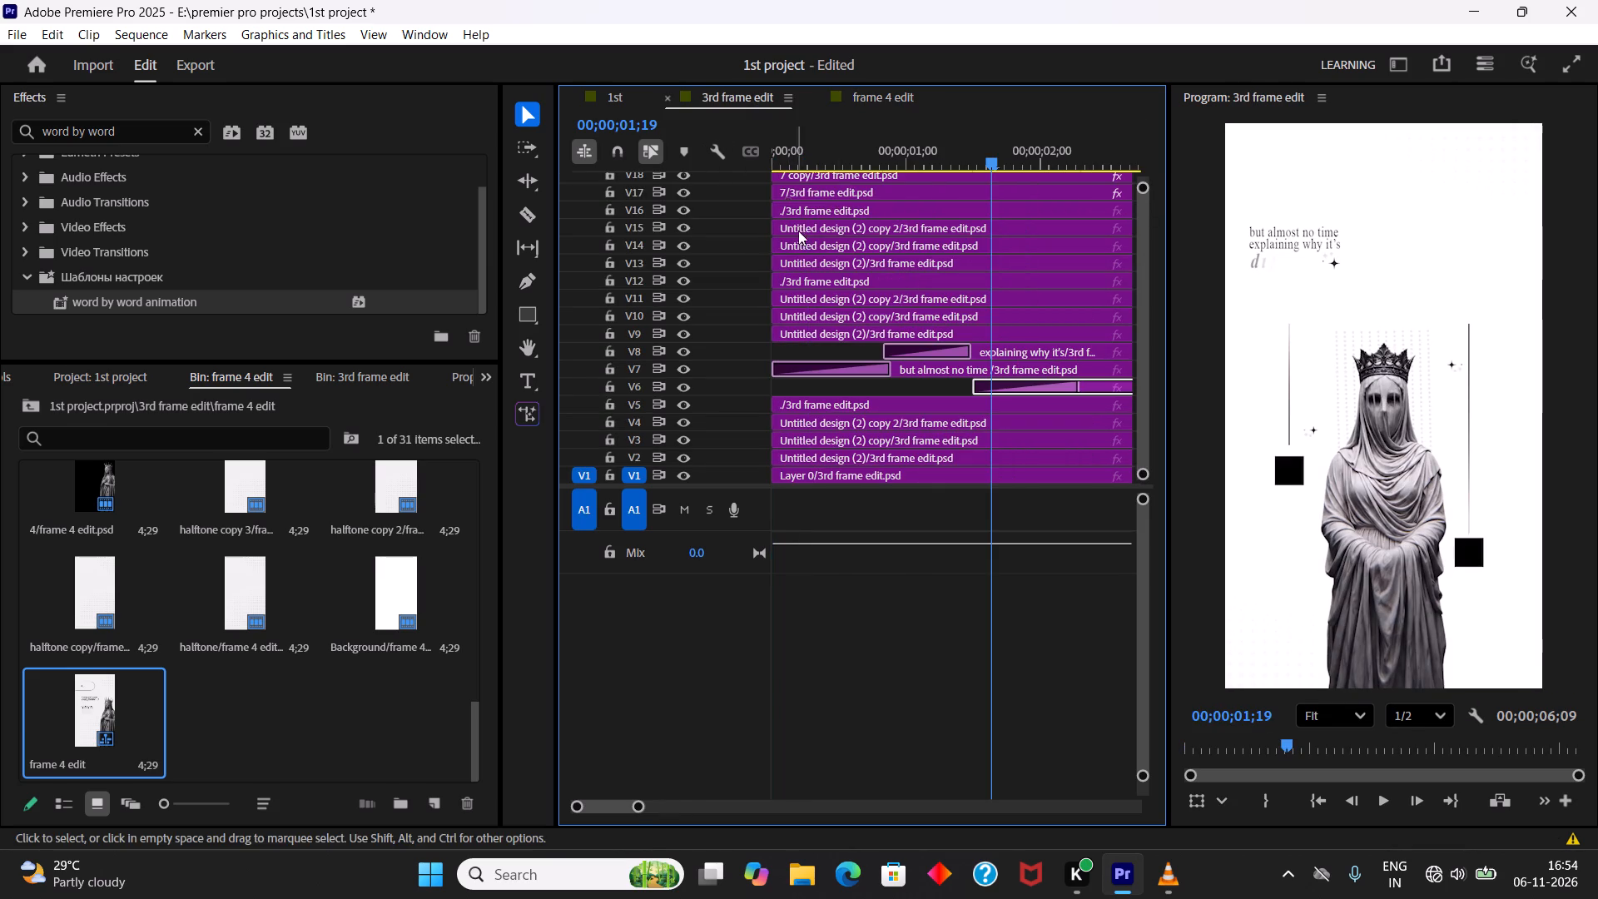
left_click(672, 100)
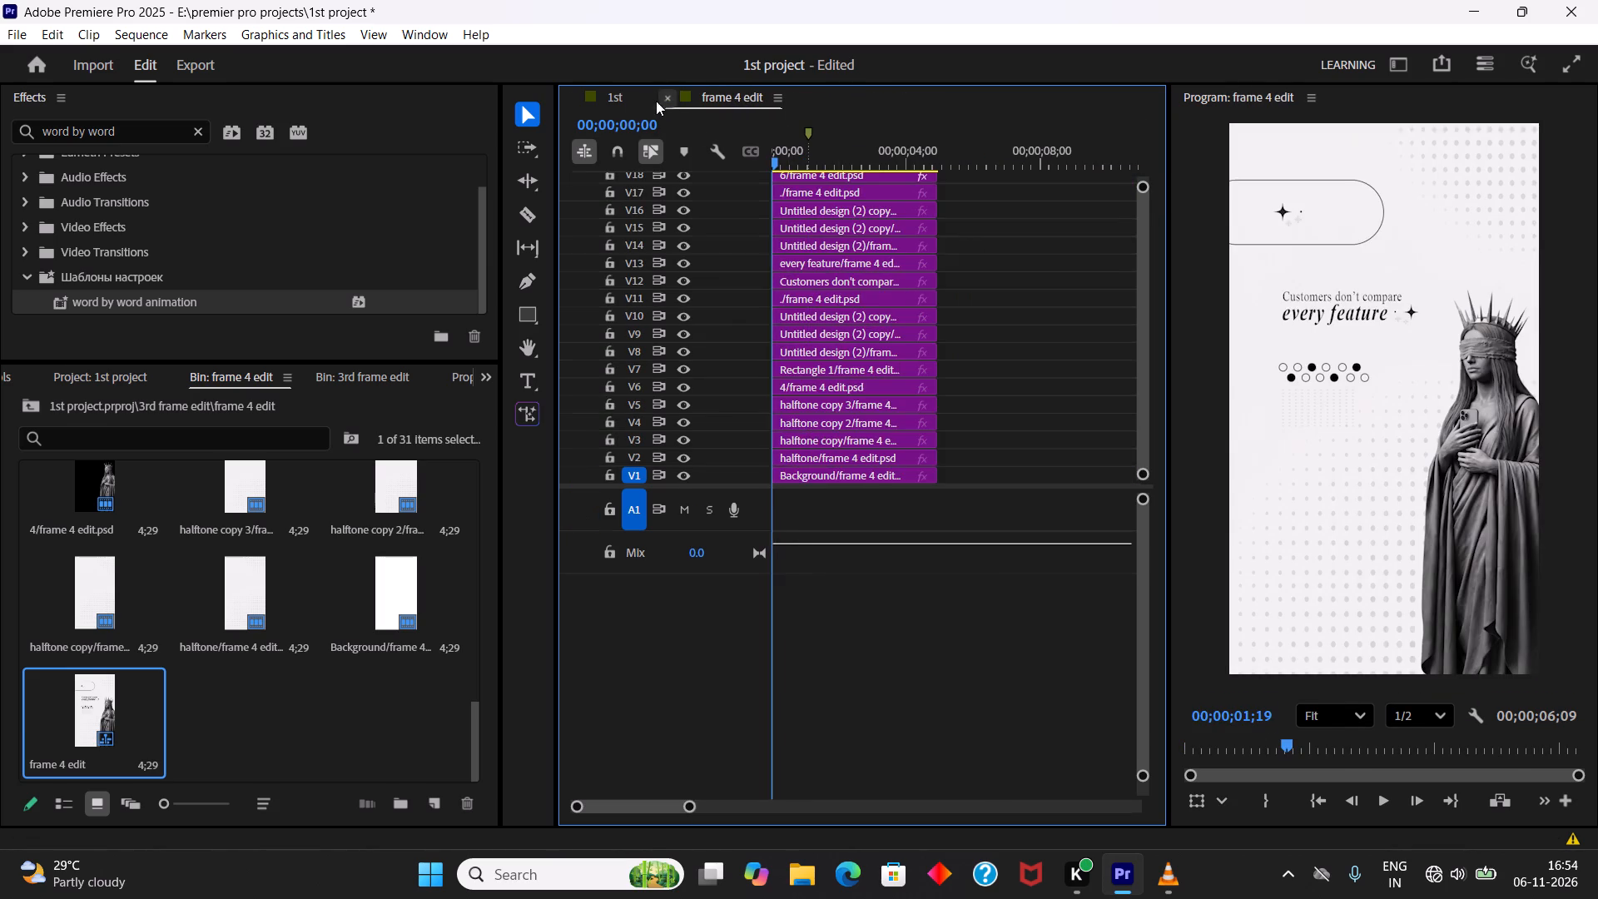
In the 1st sequence, examine the audio frame by frame from the start of the frame 4 edit clip to its marker at 00:00:08:19.
left_click(617, 102)
left_click_drag(833, 169, 773, 191)
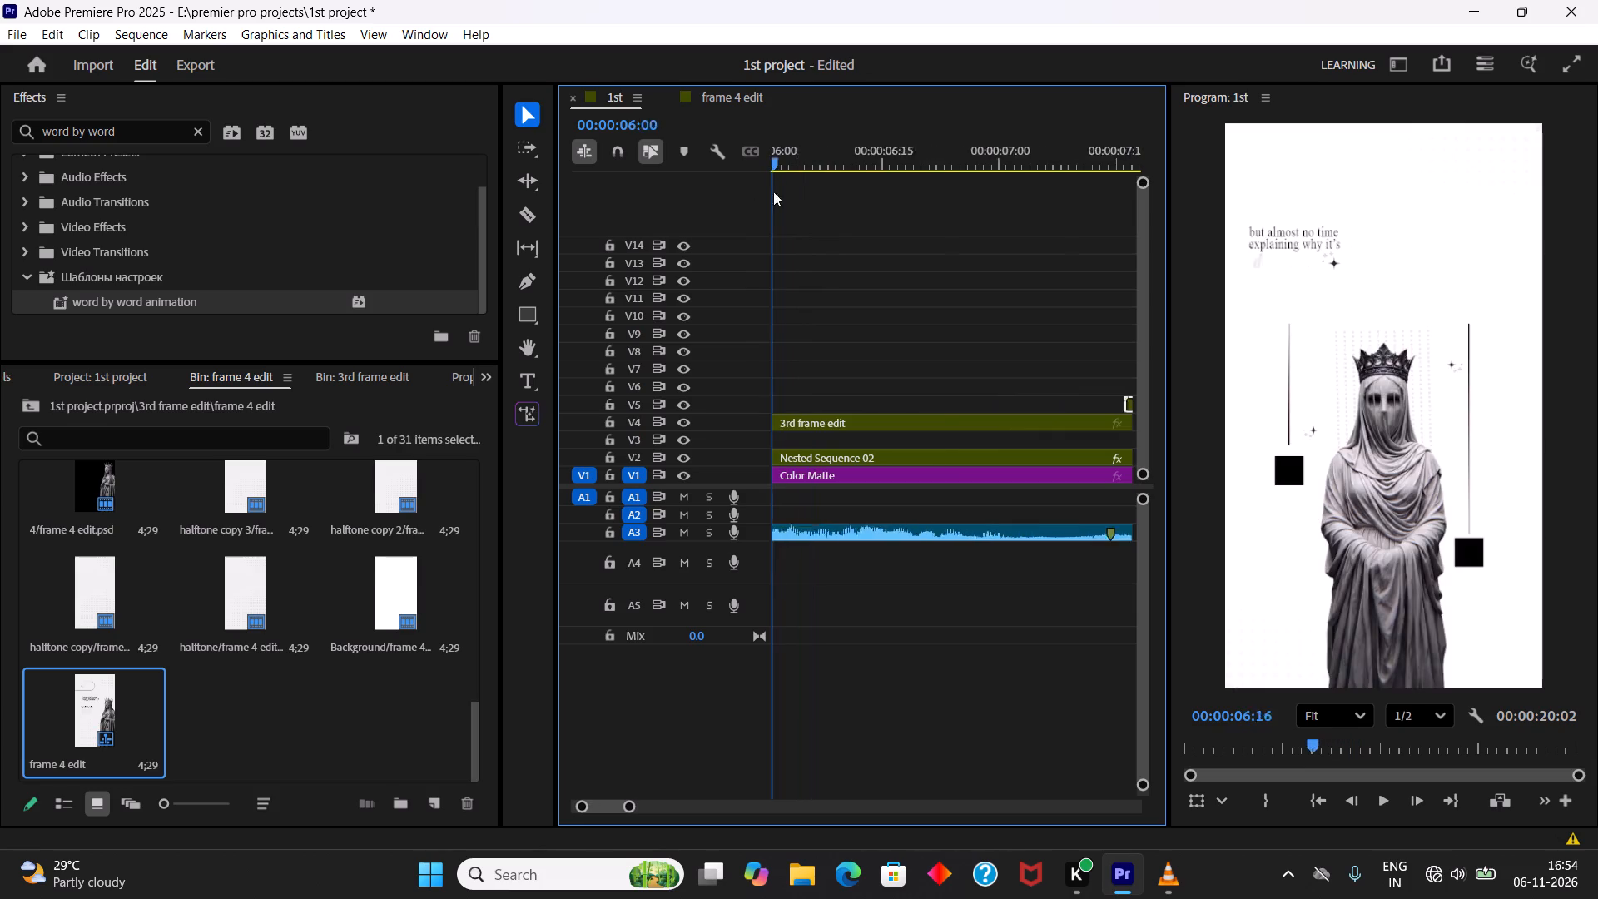
left_click_drag(773, 191, 944, 230)
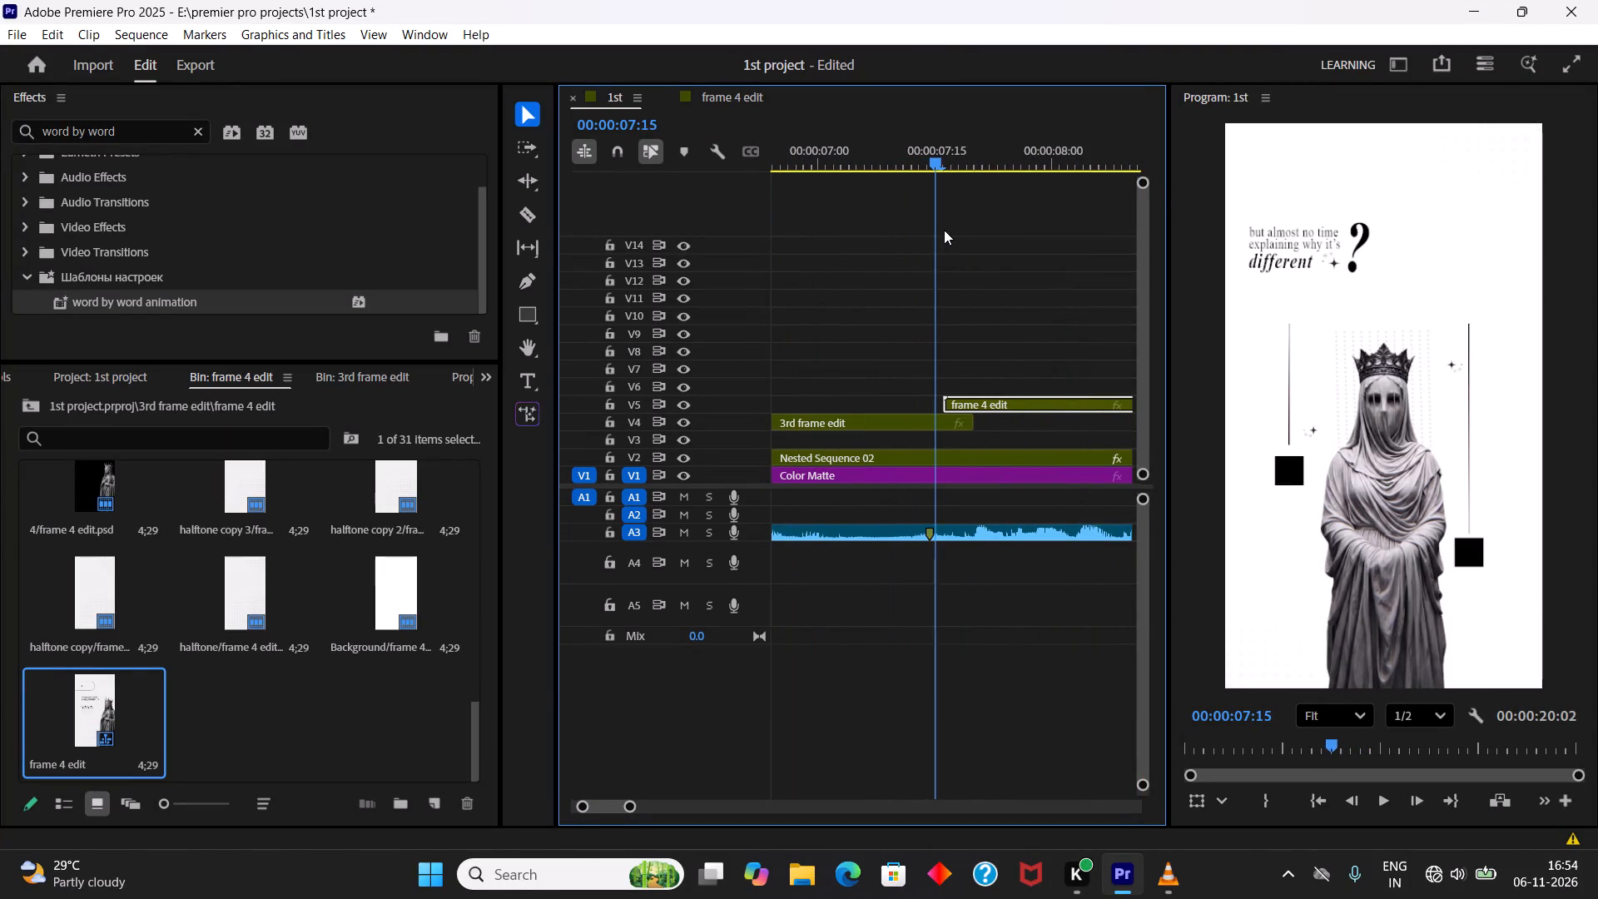
left_click_drag(944, 230, 946, 230)
key("Right")
key("Right")
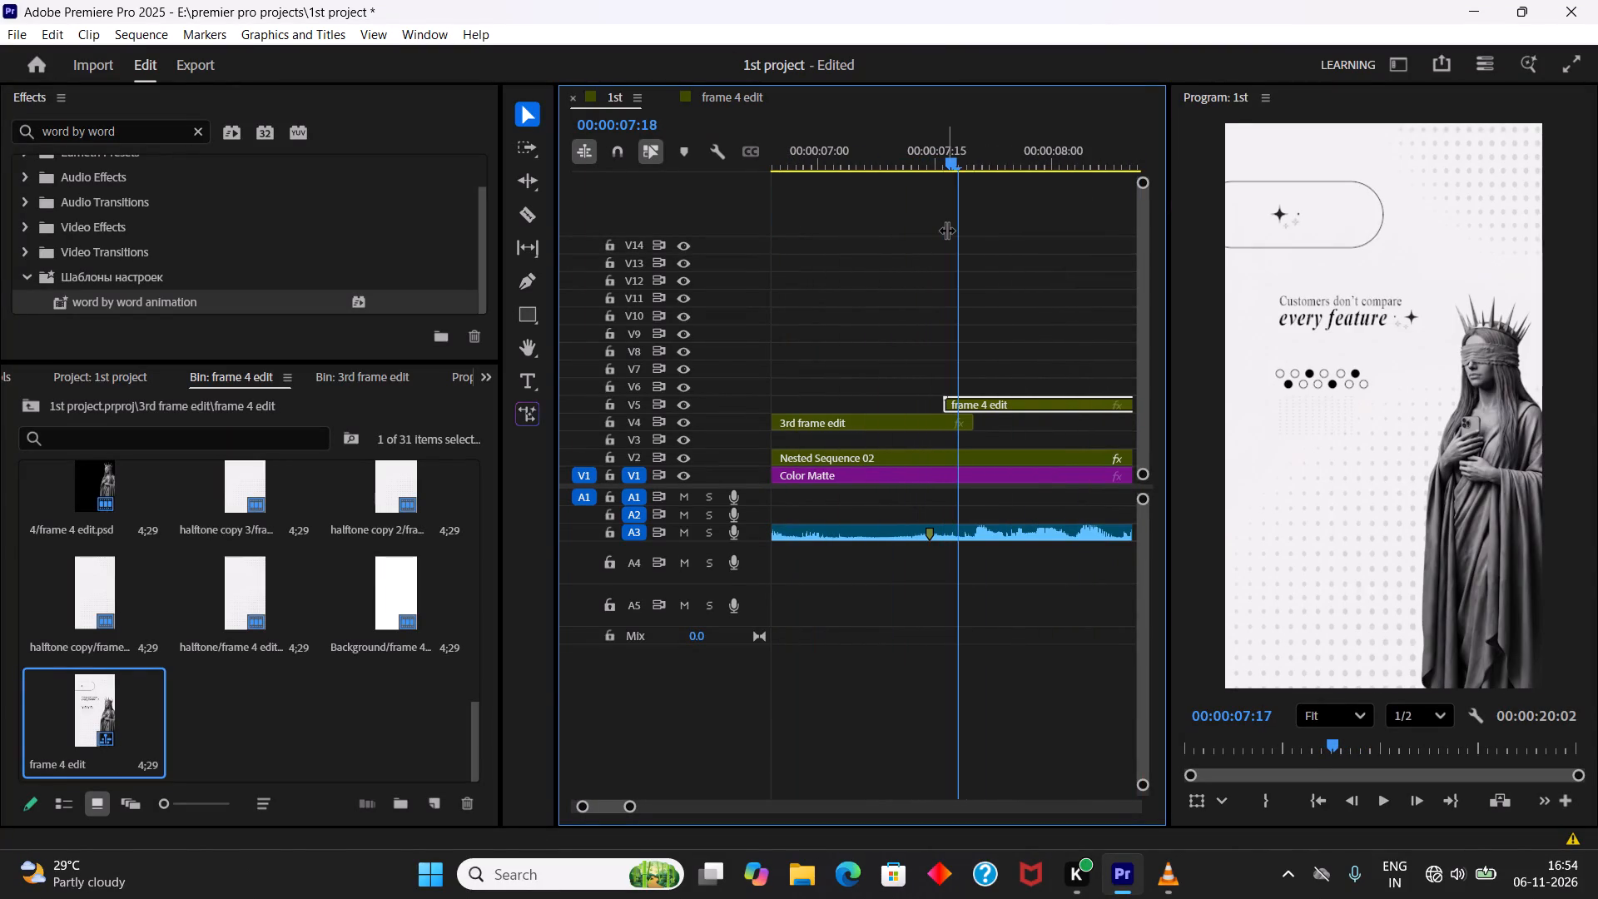
key("Right")
key("Right")
key("Right")
key("Right")
key("Right")
key("Right")
key("Right")
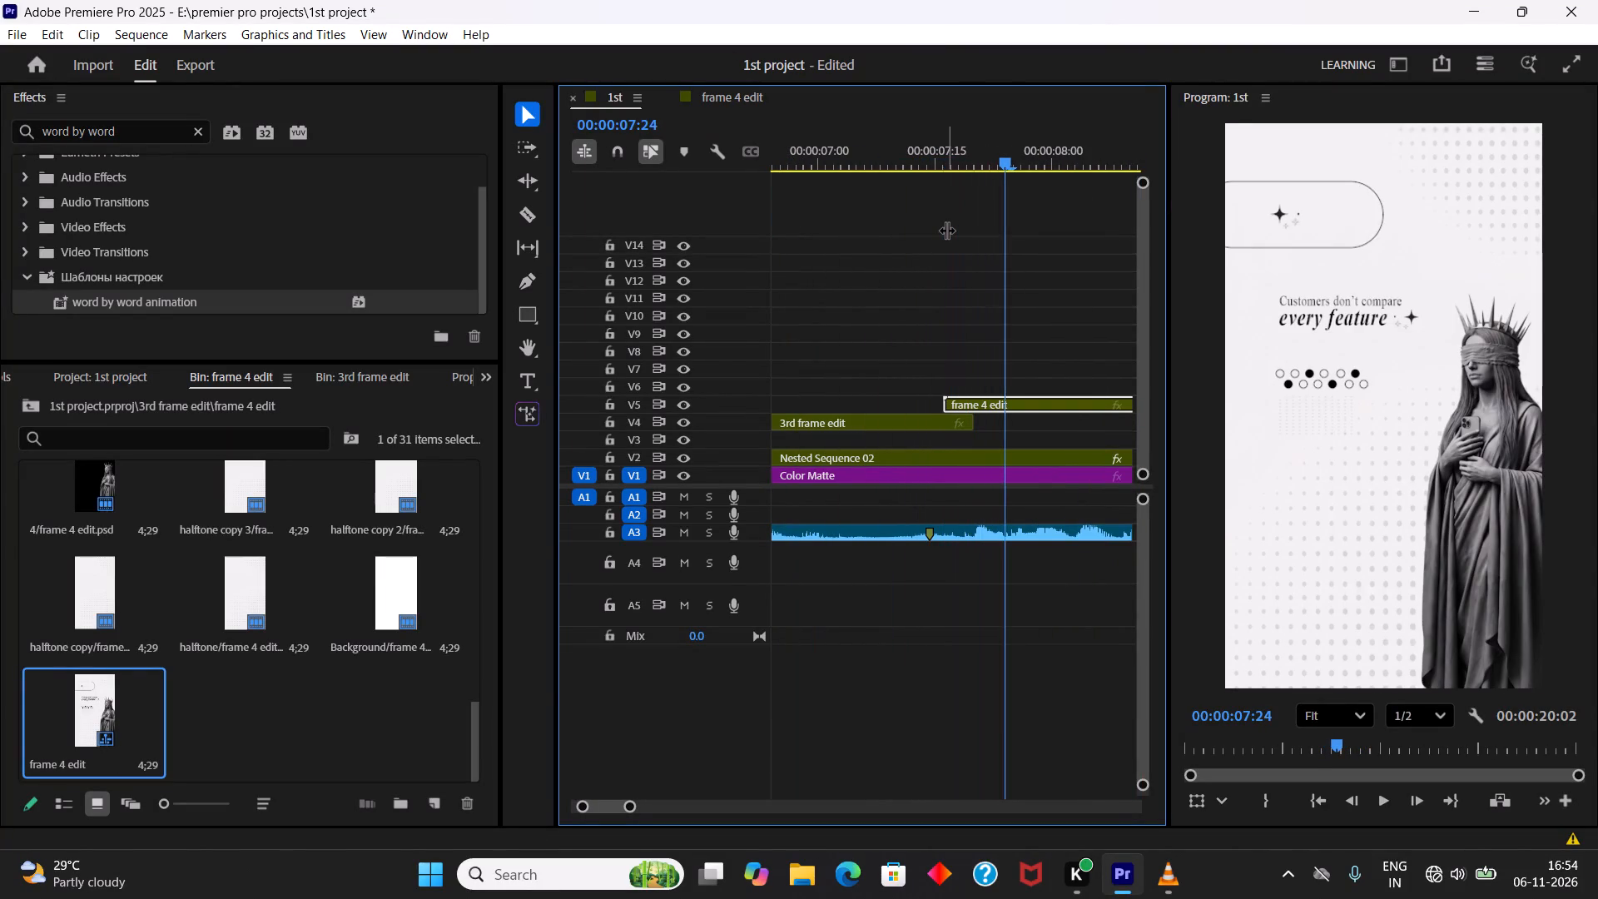
key("Right")
key("Right")
key("Right")
key("Right")
key("Right")
key("Right")
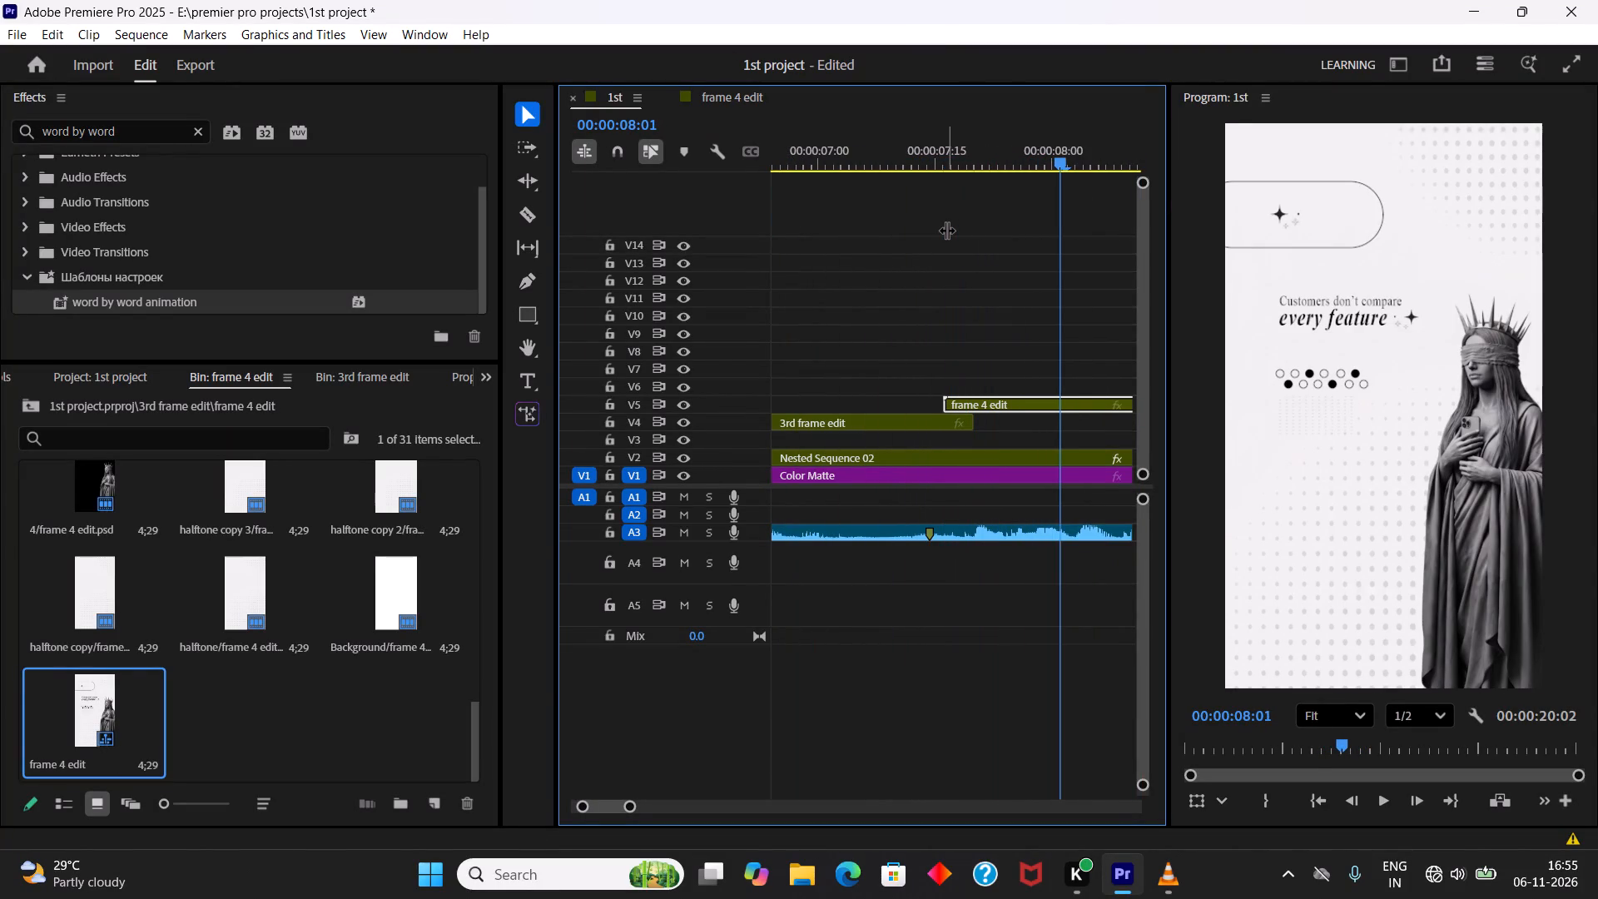
key("Right")
key("Right")
key("Right")
key("Right")
key("Right")
key("Right")
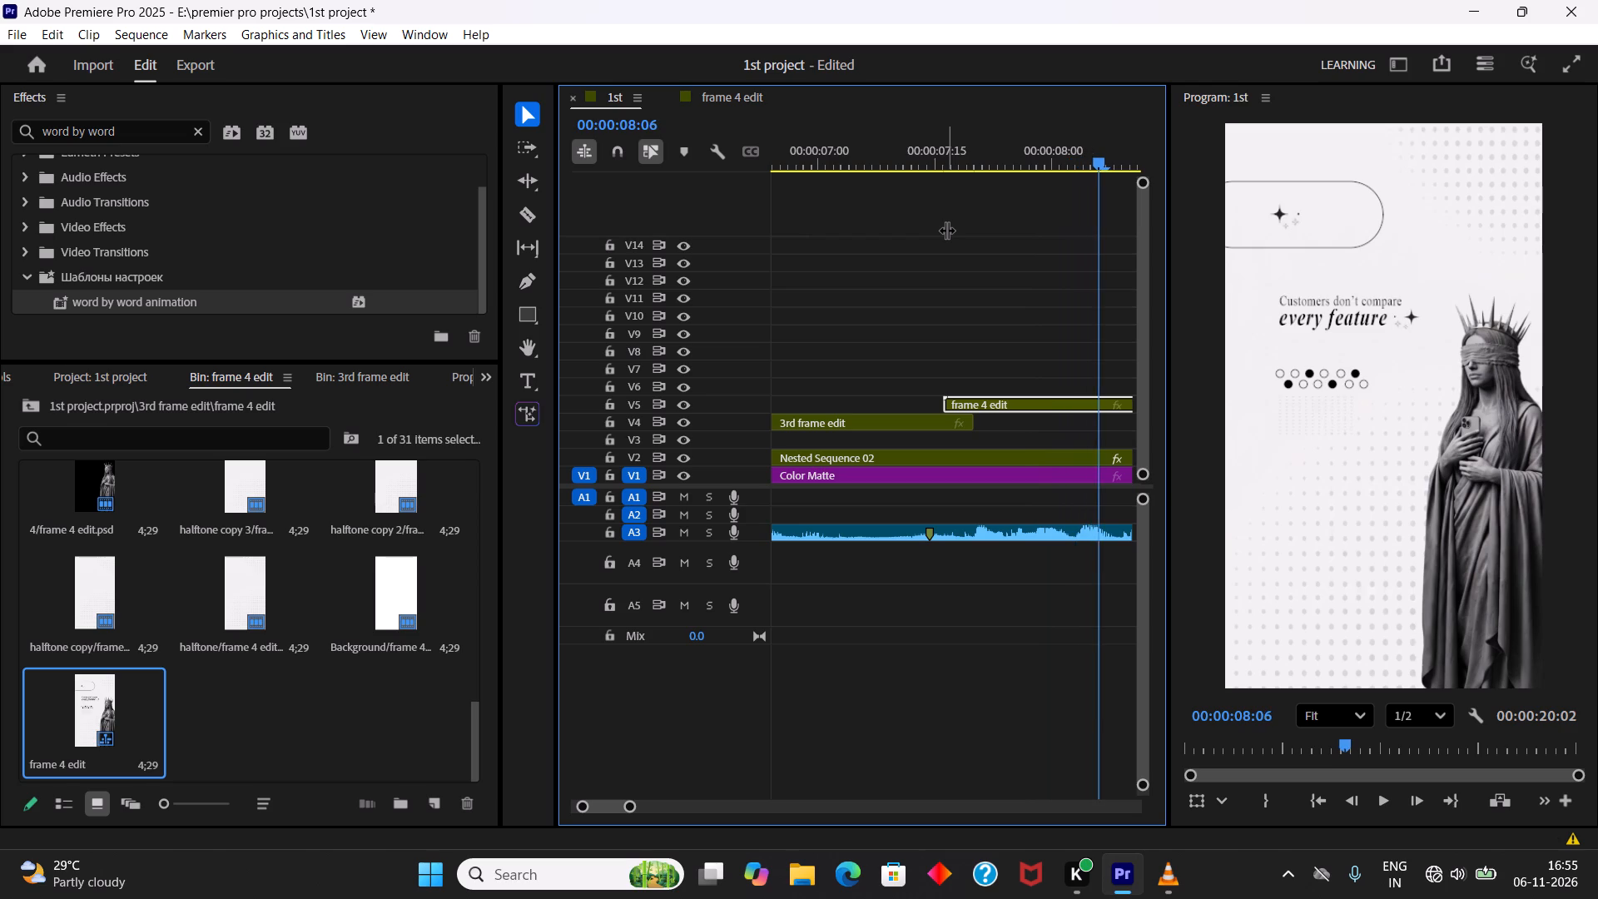
key("Right")
key("Right")
key("Right")
key("Right")
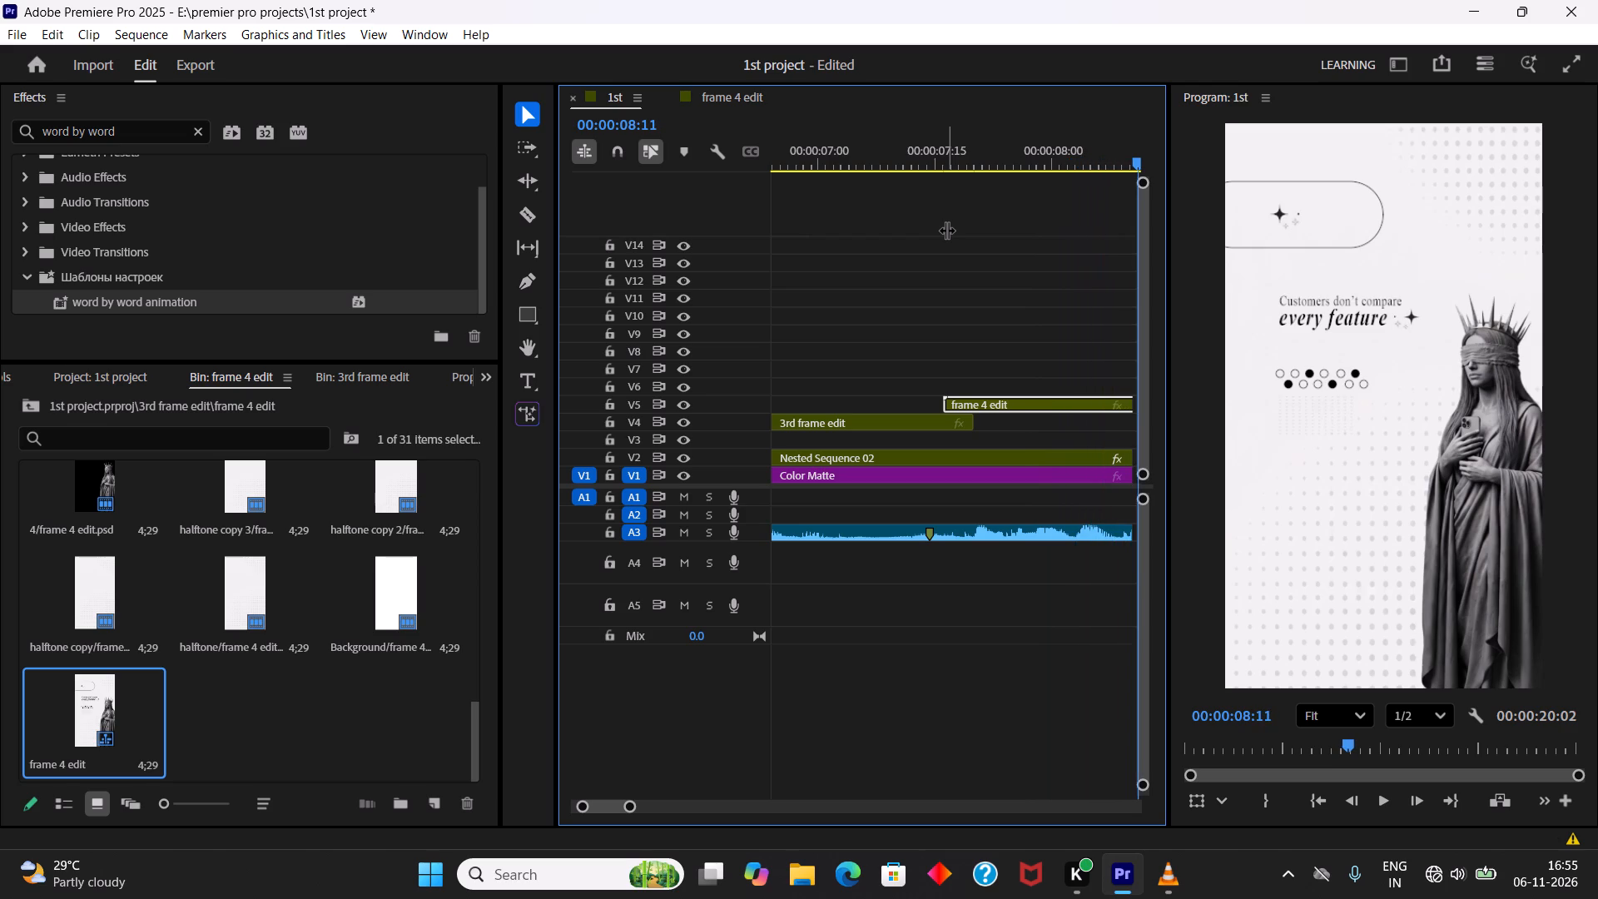
key("Right")
key("Right")
key("Right")
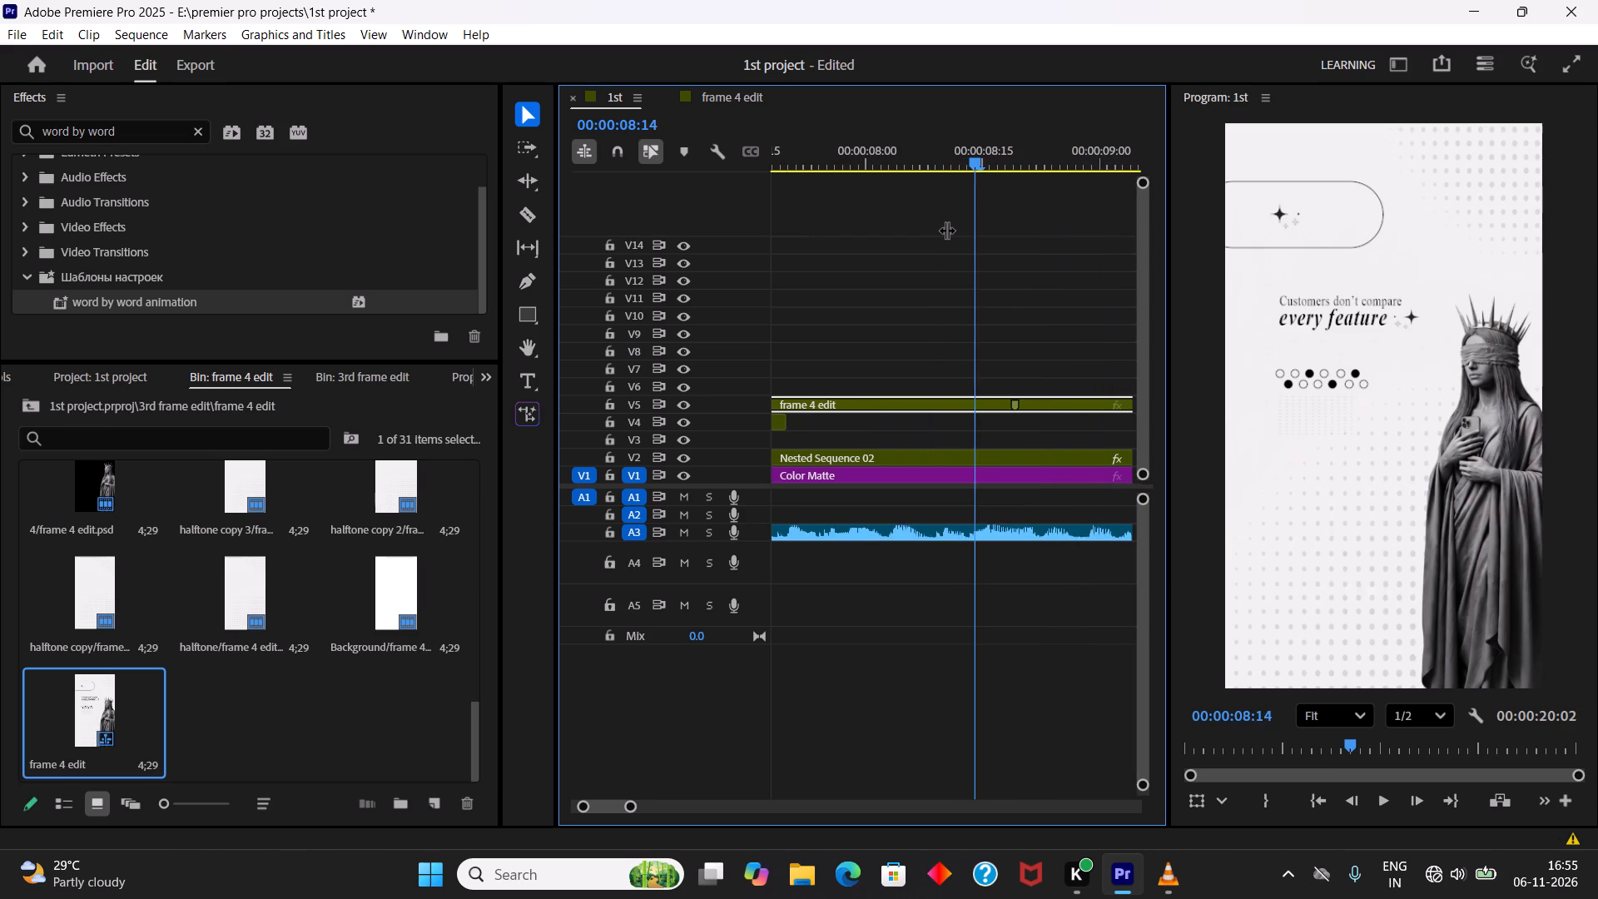
key("Right")
key("Right")
key("Right")
key("Right")
key("Right")
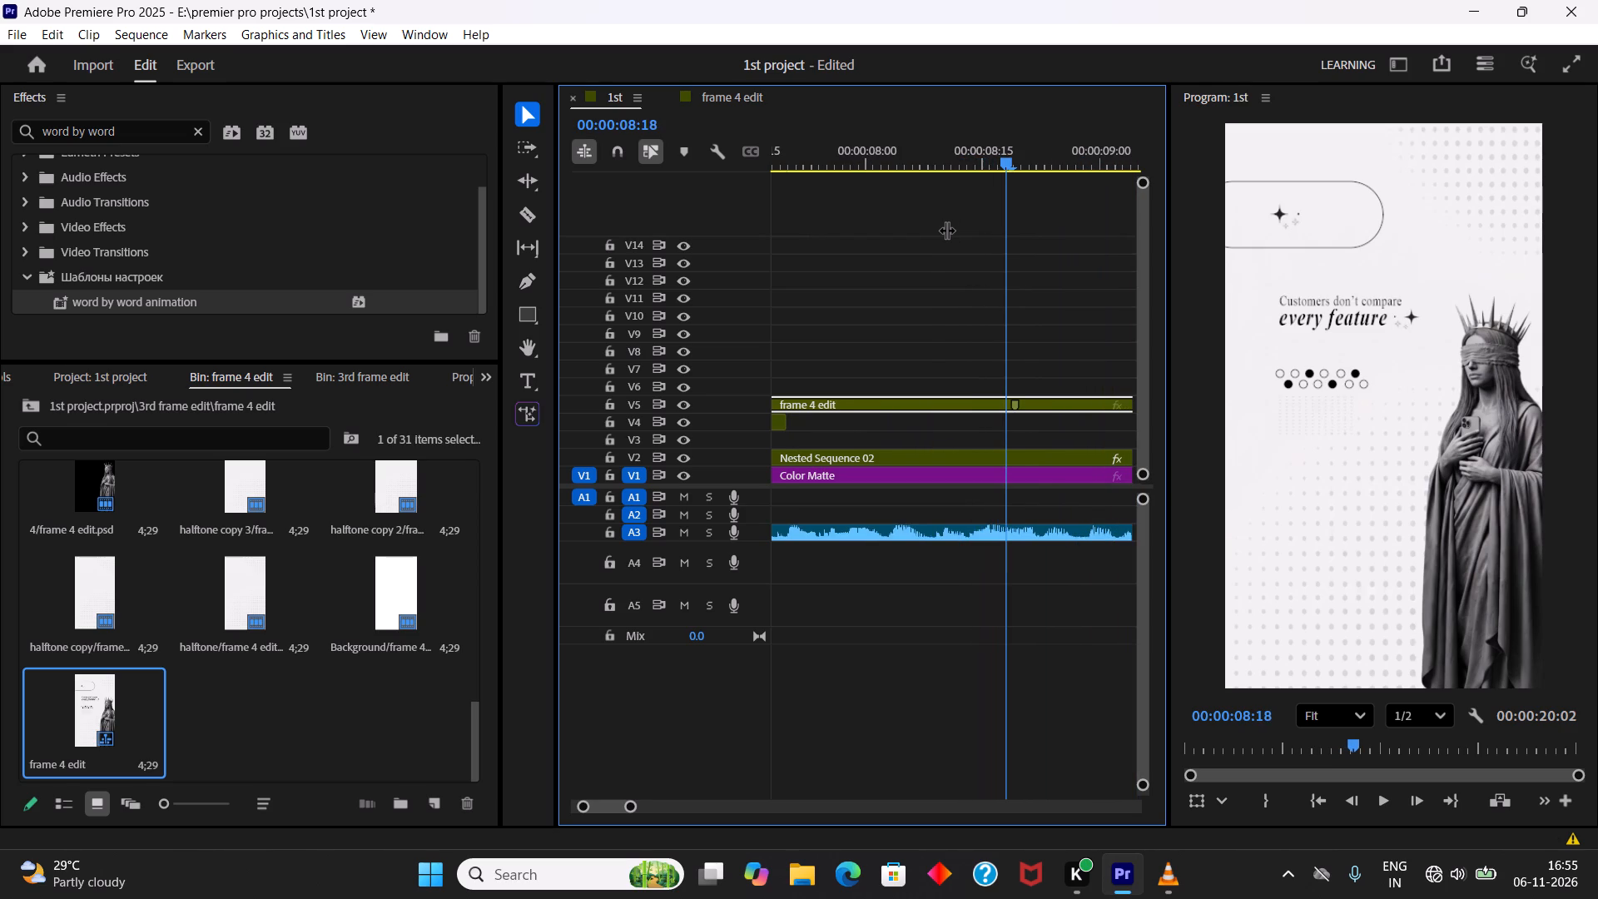
key("Right")
key("Left")
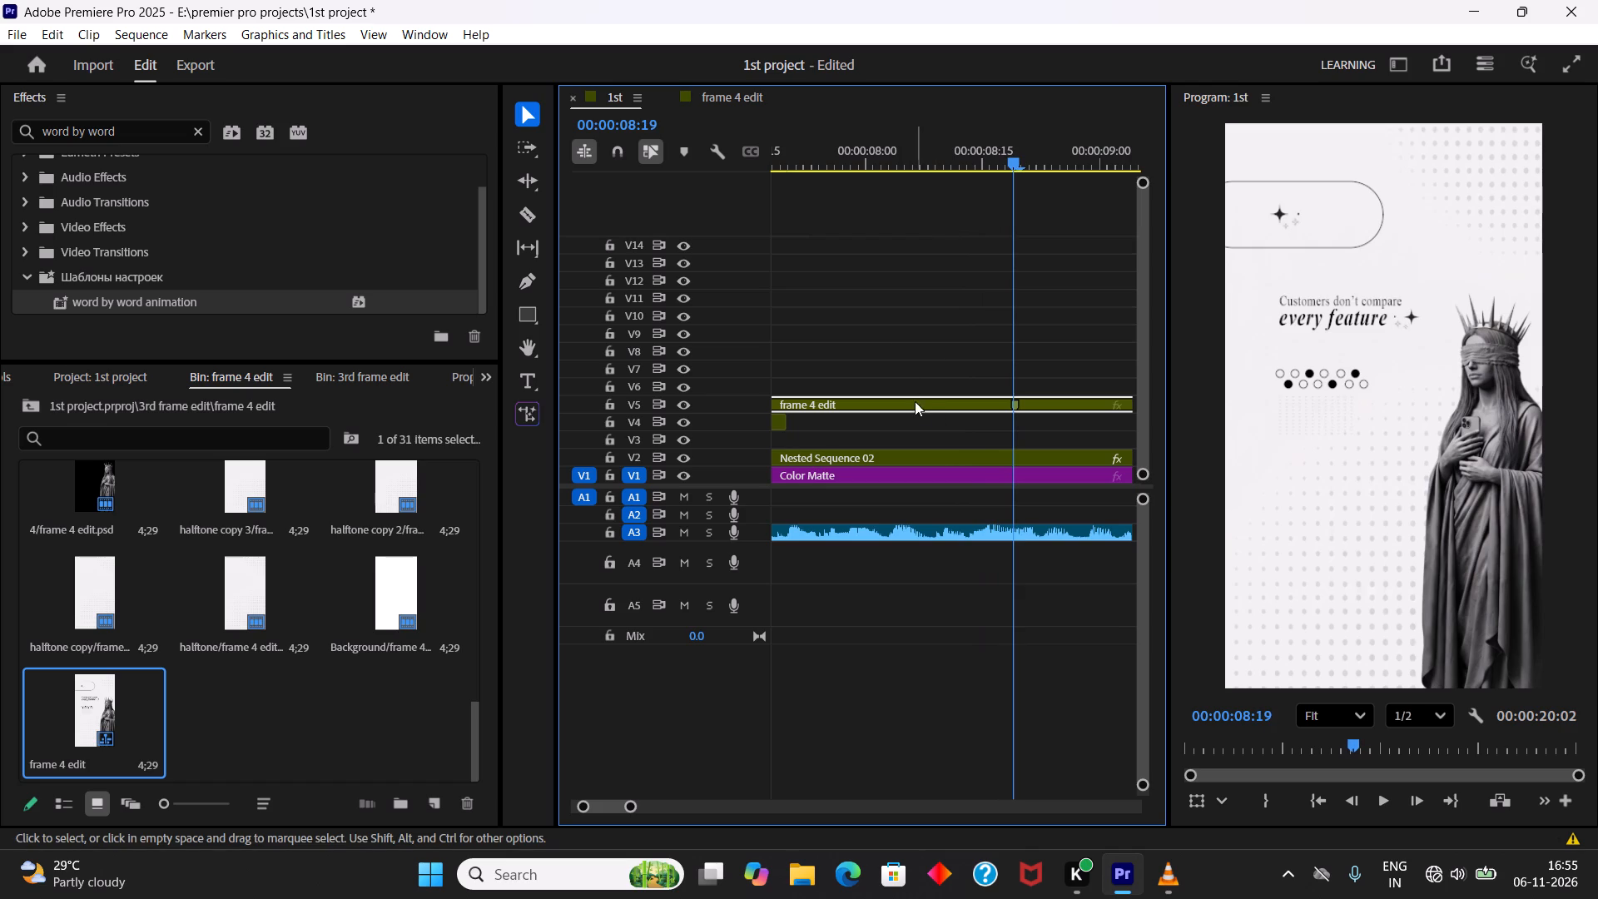
In the frame 4 edit sequence, scrub from the start and step through the frames around the marker to 00;00;01;03.
left_click(742, 101)
left_click_drag(877, 162, 712, 164)
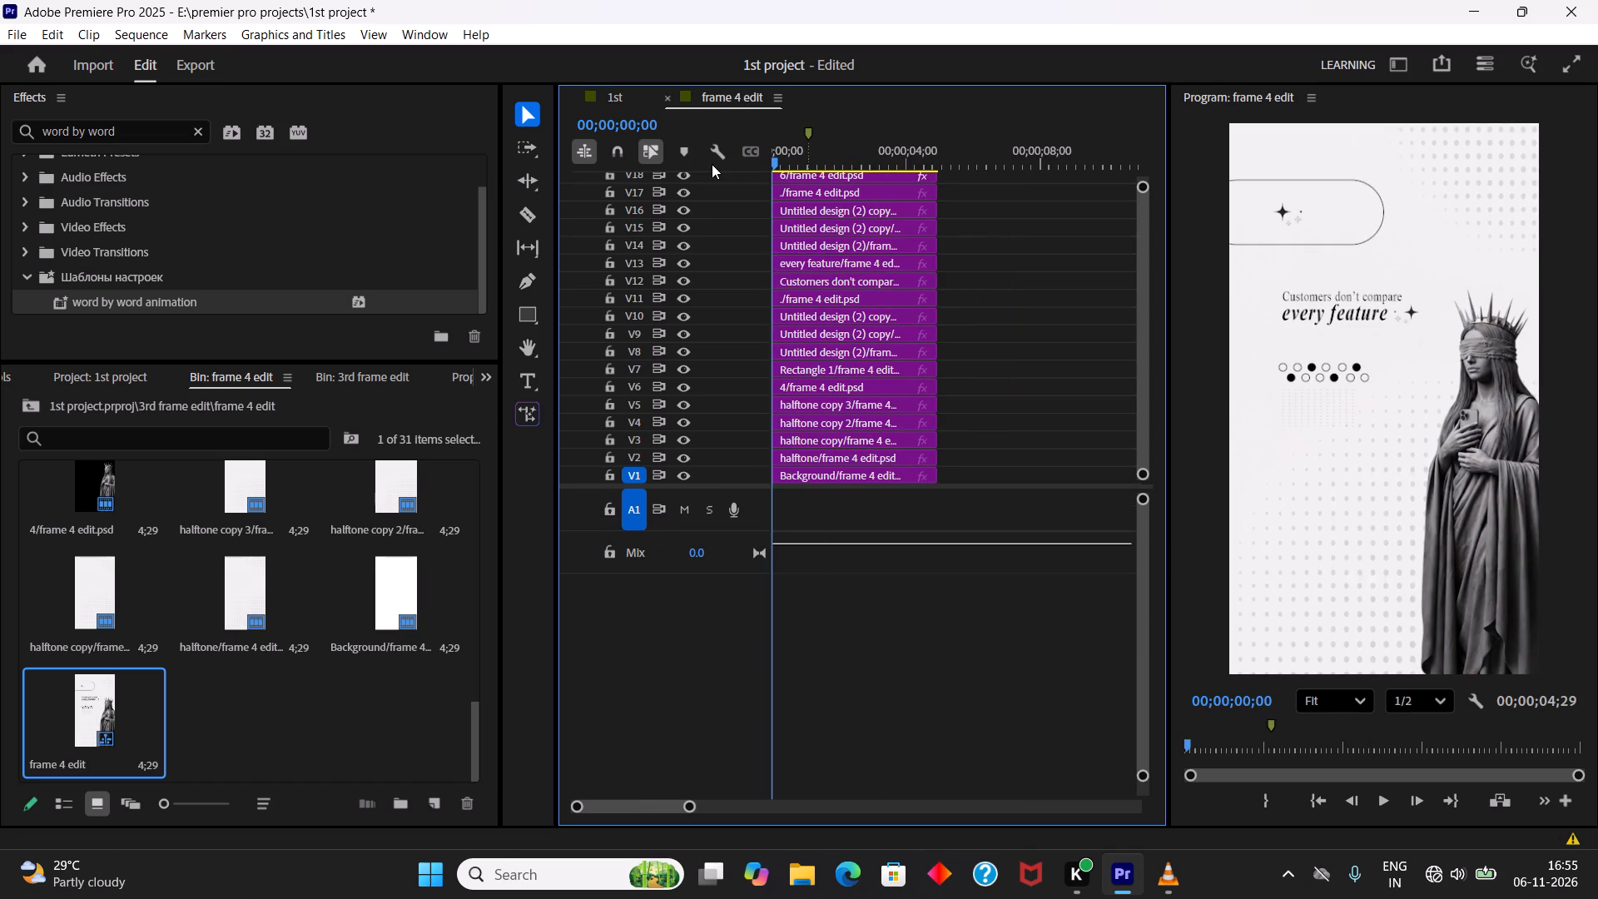
left_click_drag(712, 164, 808, 172)
key("Left")
key("Left")
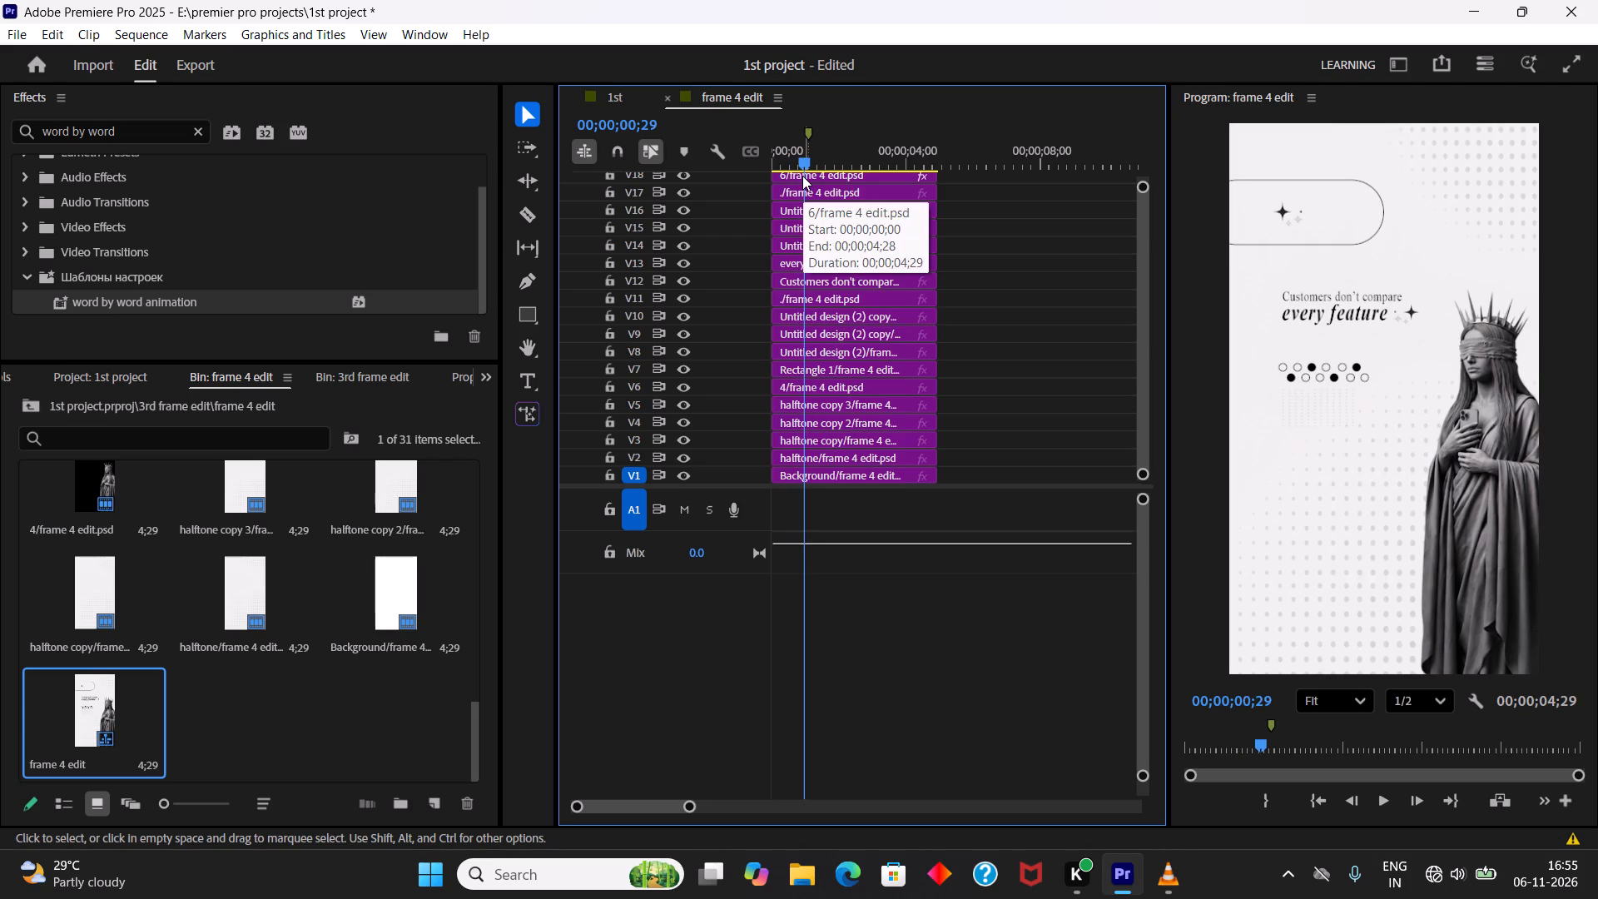
key("Right")
key("Right")
key("Right")
key("Right")
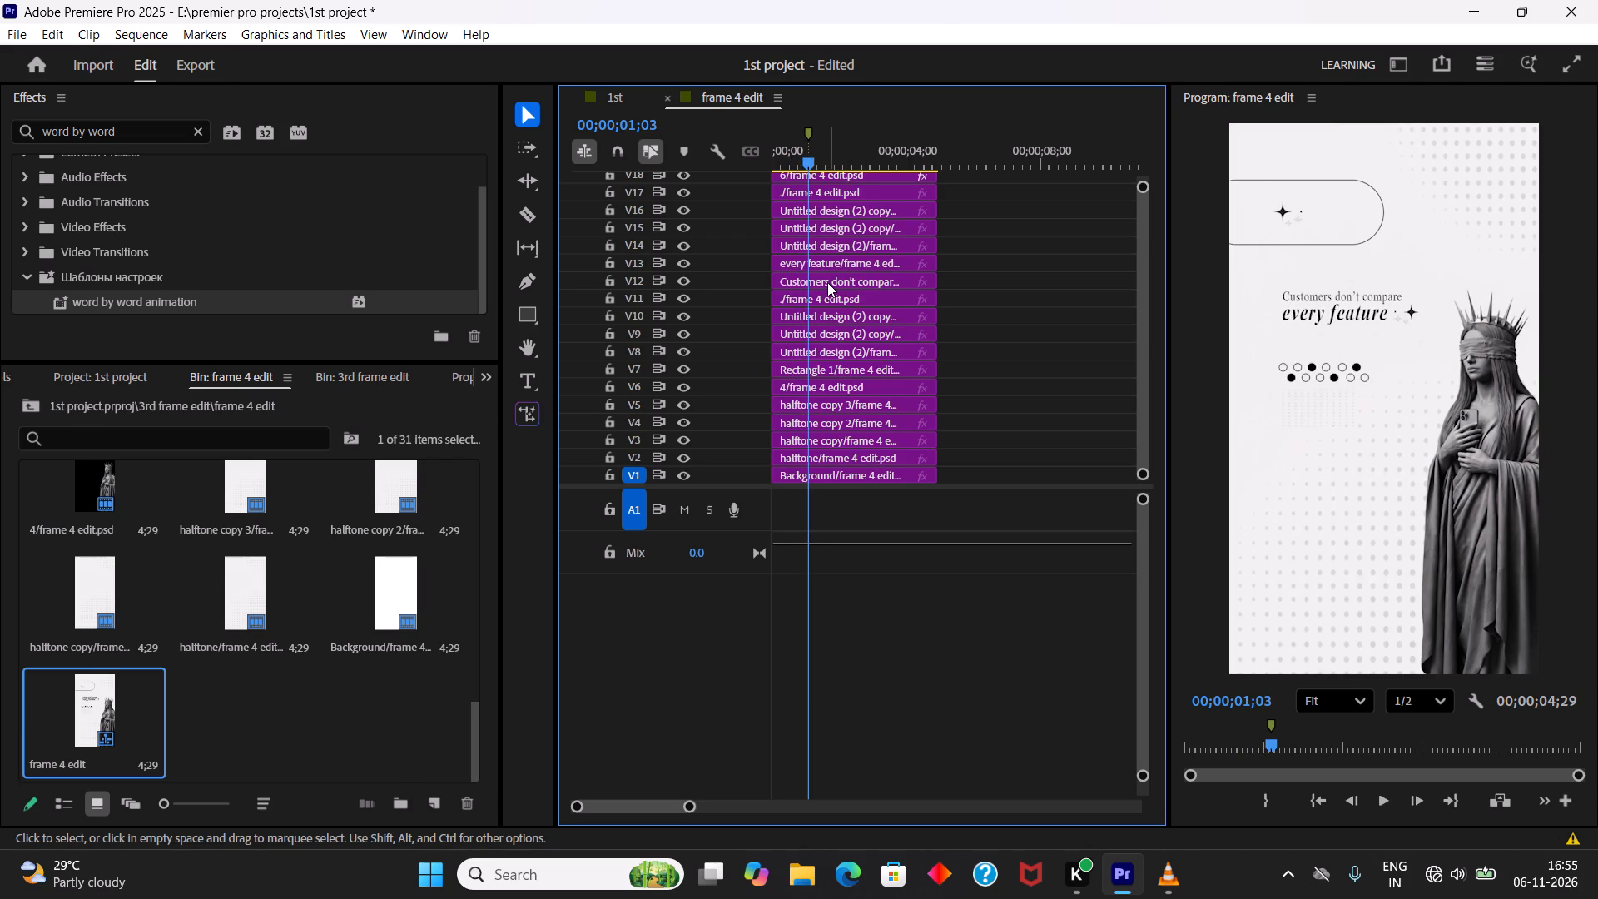
Save the project.
right_click(934, 0)
left_click(893, 0)
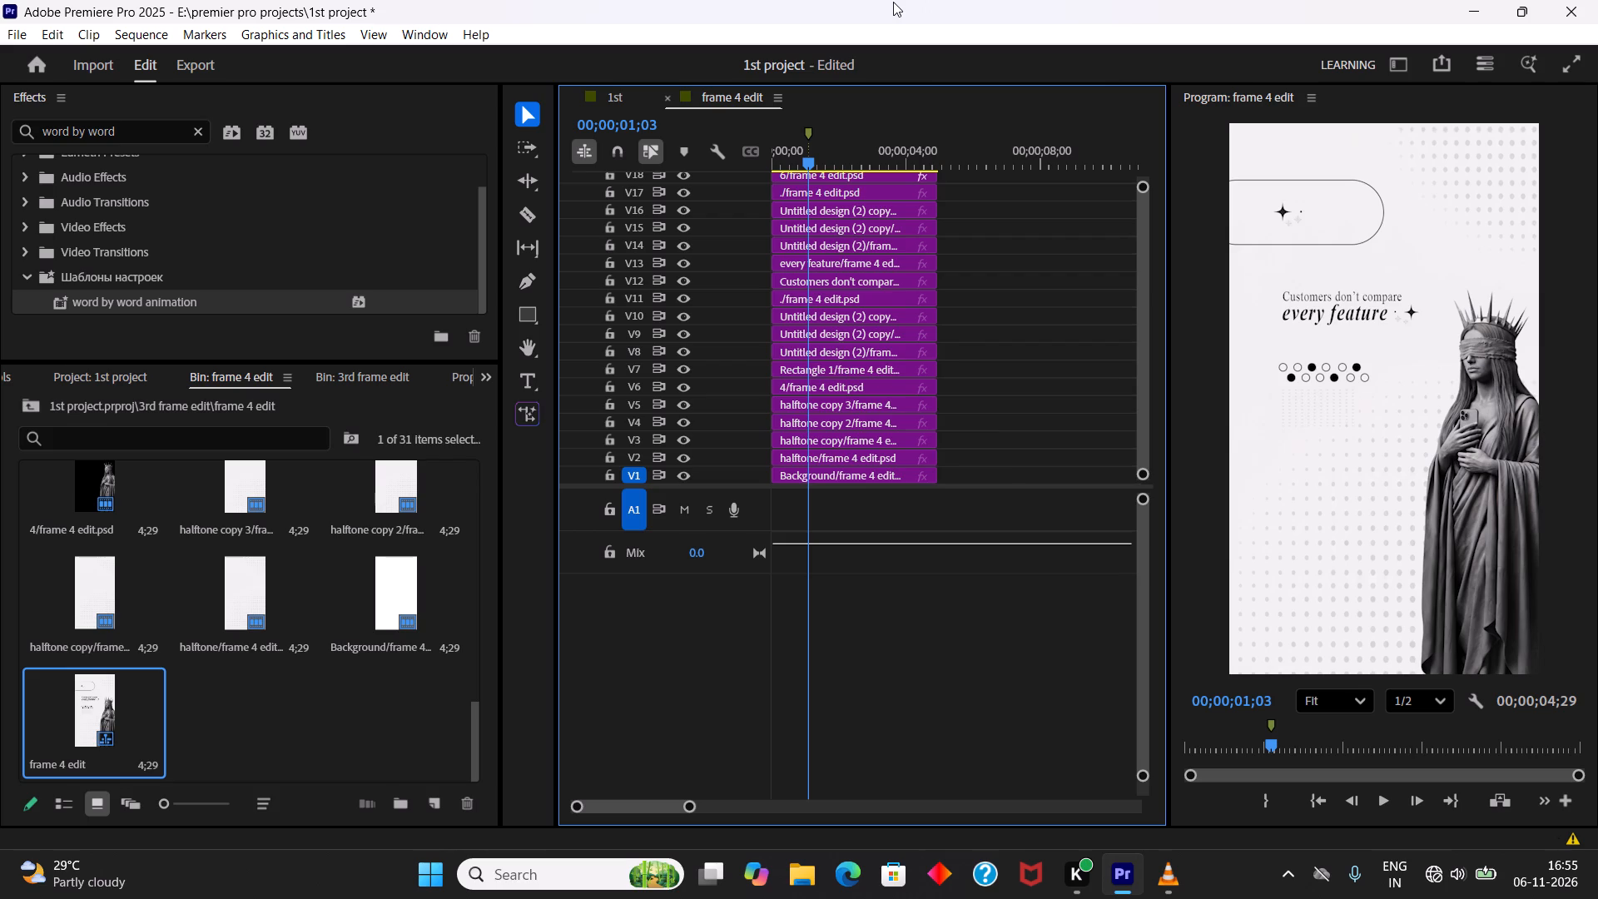
key("ctrl+s")
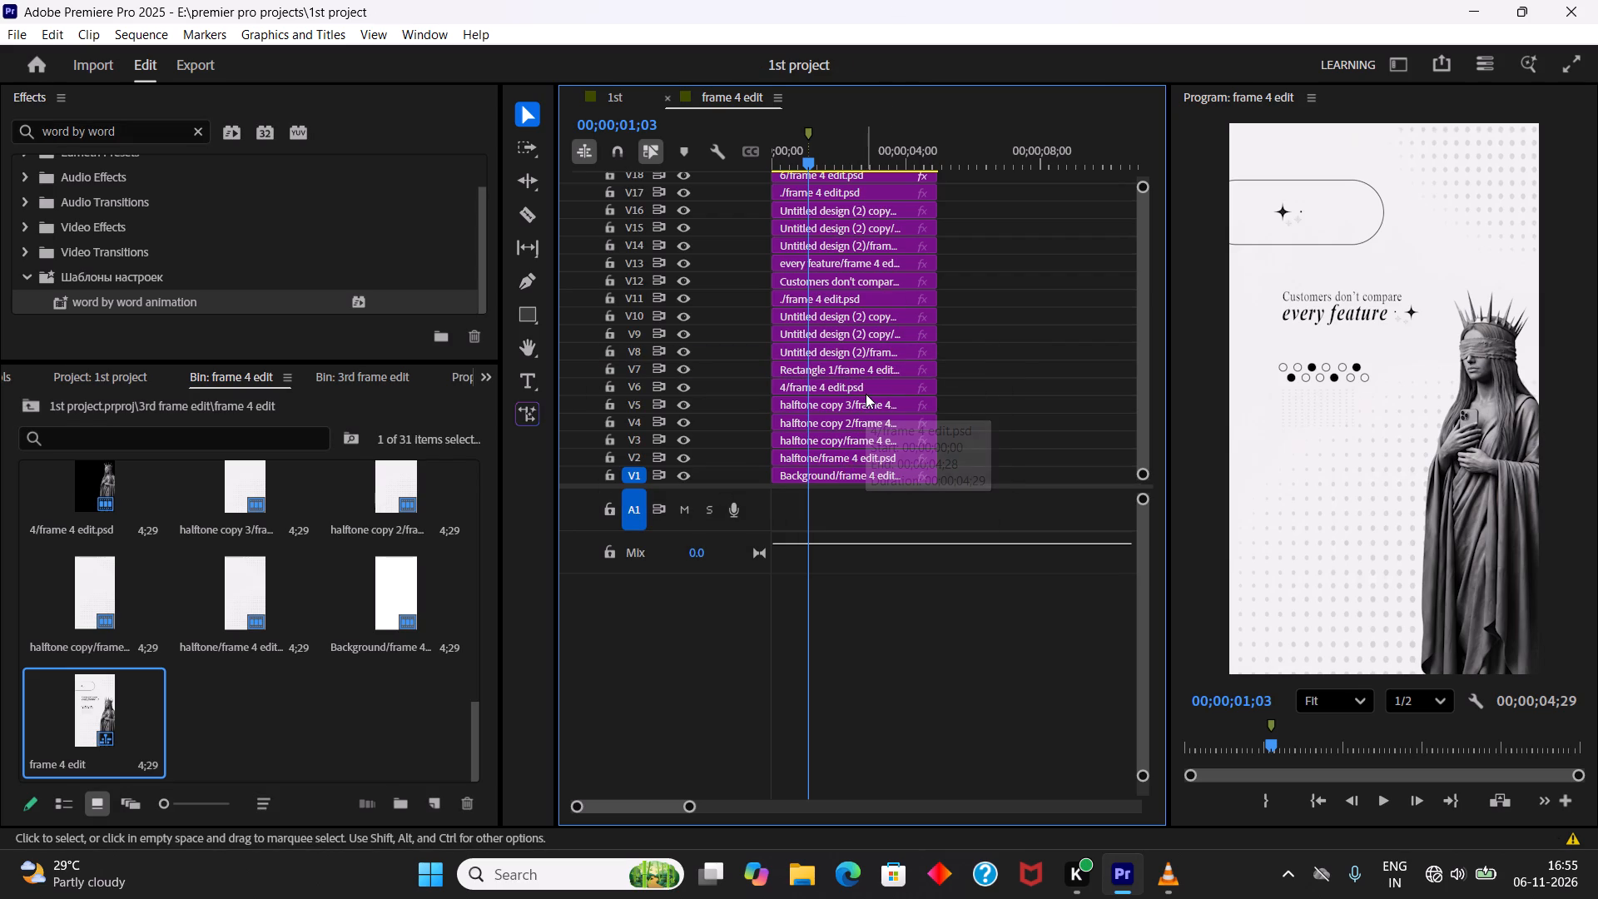
Trim the start of the every feature layer on V13 so it begins about 23 frames into the sequence.
left_click(834, 279)
left_click(834, 266)
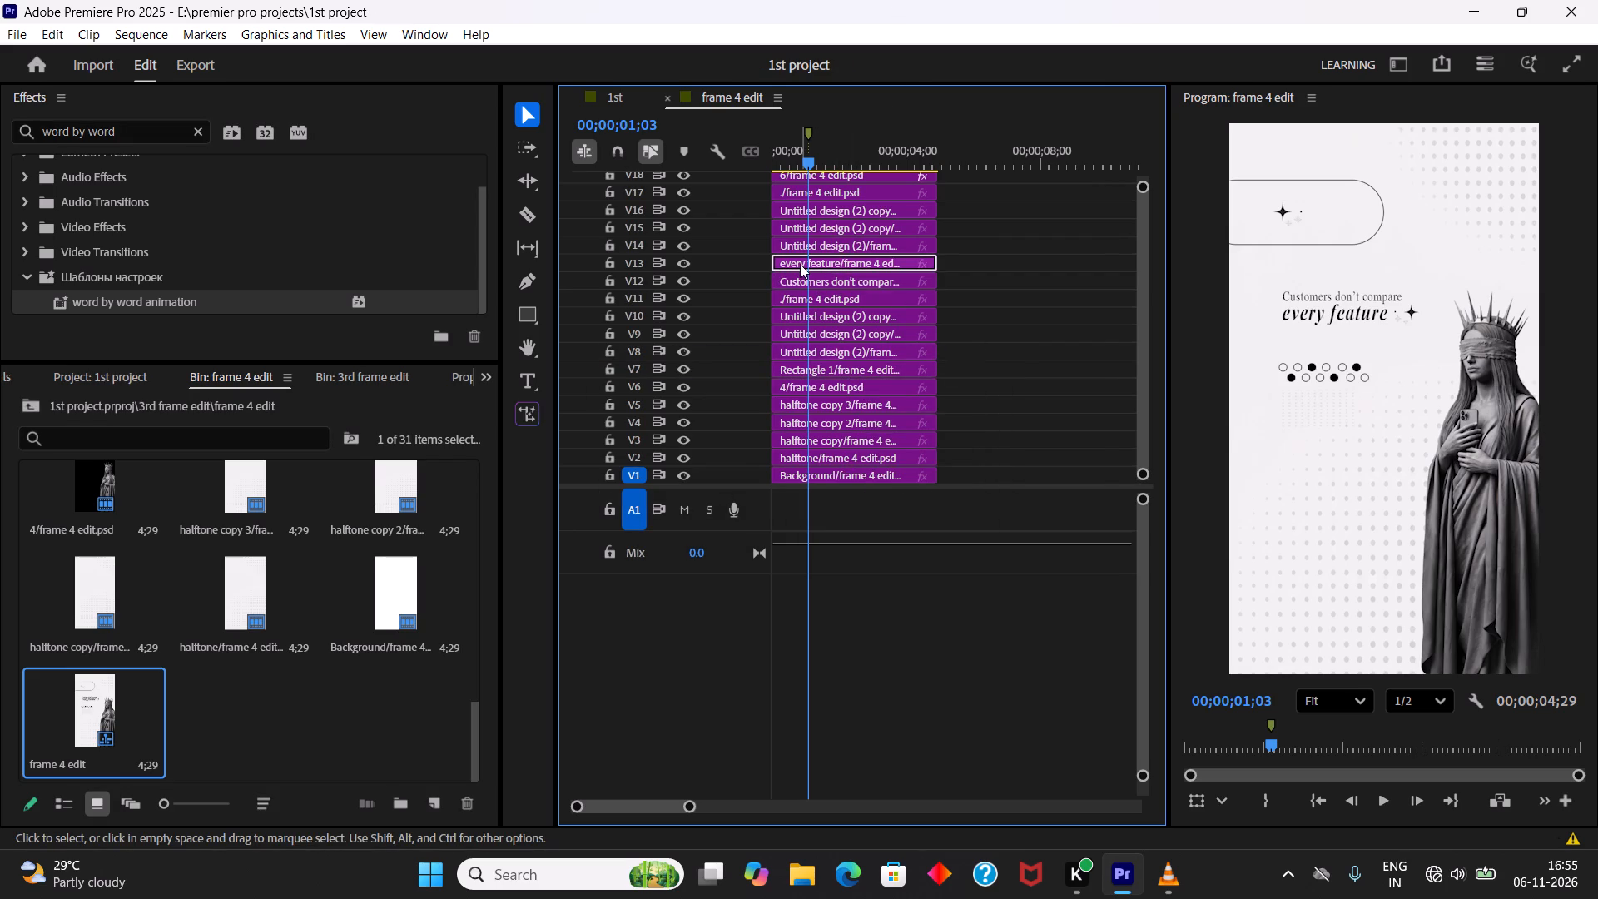
type("==")
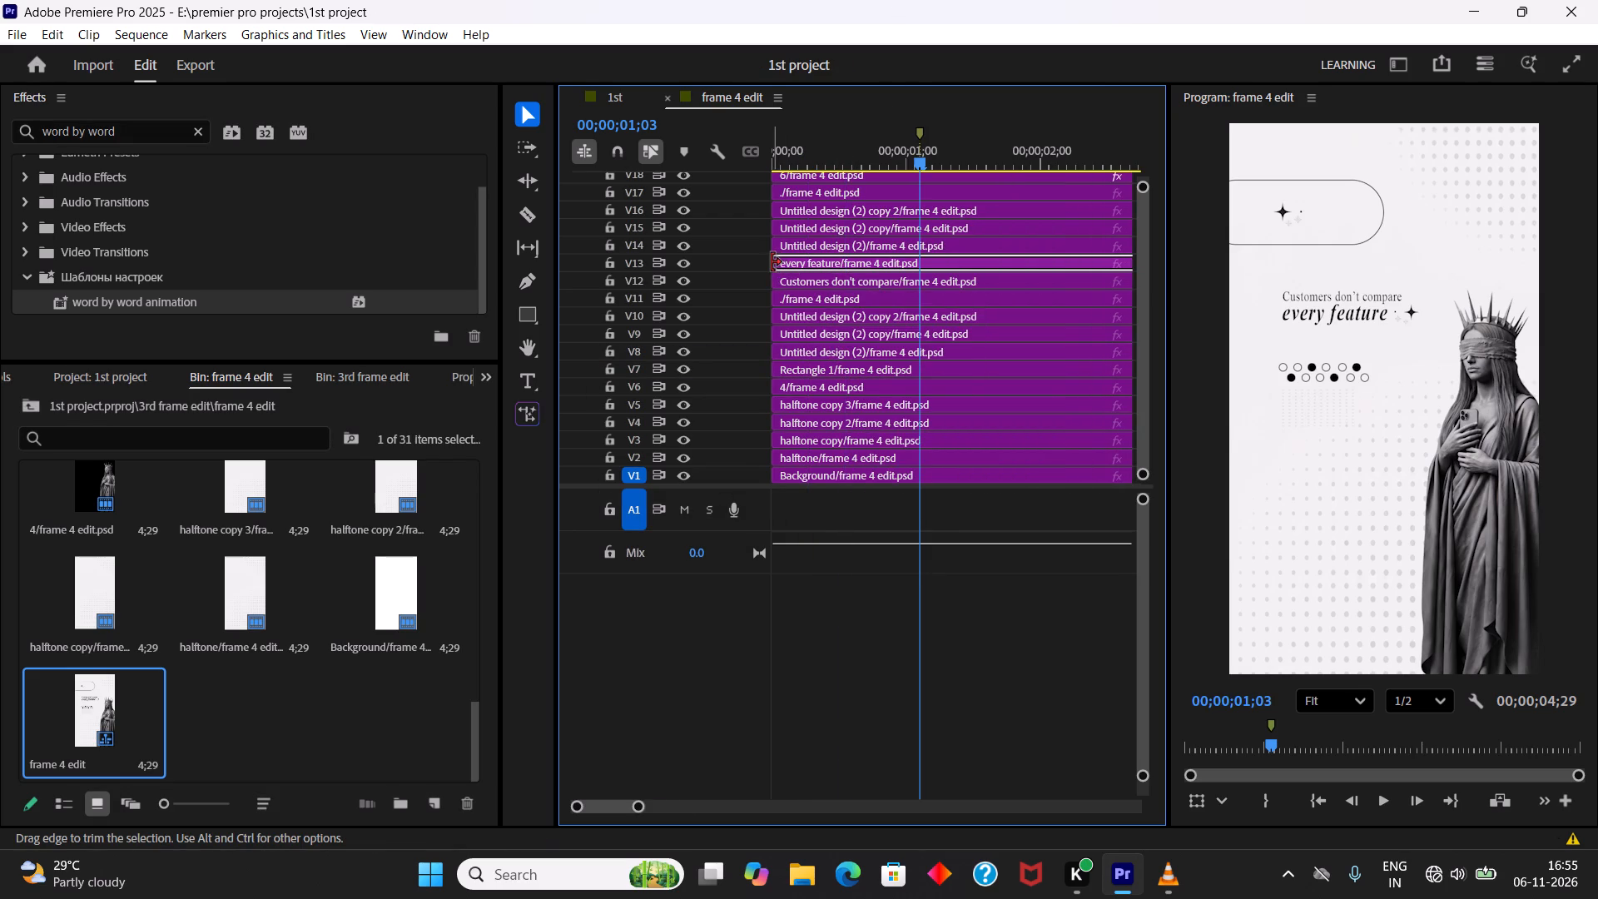
left_click_drag(772, 262, 873, 262)
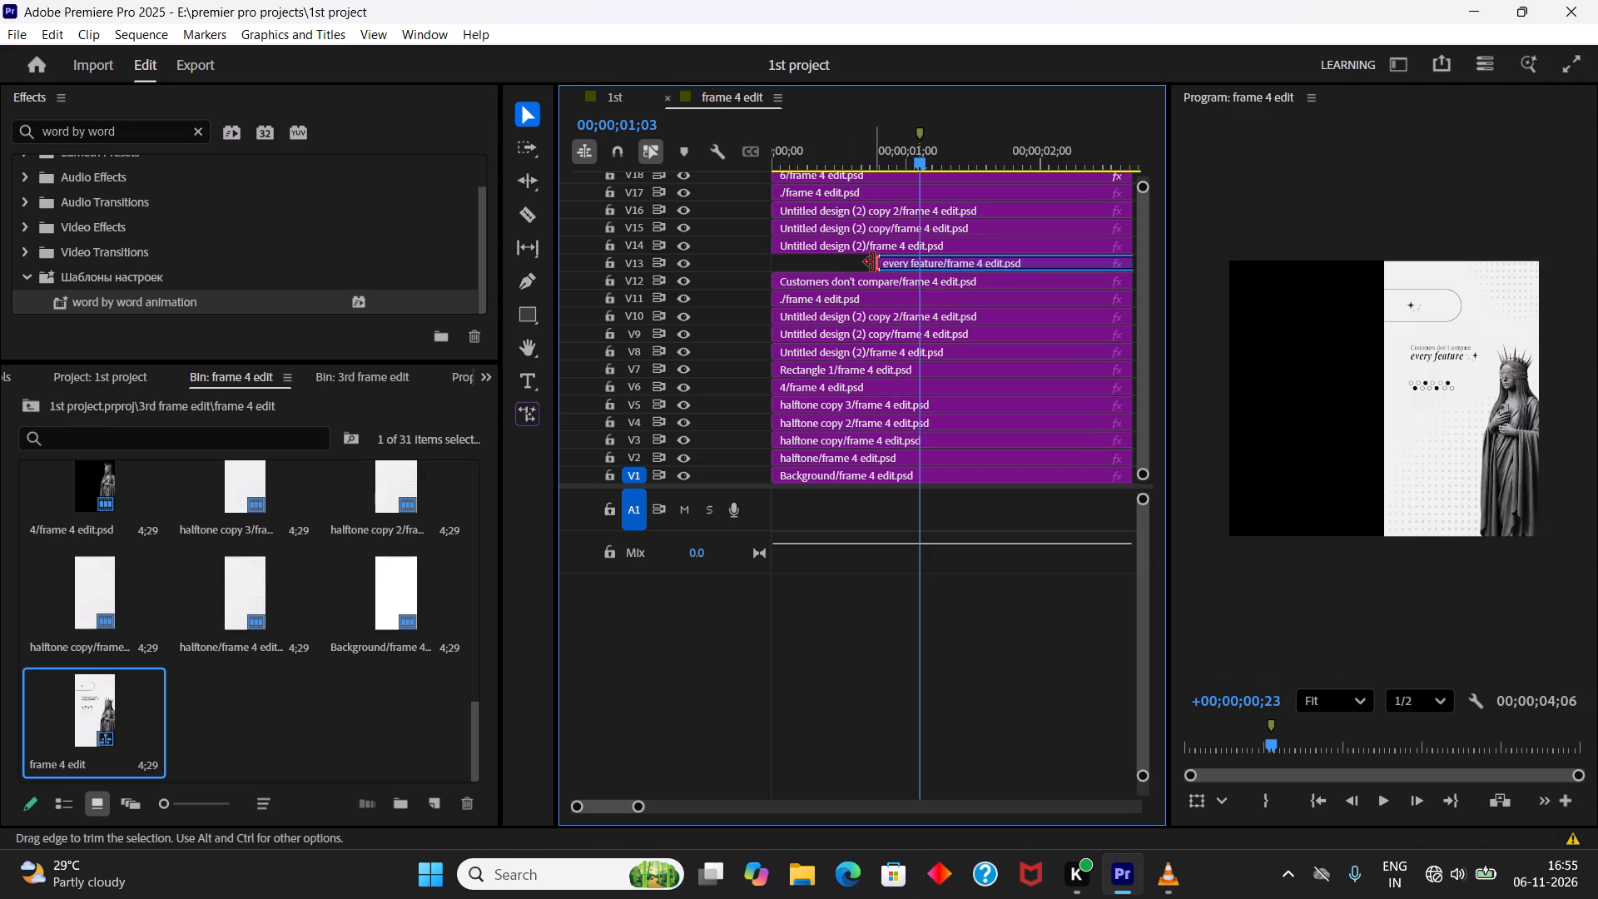
Apply the word by word animation preset to the start of the Customers don't compare layer on V12 and play it back.
left_click(878, 281)
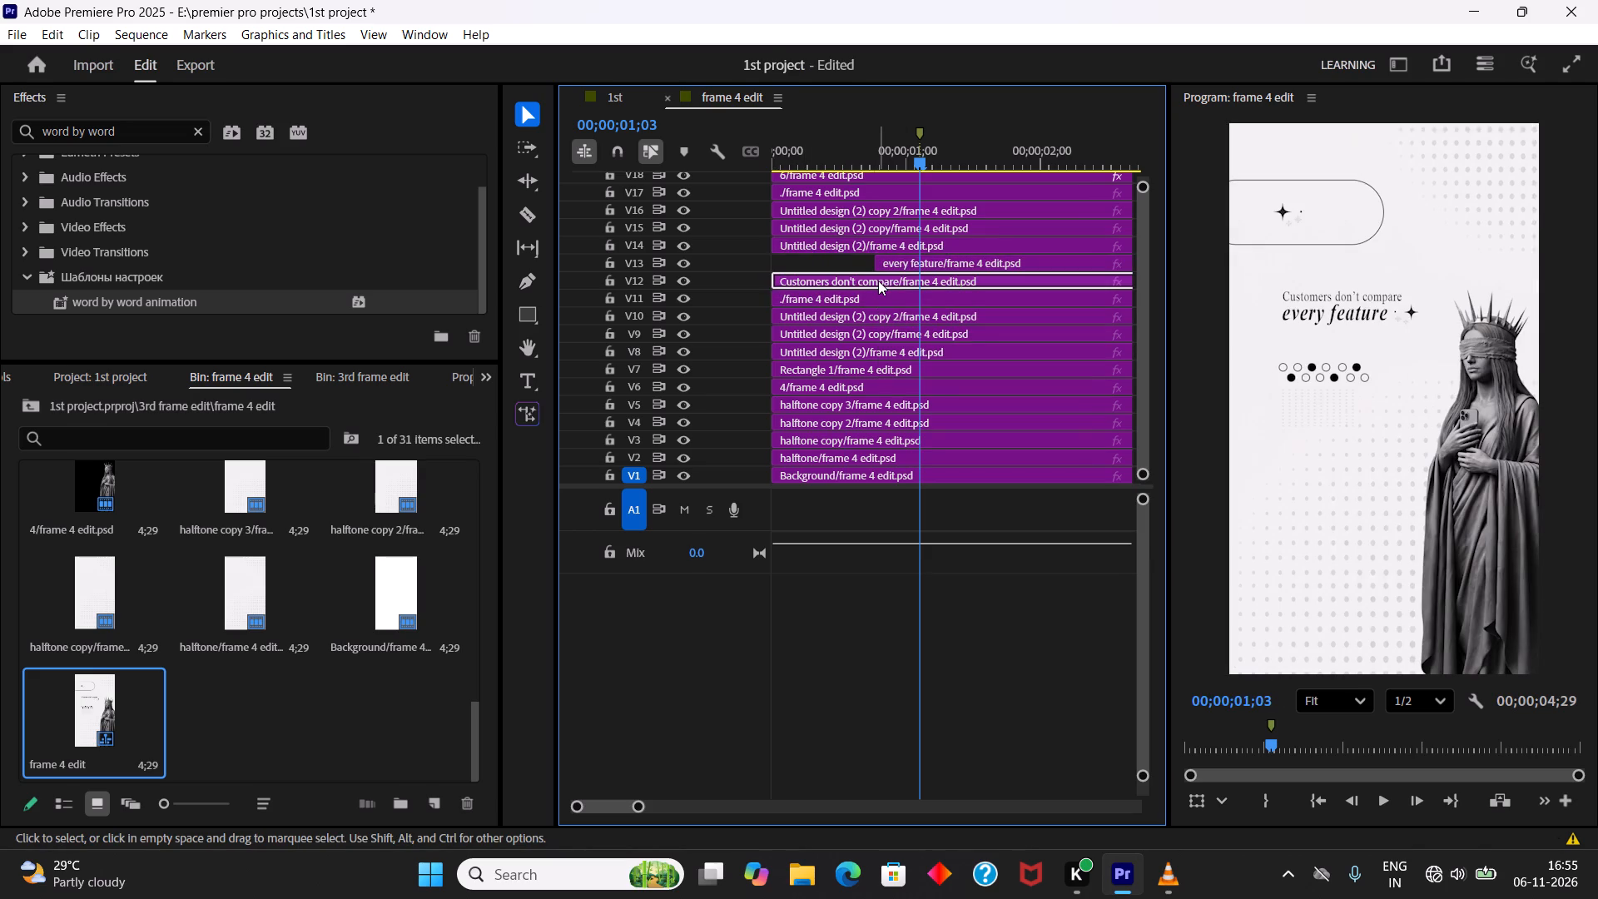
left_click_drag(917, 158, 901, 158)
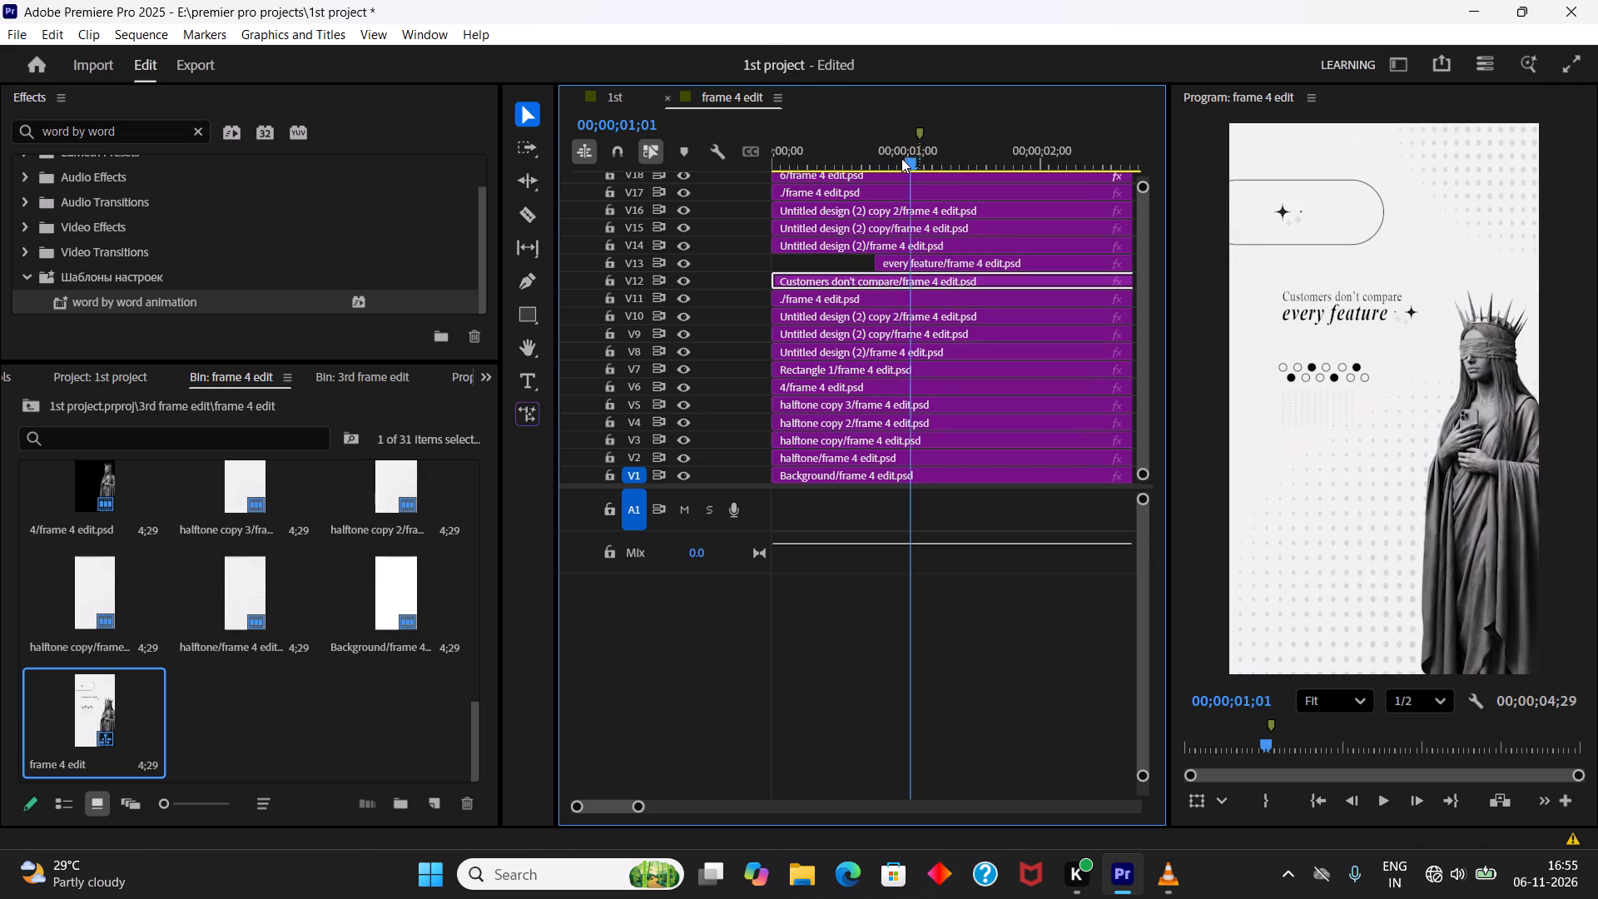
left_click_drag(901, 158, 757, 164)
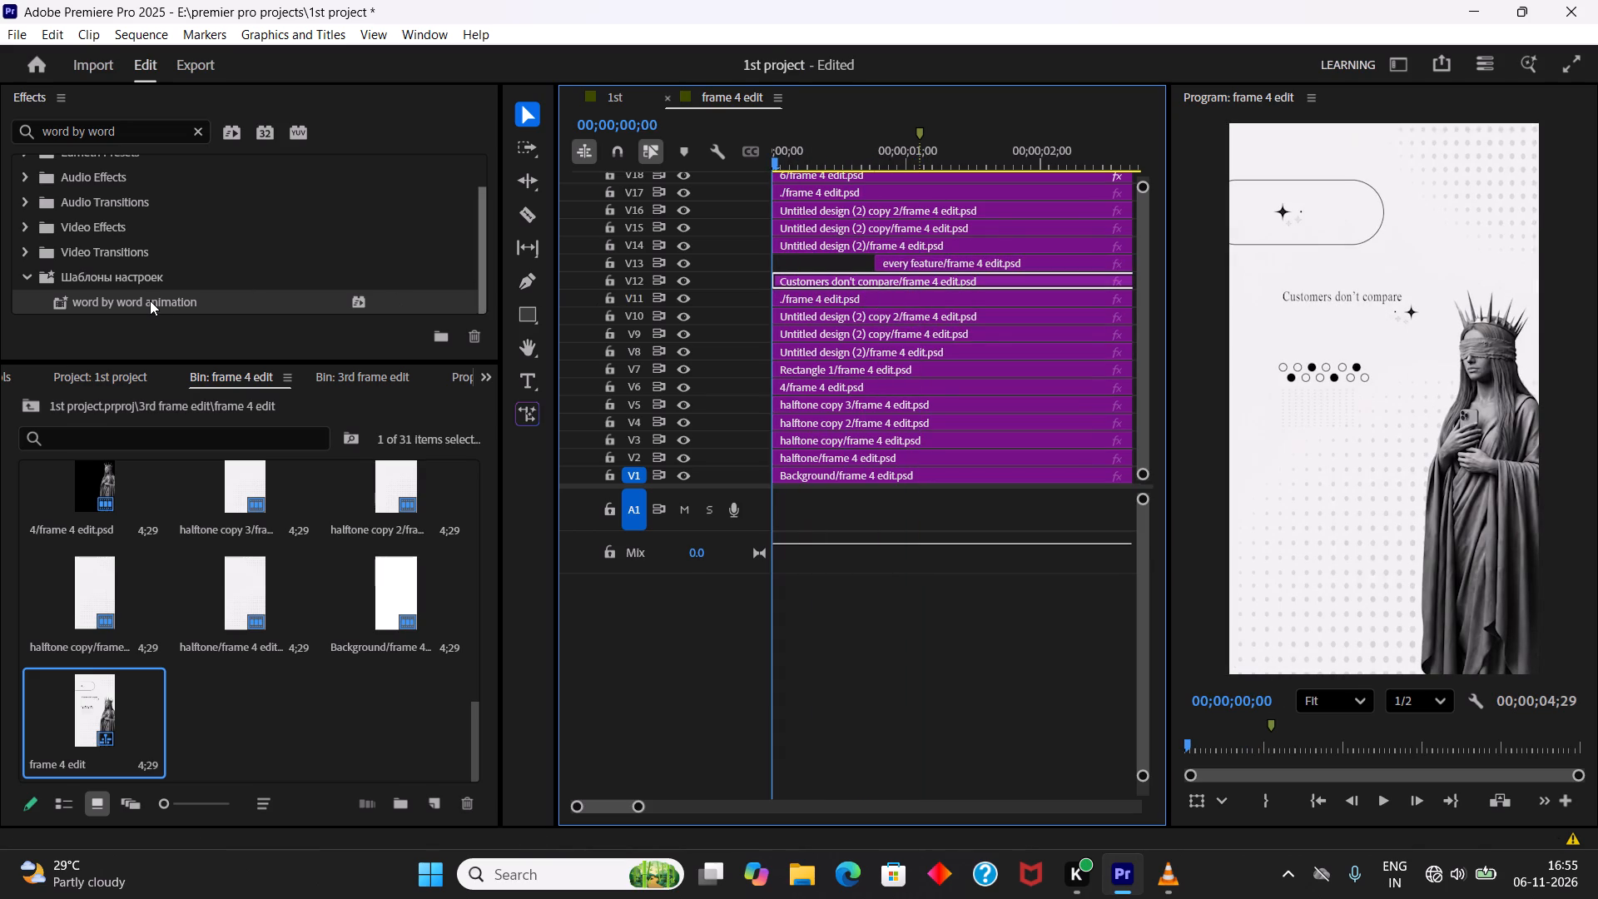
left_click_drag(150, 300, 786, 274)
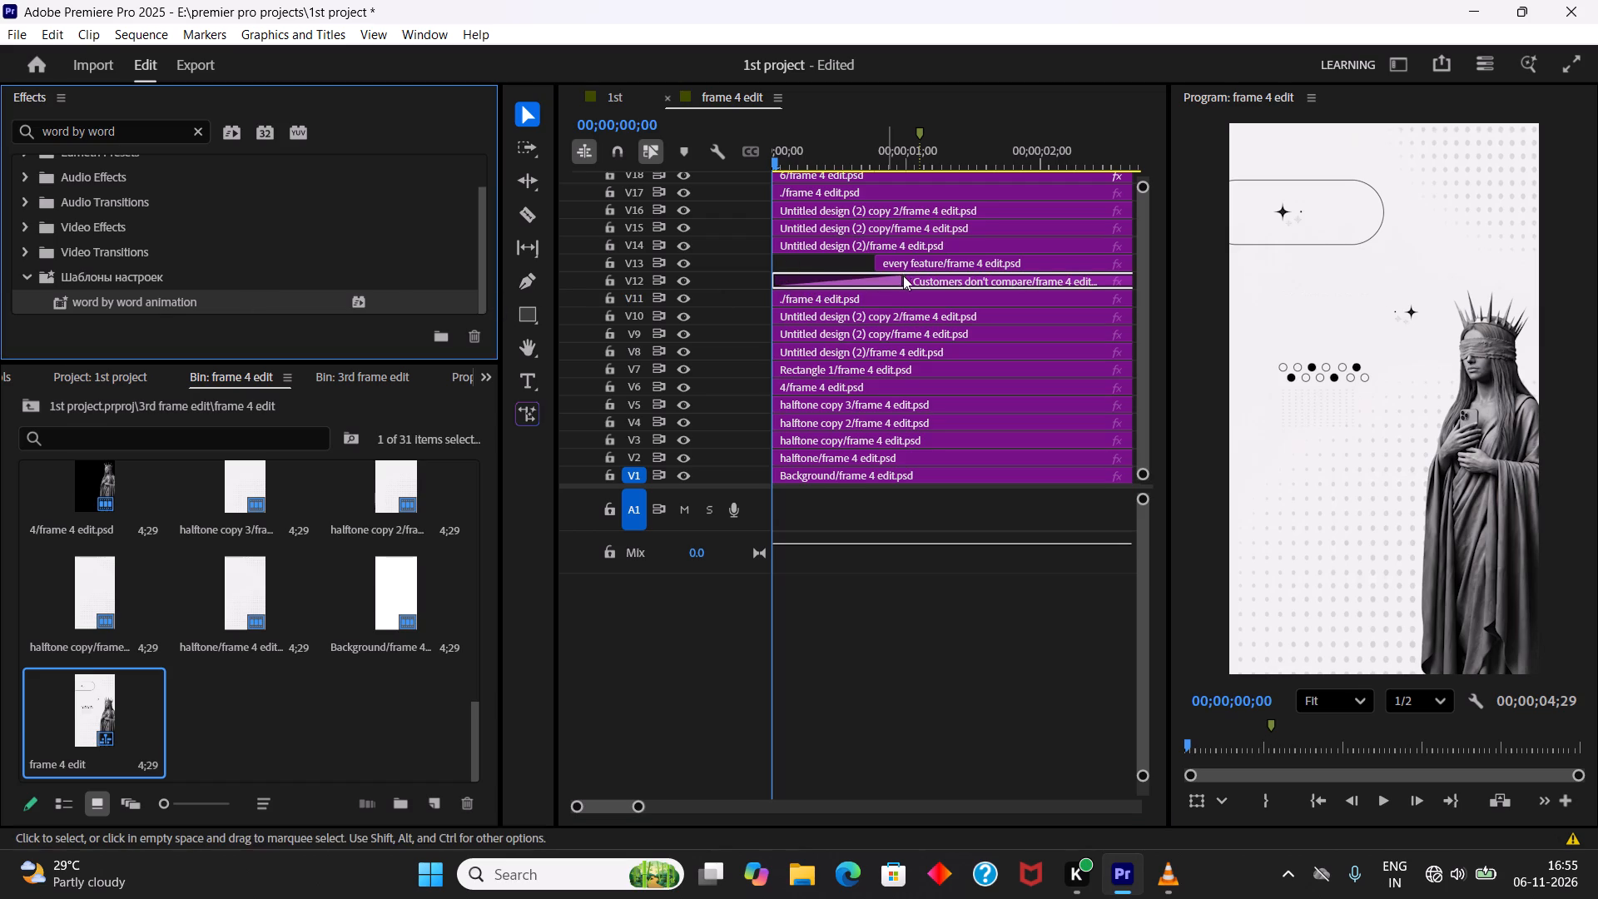
key("space")
key("space")
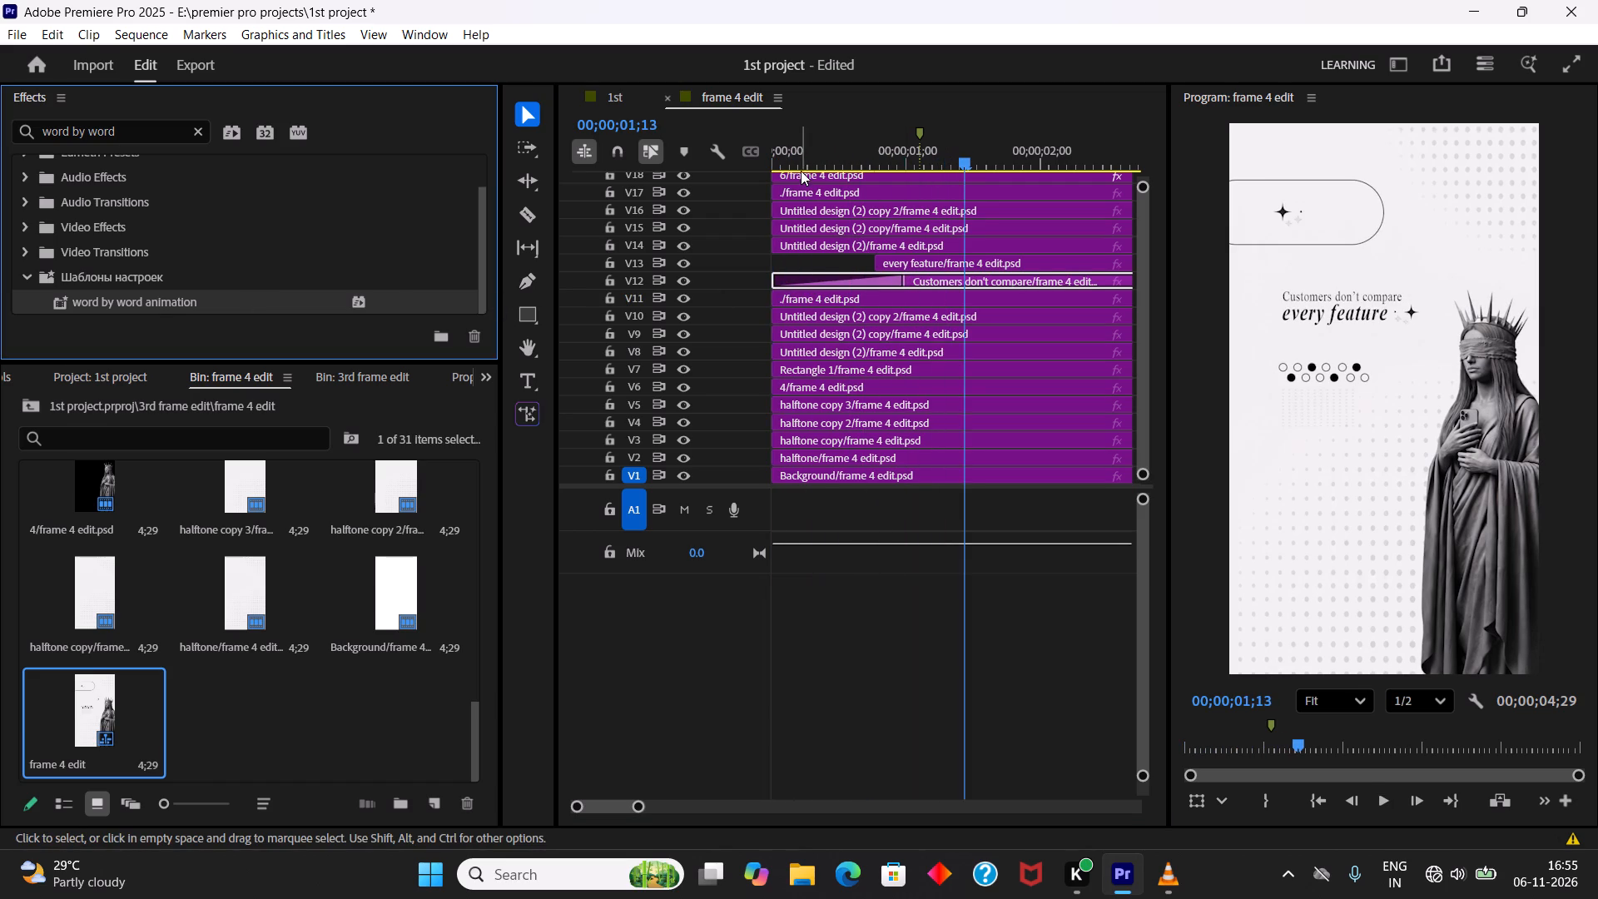
left_click_drag(811, 162, 747, 163)
key("space")
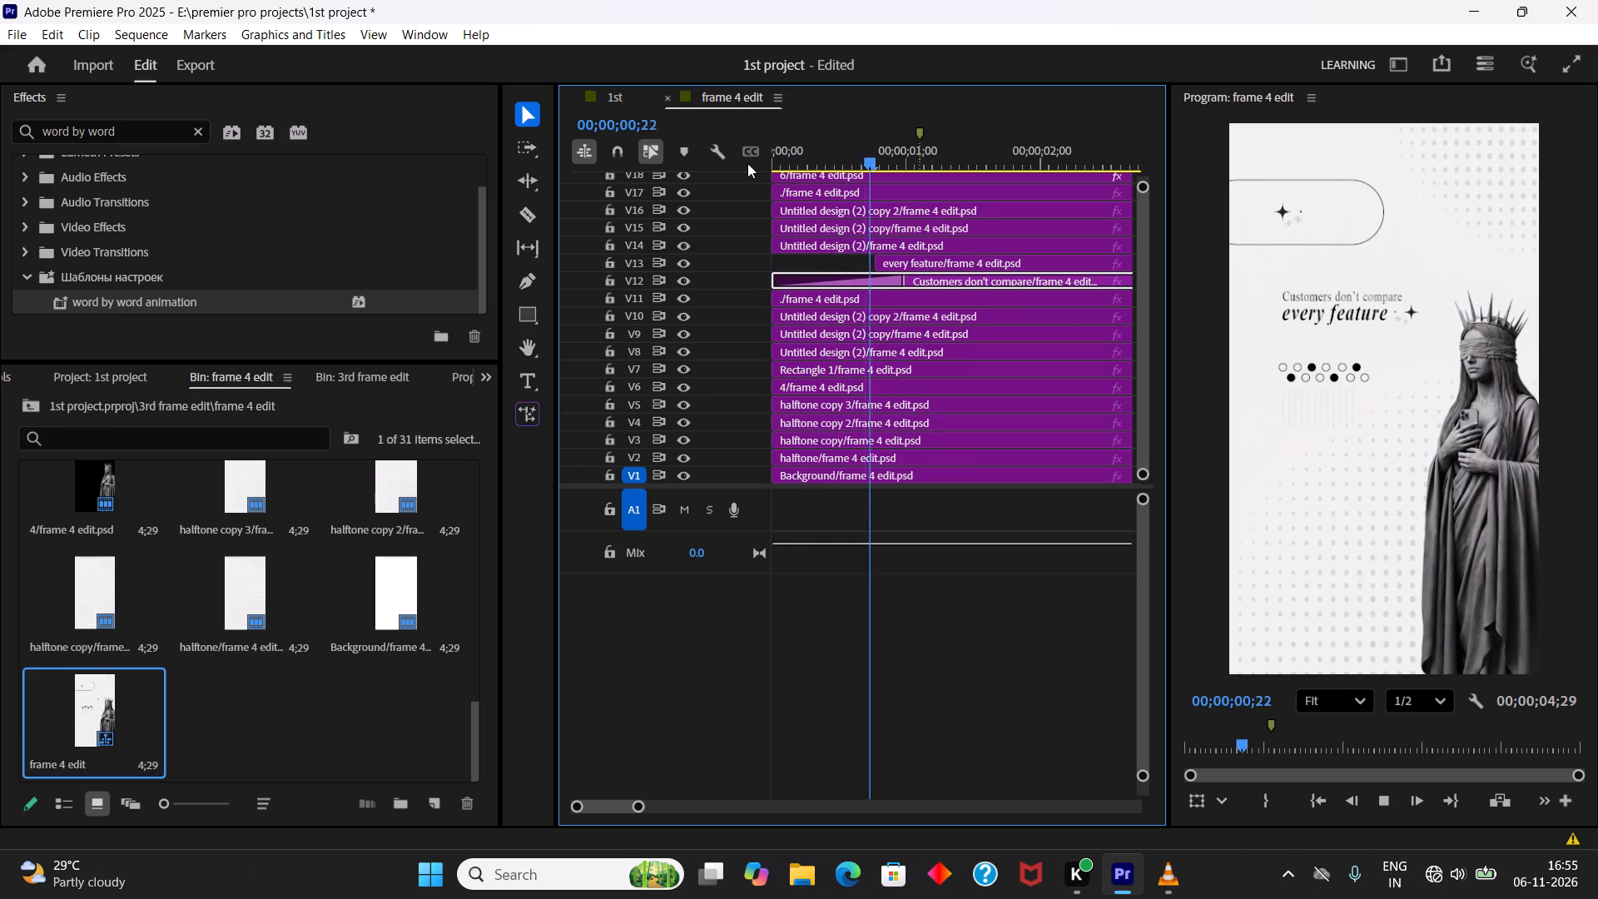
key("space")
Move the every feature layer on V13 about two frames later.
left_click(899, 261)
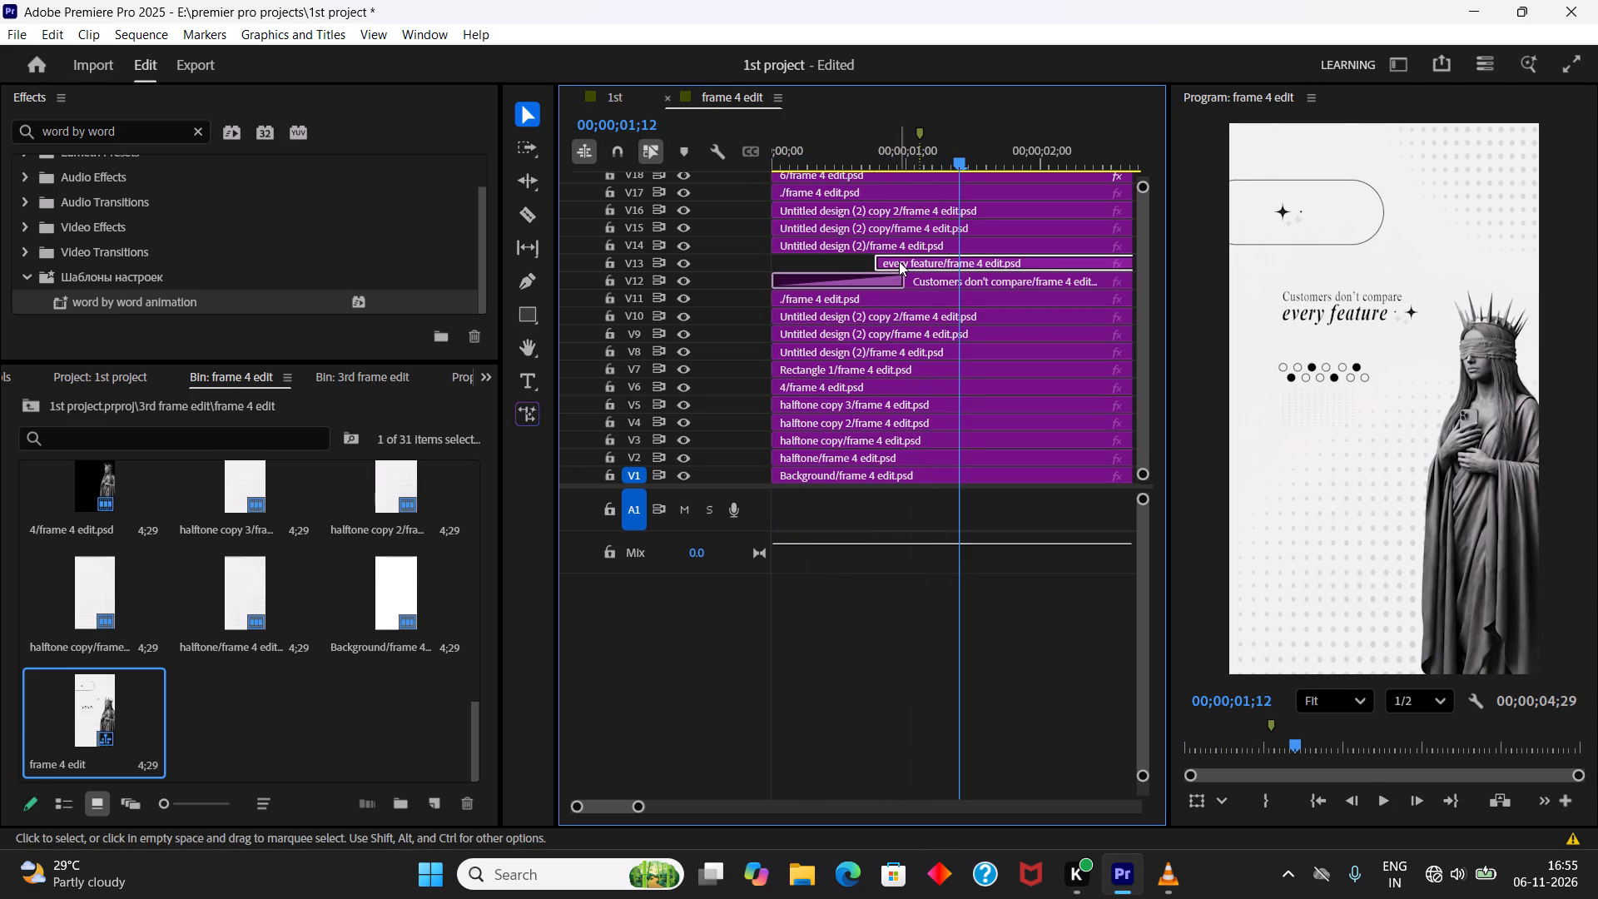
left_click_drag(908, 261, 911, 261)
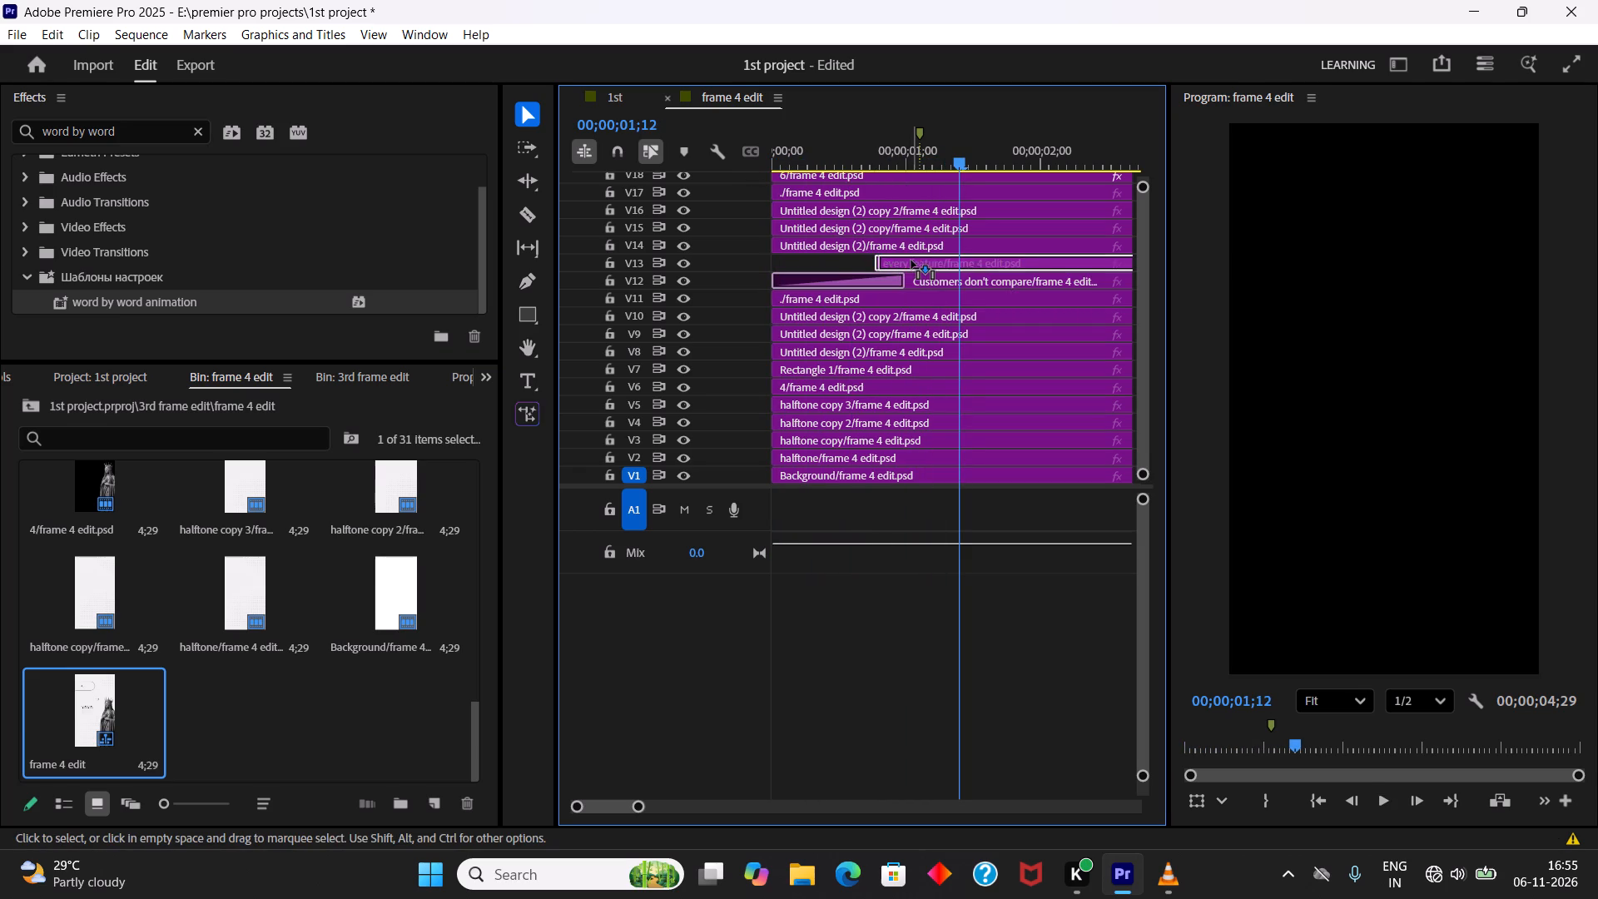
left_click_drag(911, 261, 918, 261)
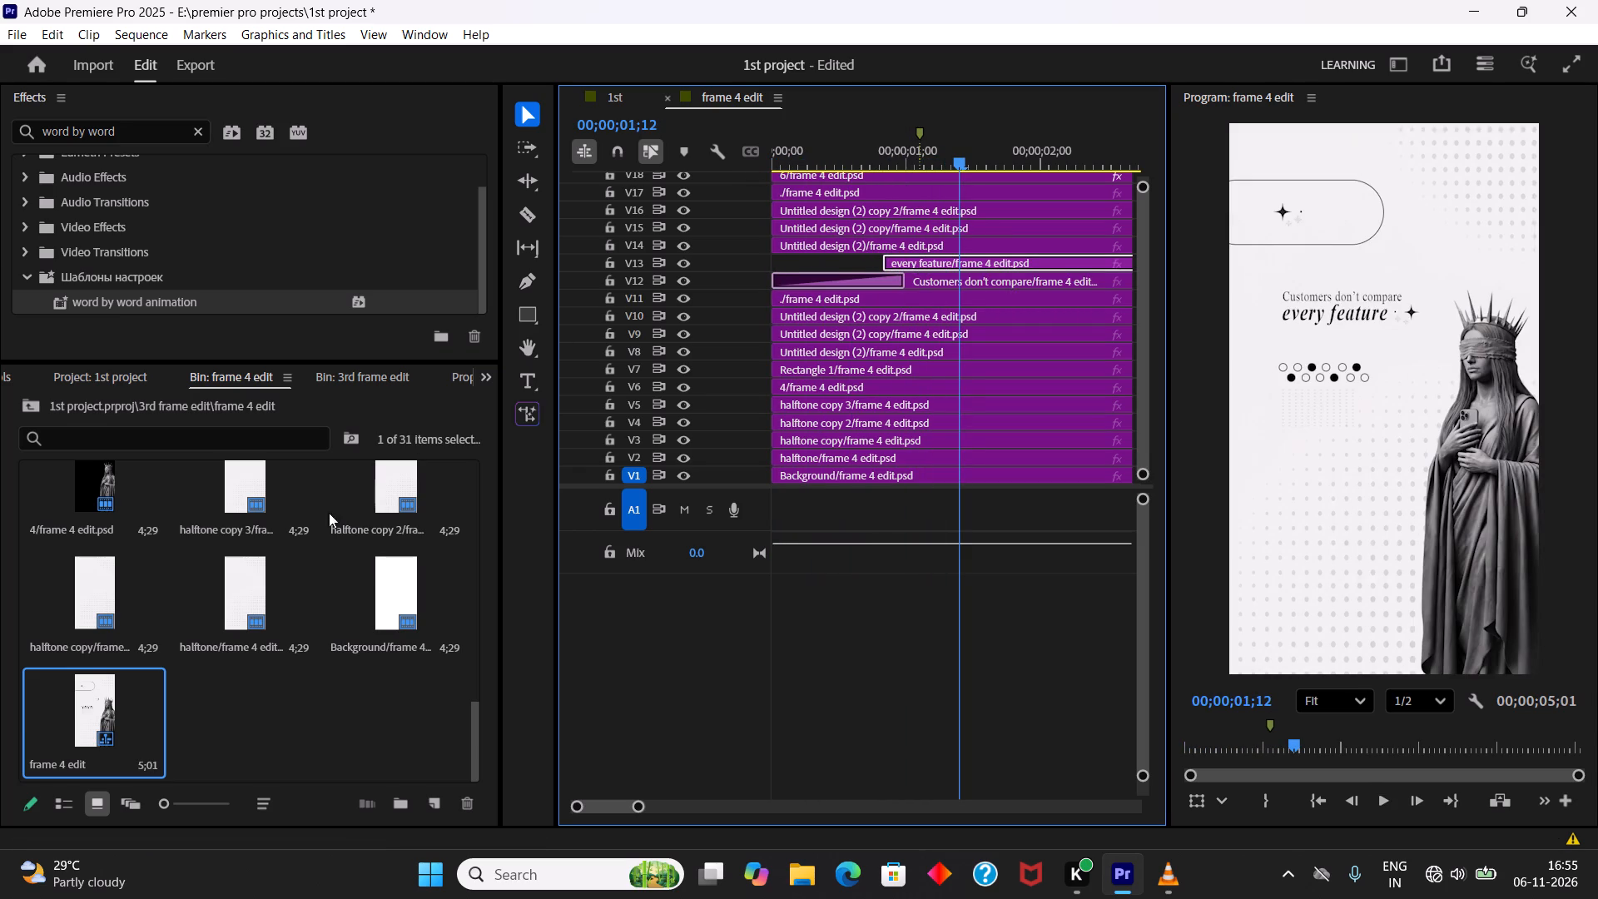
Apply the word by word animation preset to the start of the every feature layer on V13.
left_click_drag(127, 301, 904, 256)
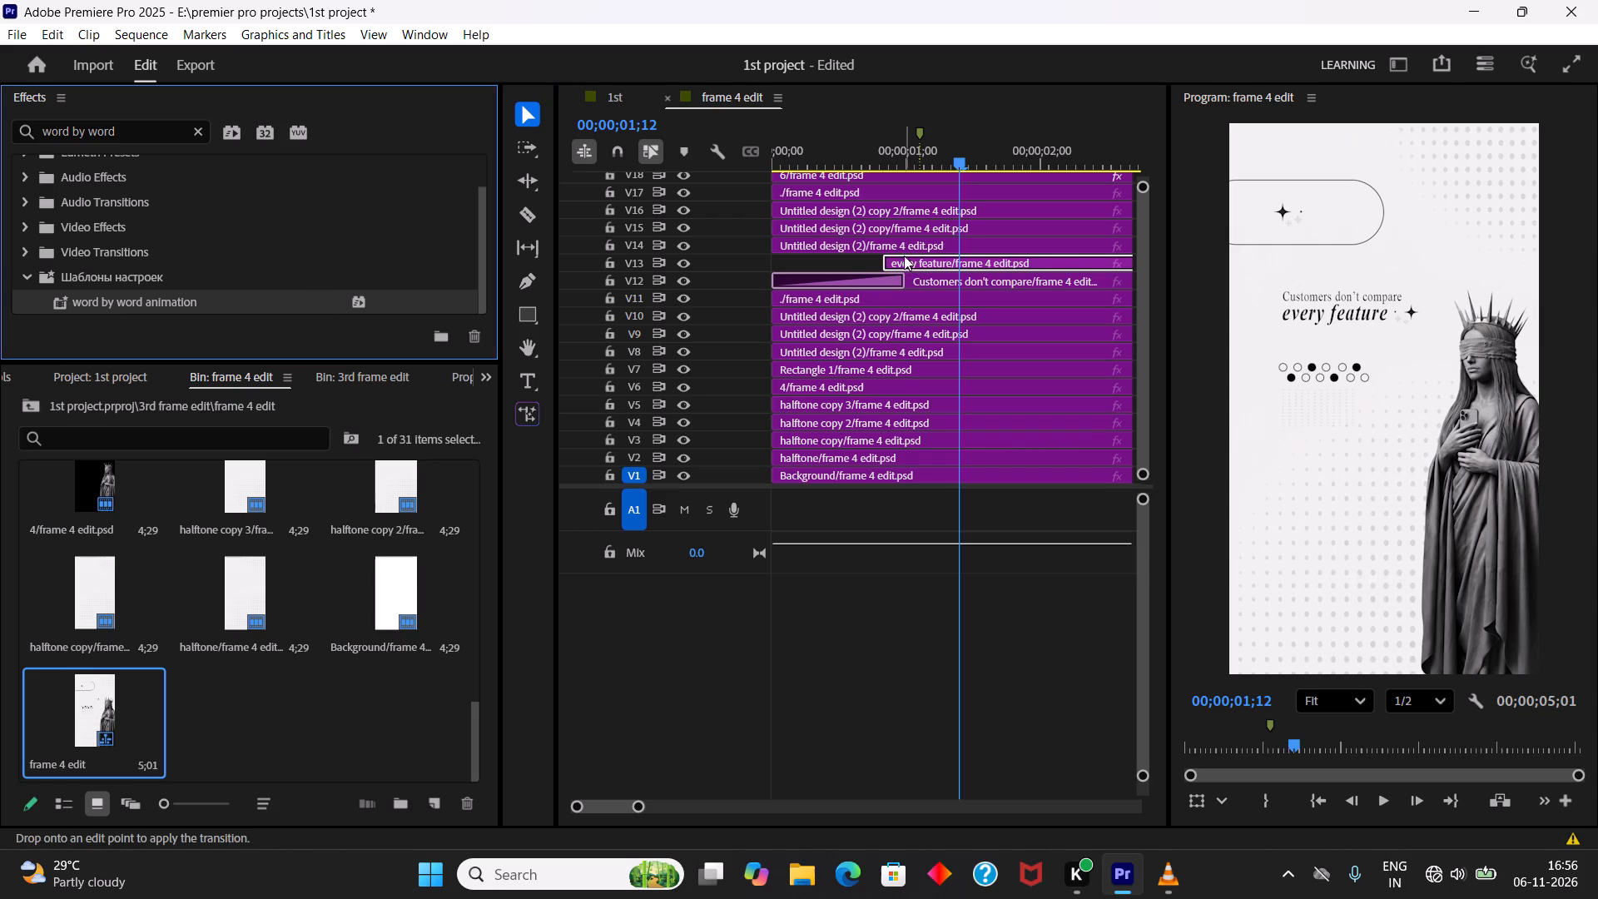
left_click_drag(904, 256, 896, 258)
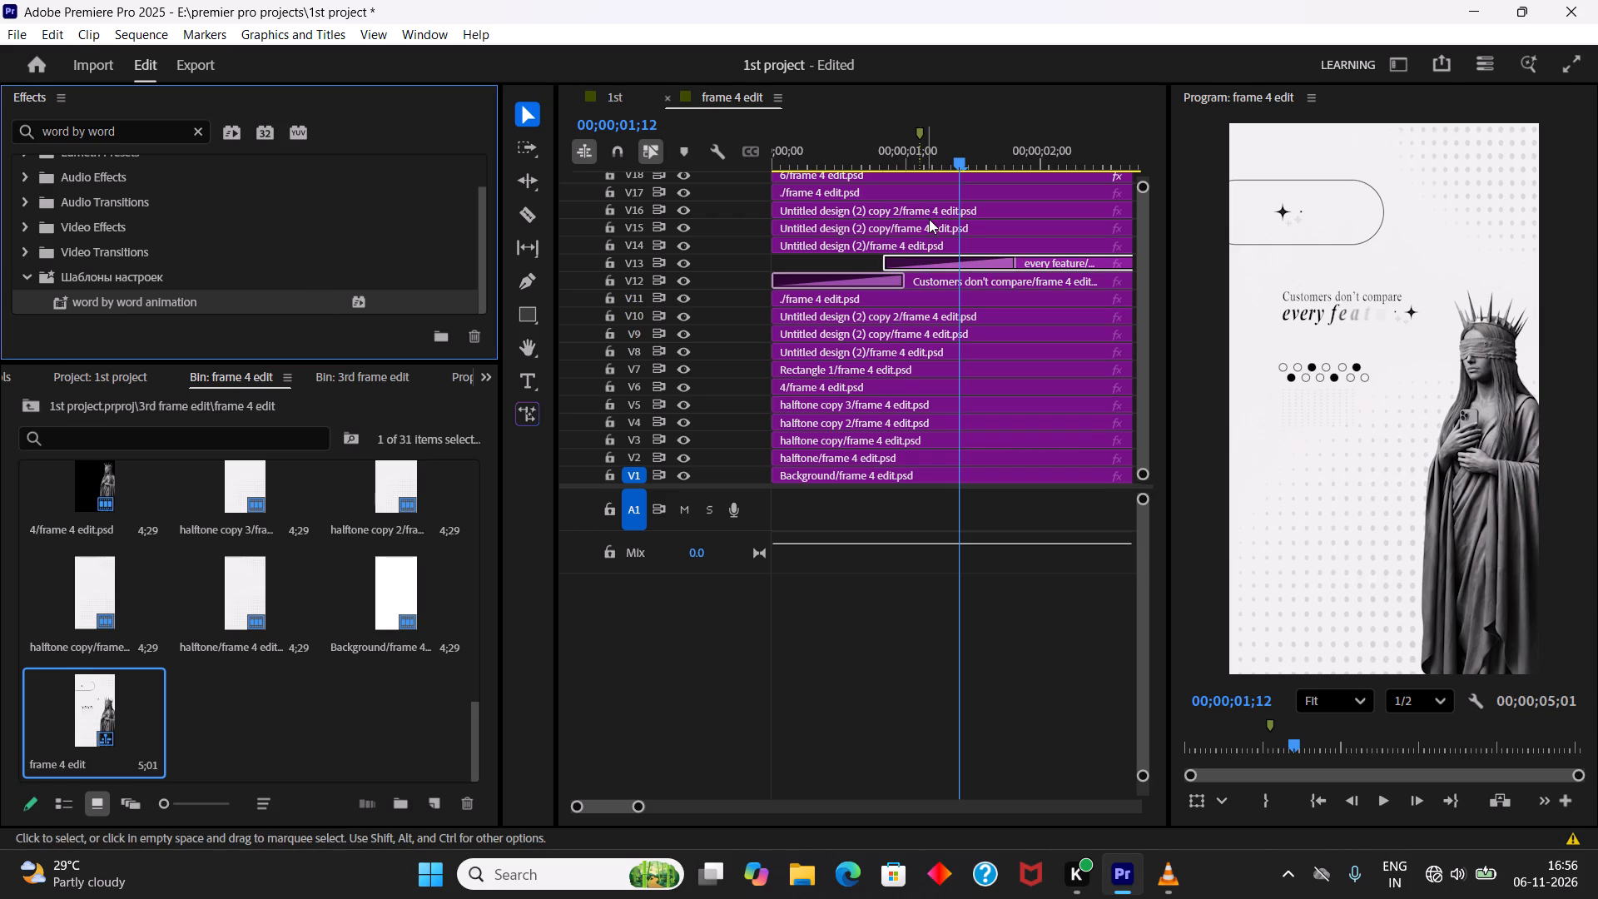
Set the first Push value of the every feature layer's Text Animator transition to 20.
left_click(926, 263)
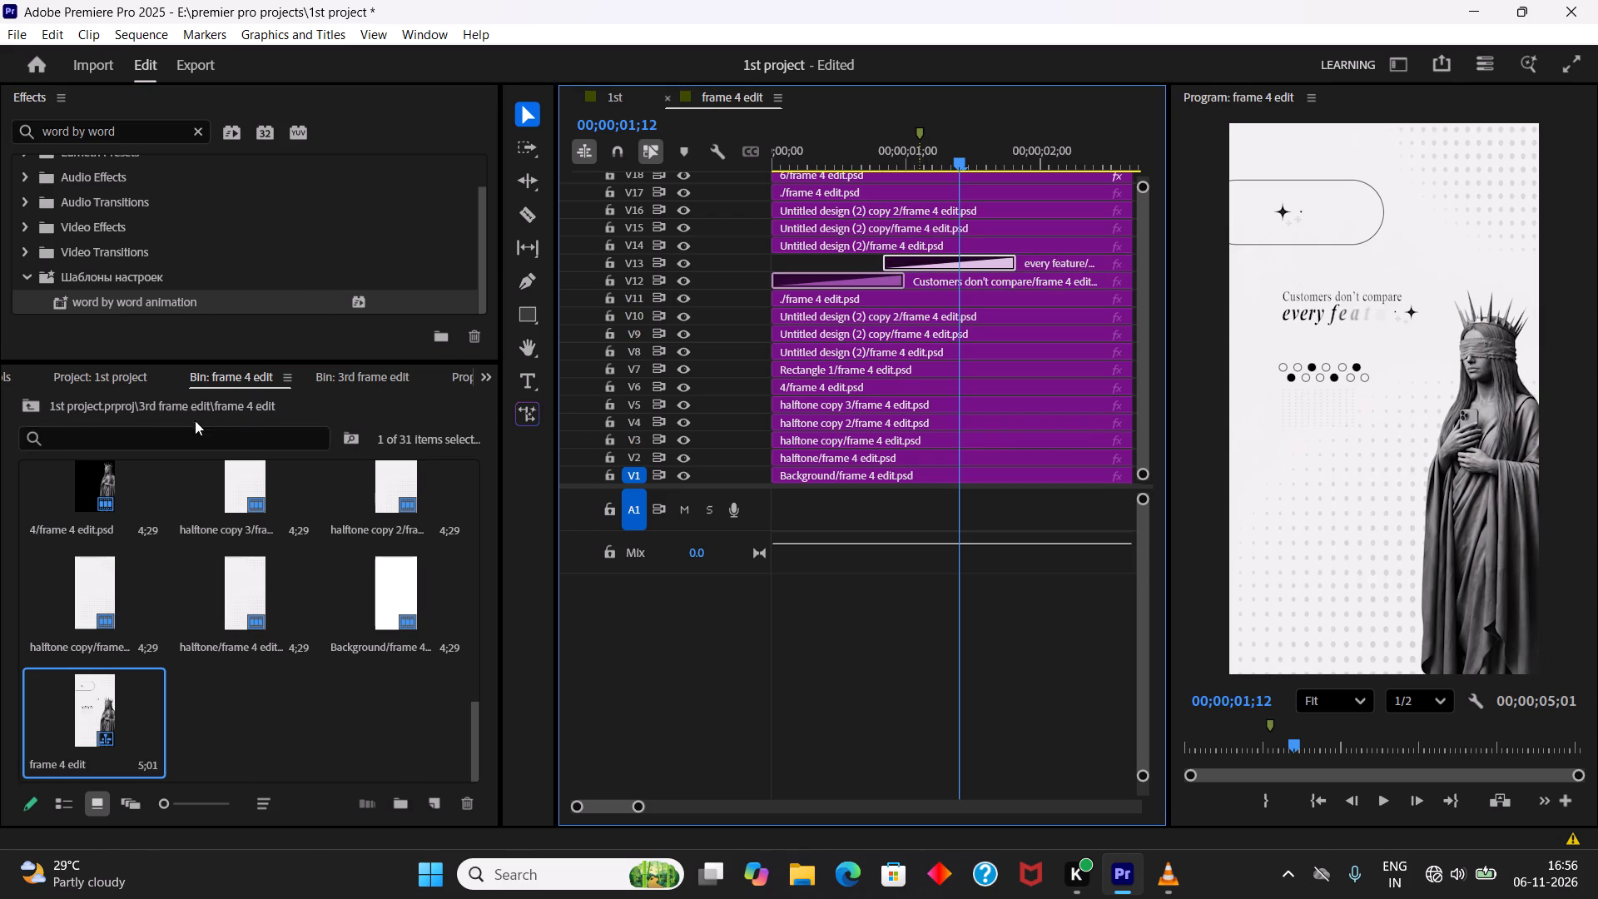
left_click(118, 380)
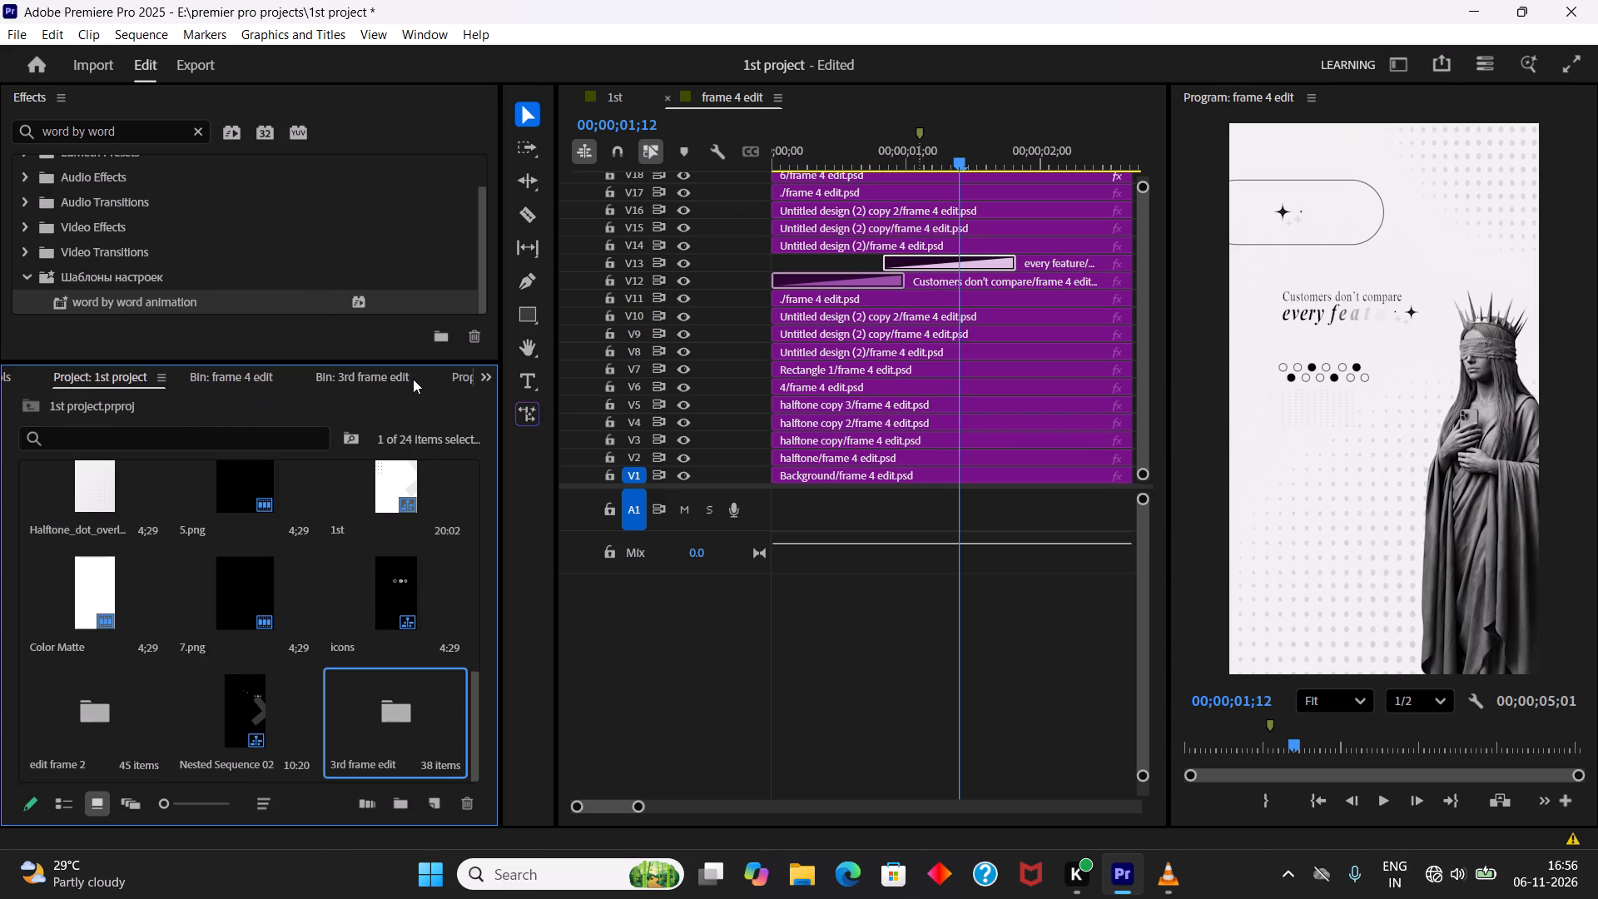
left_click(13, 377)
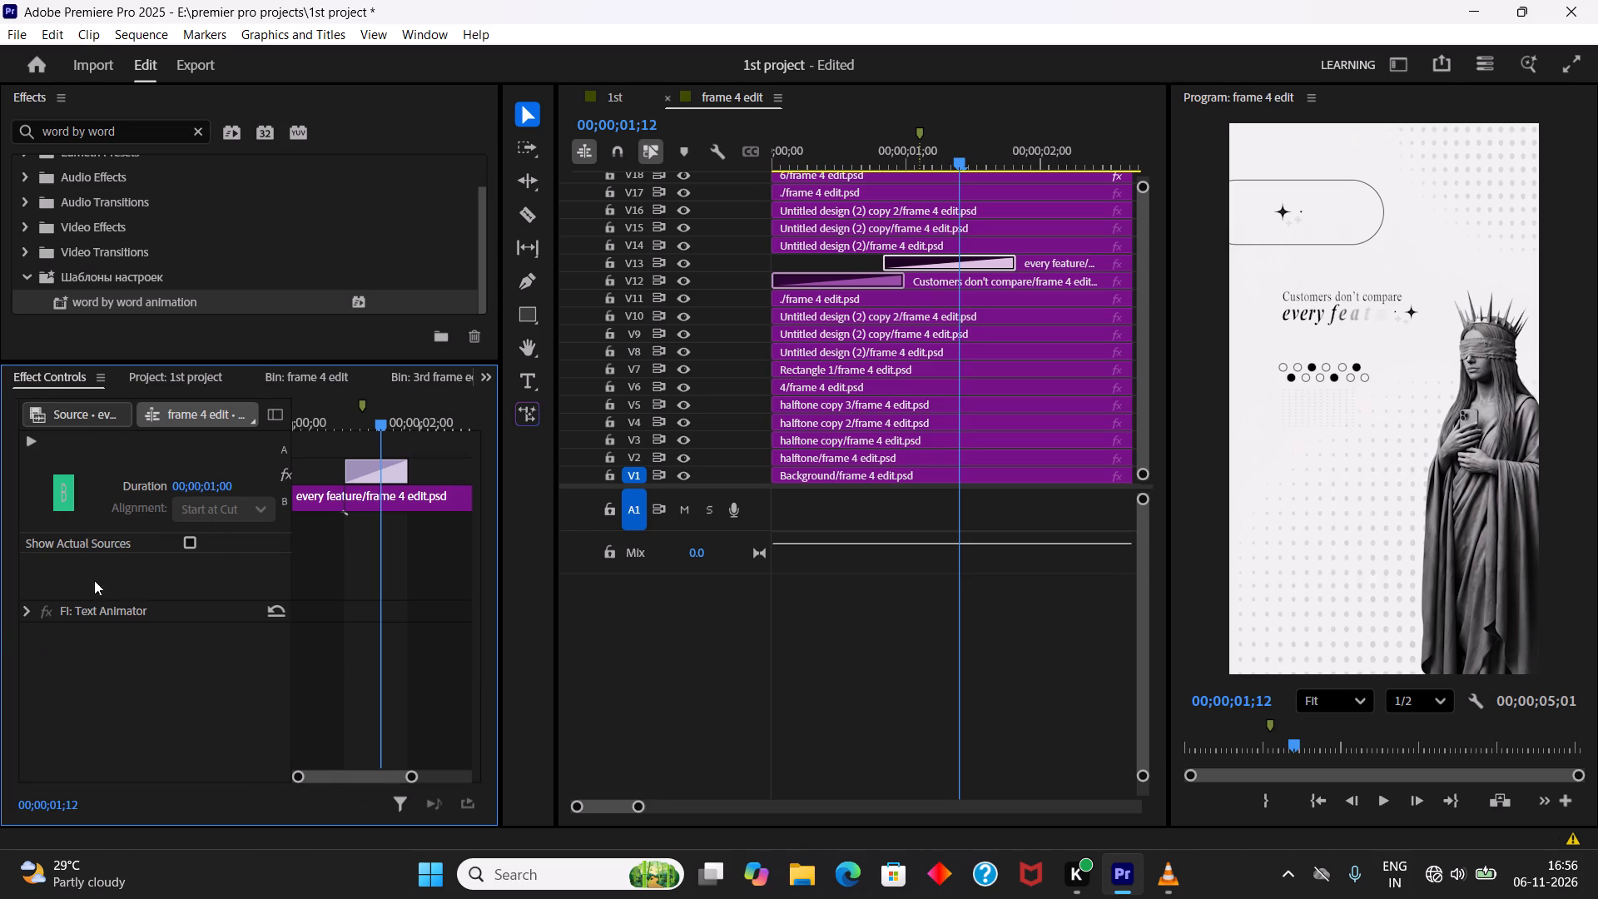
left_click(23, 610)
scroll(155, 619, "down", 5)
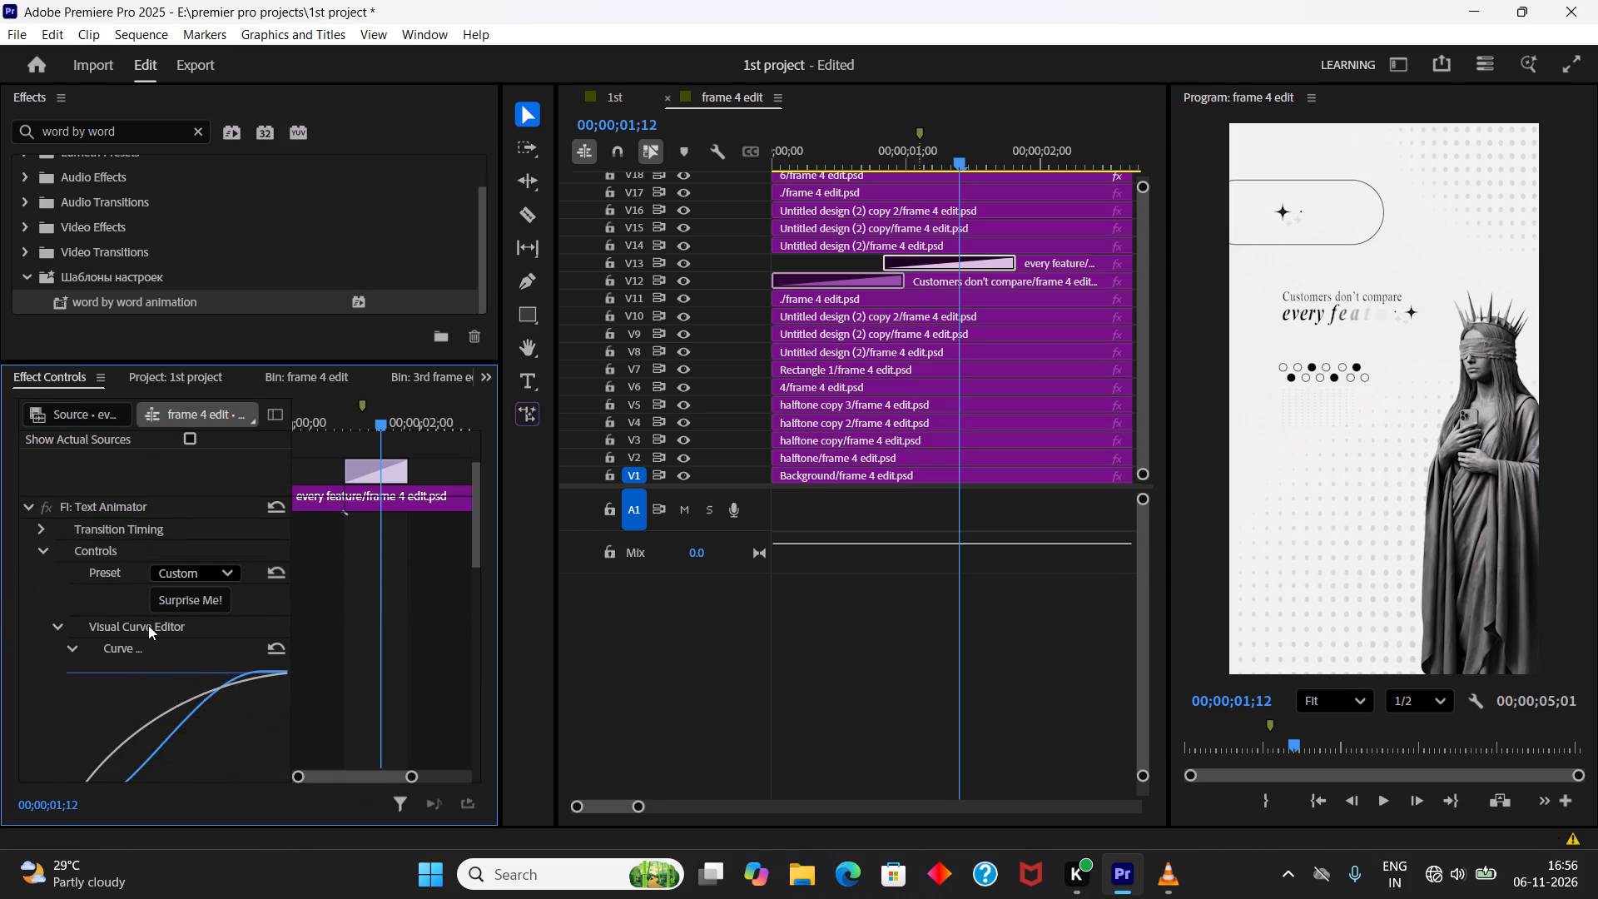
scroll(155, 615, "down", 11)
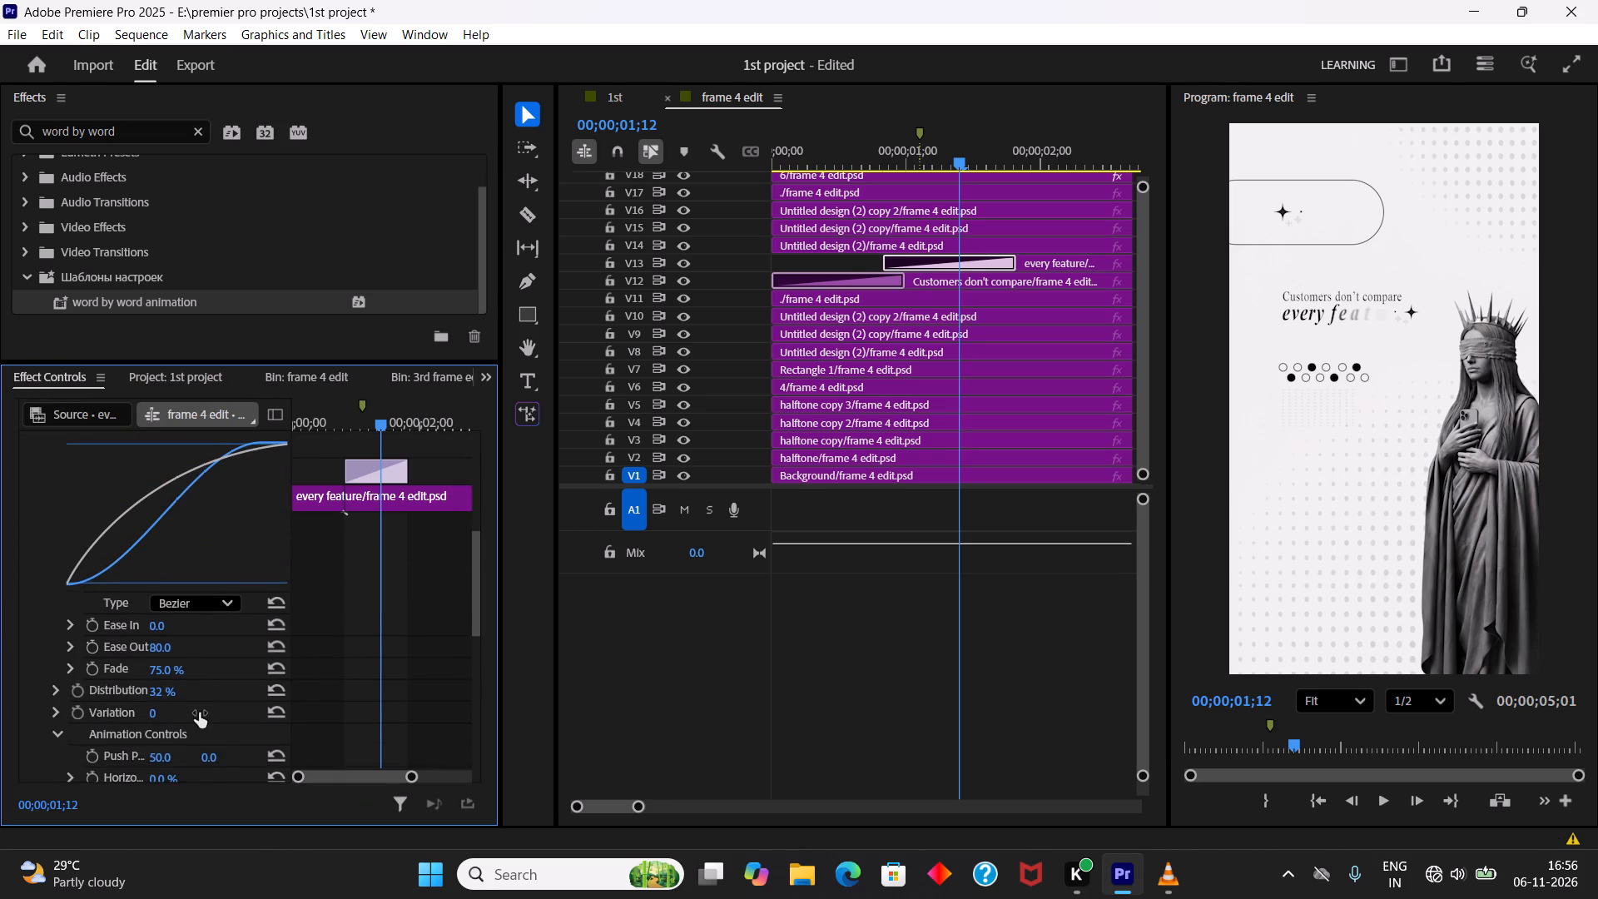
scroll(199, 713, "down", 5)
left_click(159, 659)
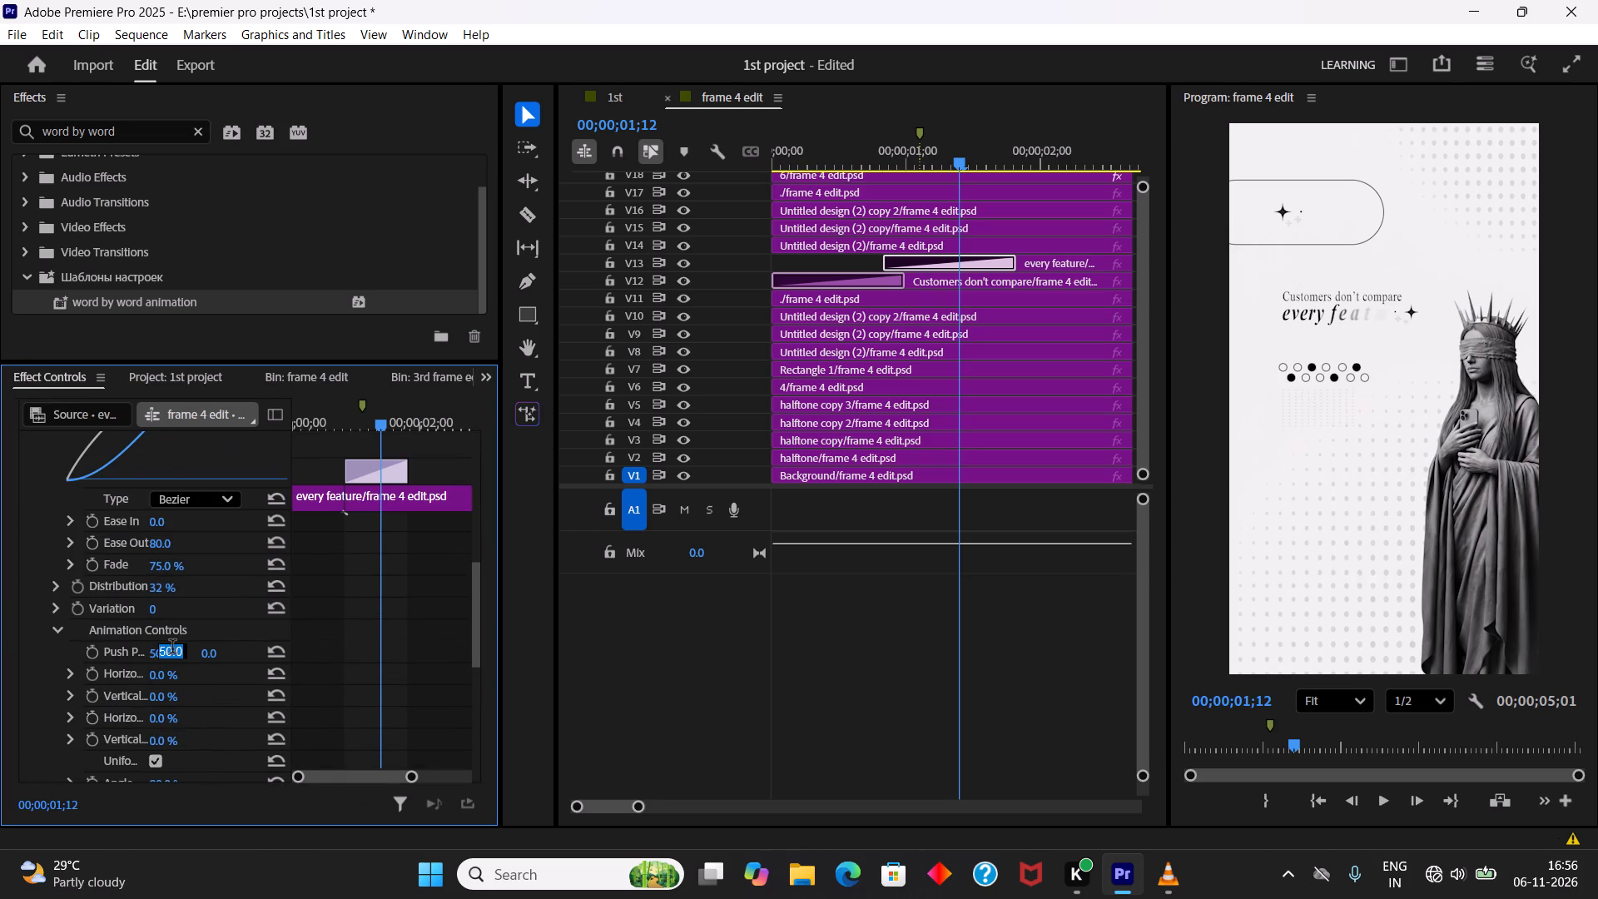
type("20")
key("Return")
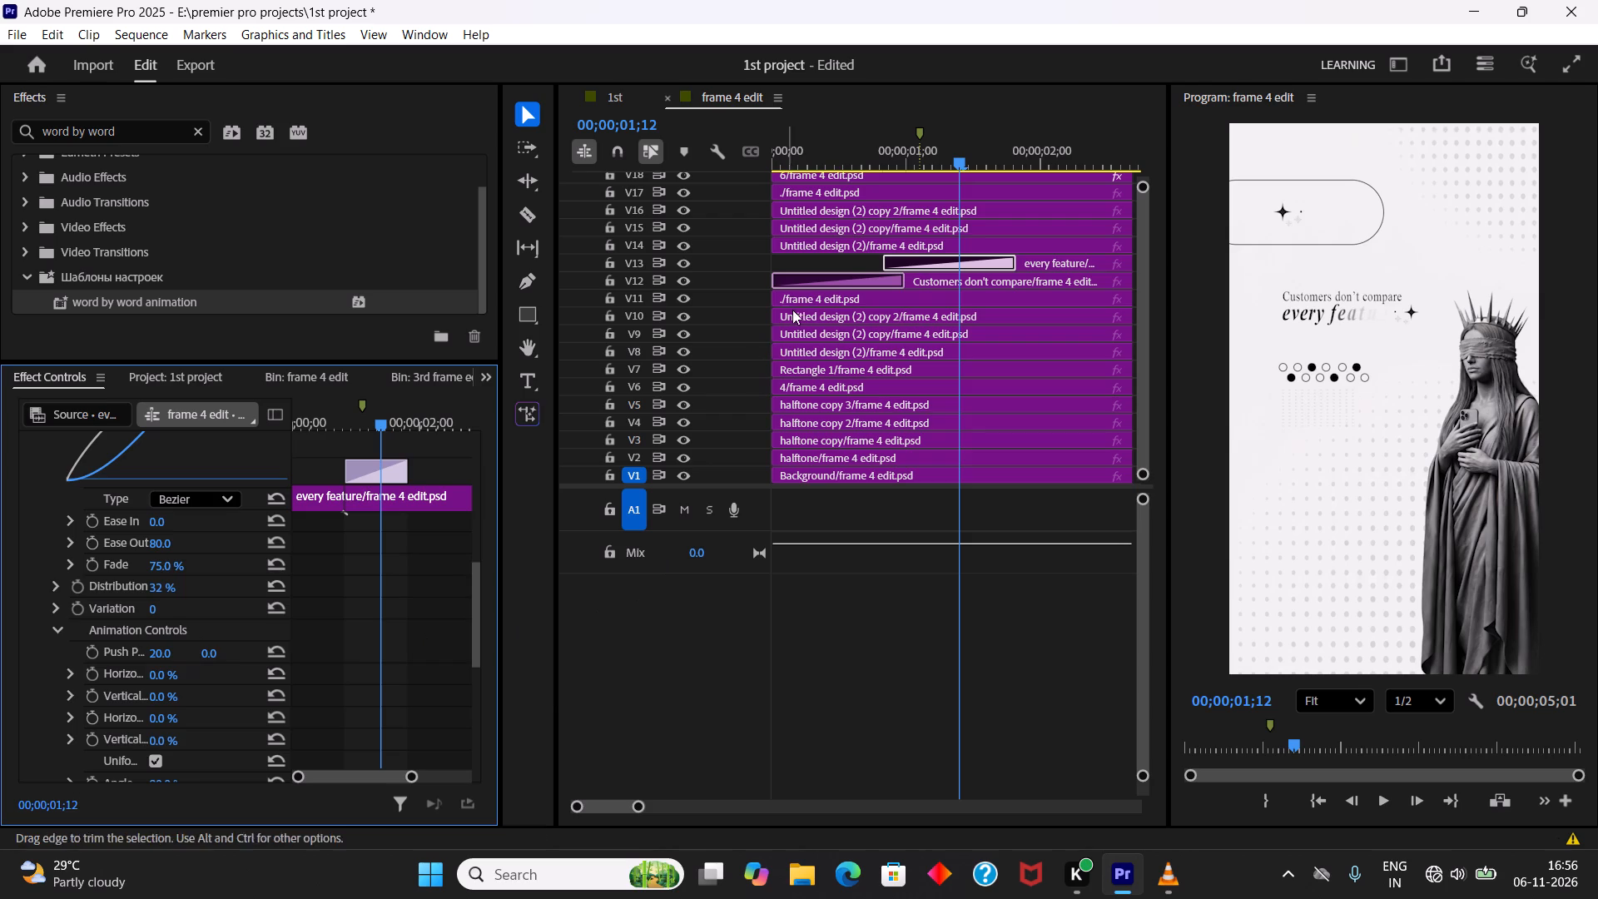
Set the first Push value of the Customers don't compare layer's Text Animator transition to 20 and play the sequence from the start.
left_click(830, 277)
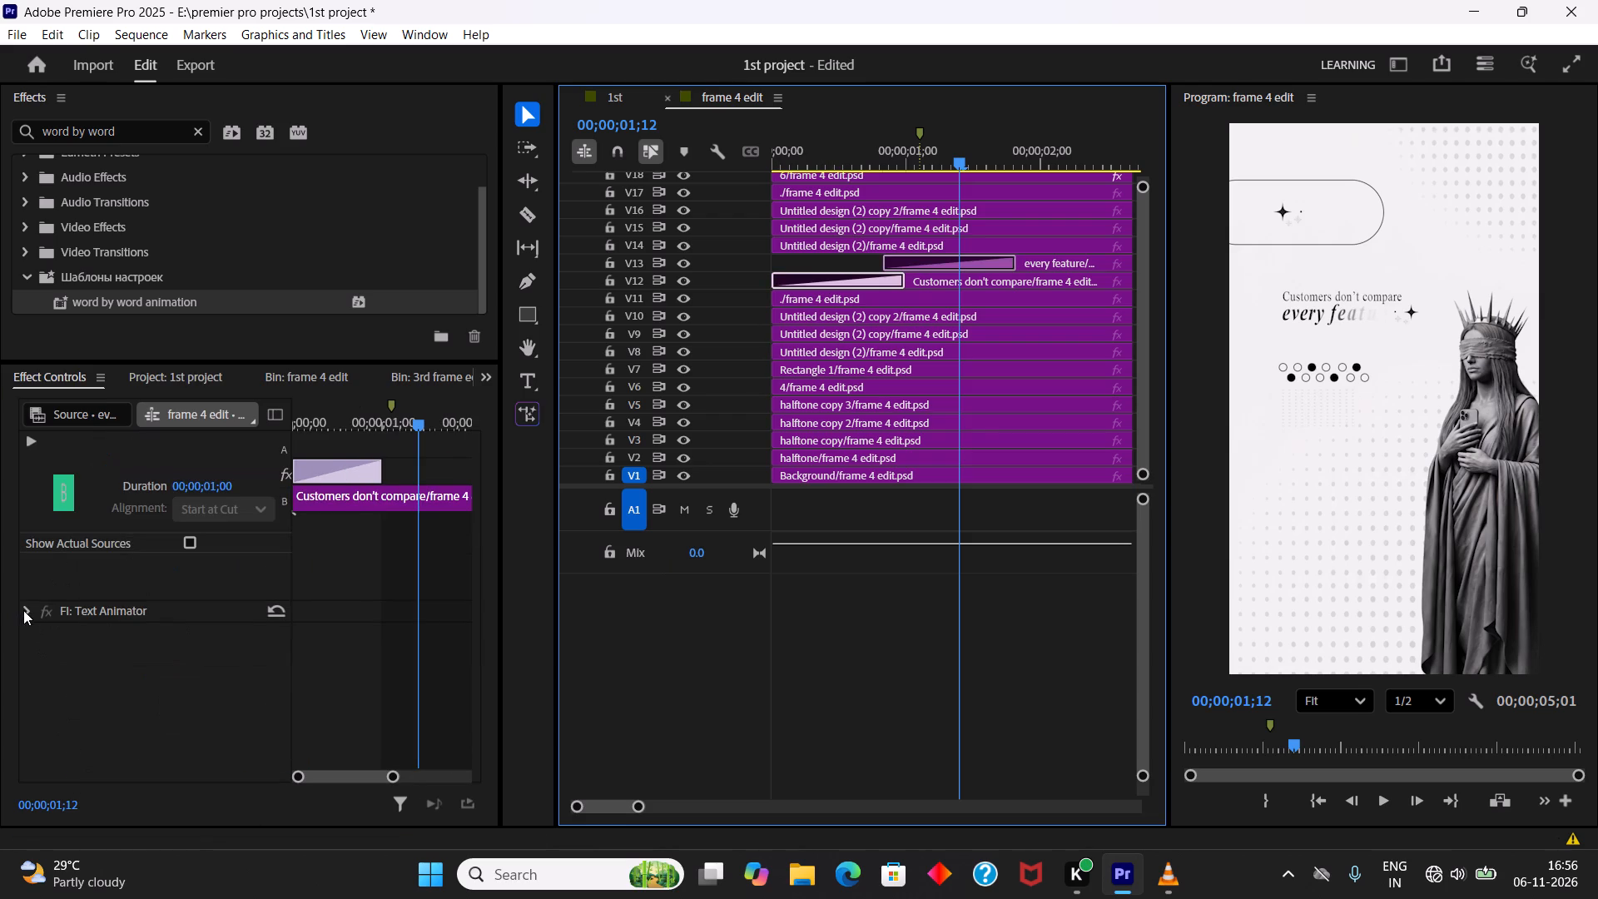
left_click(23, 610)
scroll(54, 630, "down", 20)
scroll(54, 630, "down", 1)
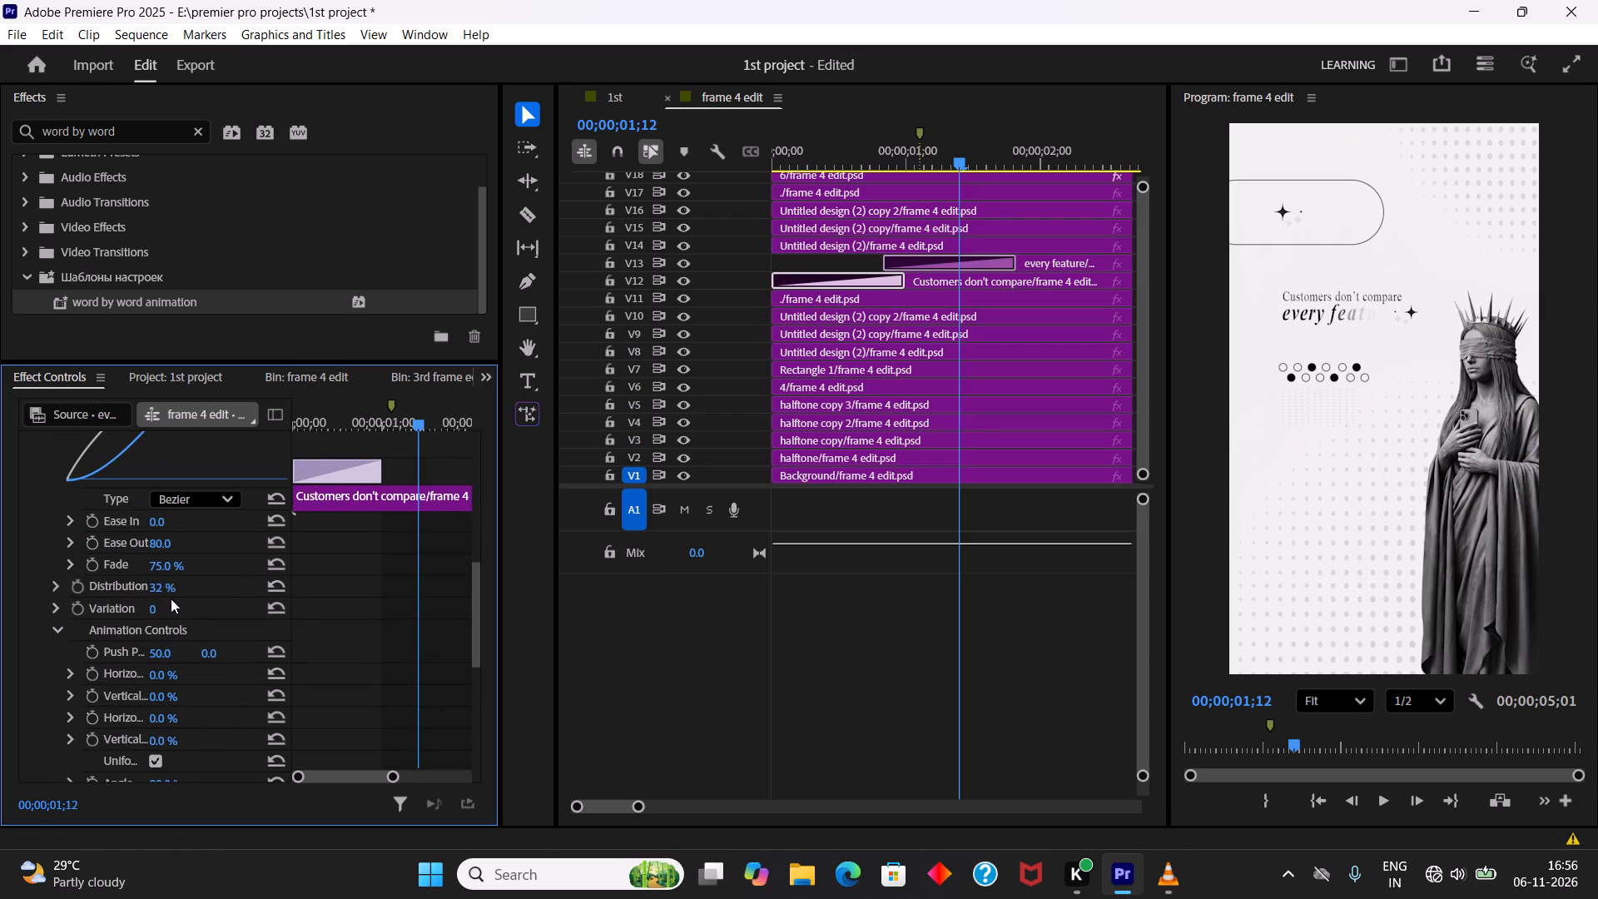
left_click(161, 653)
type("20")
key("Return")
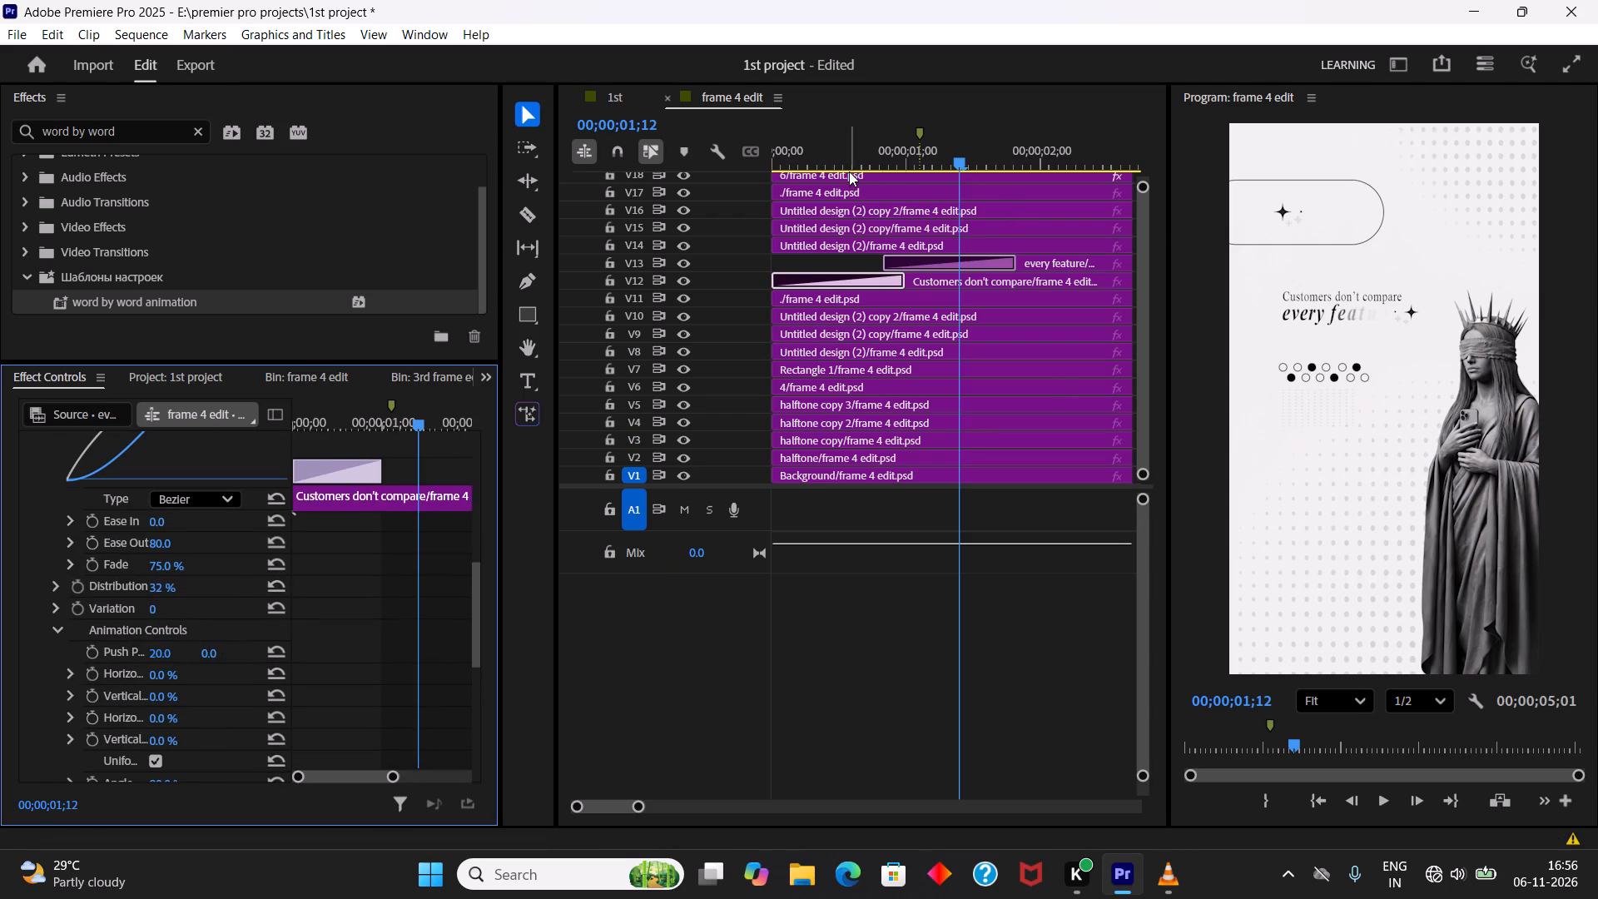
left_click_drag(849, 163, 677, 163)
key("space")
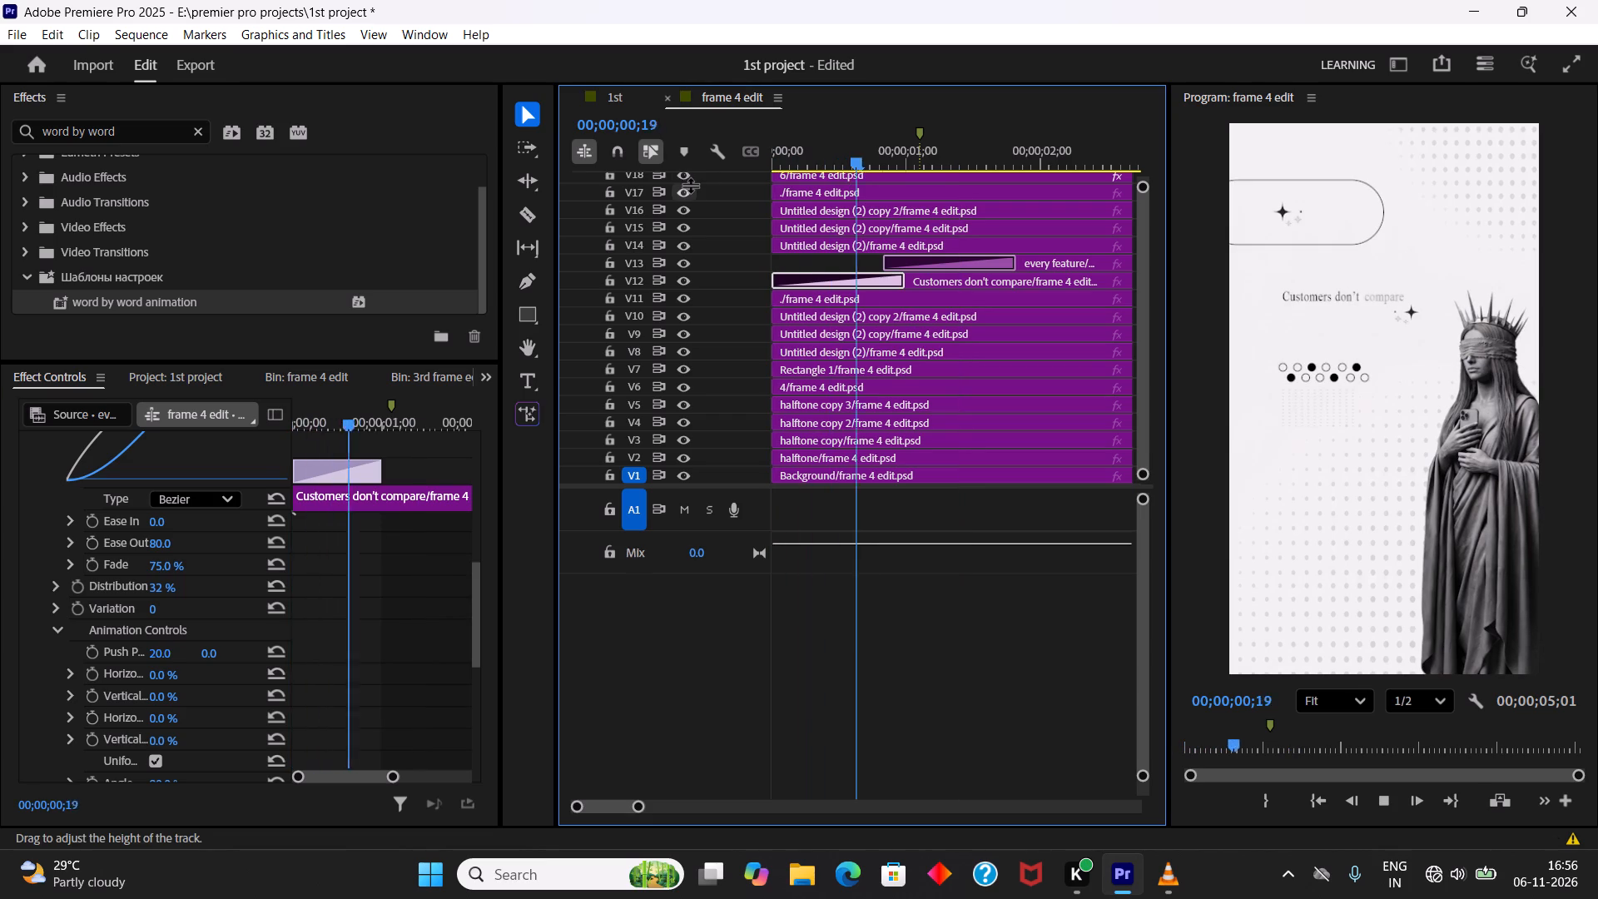
key("space")
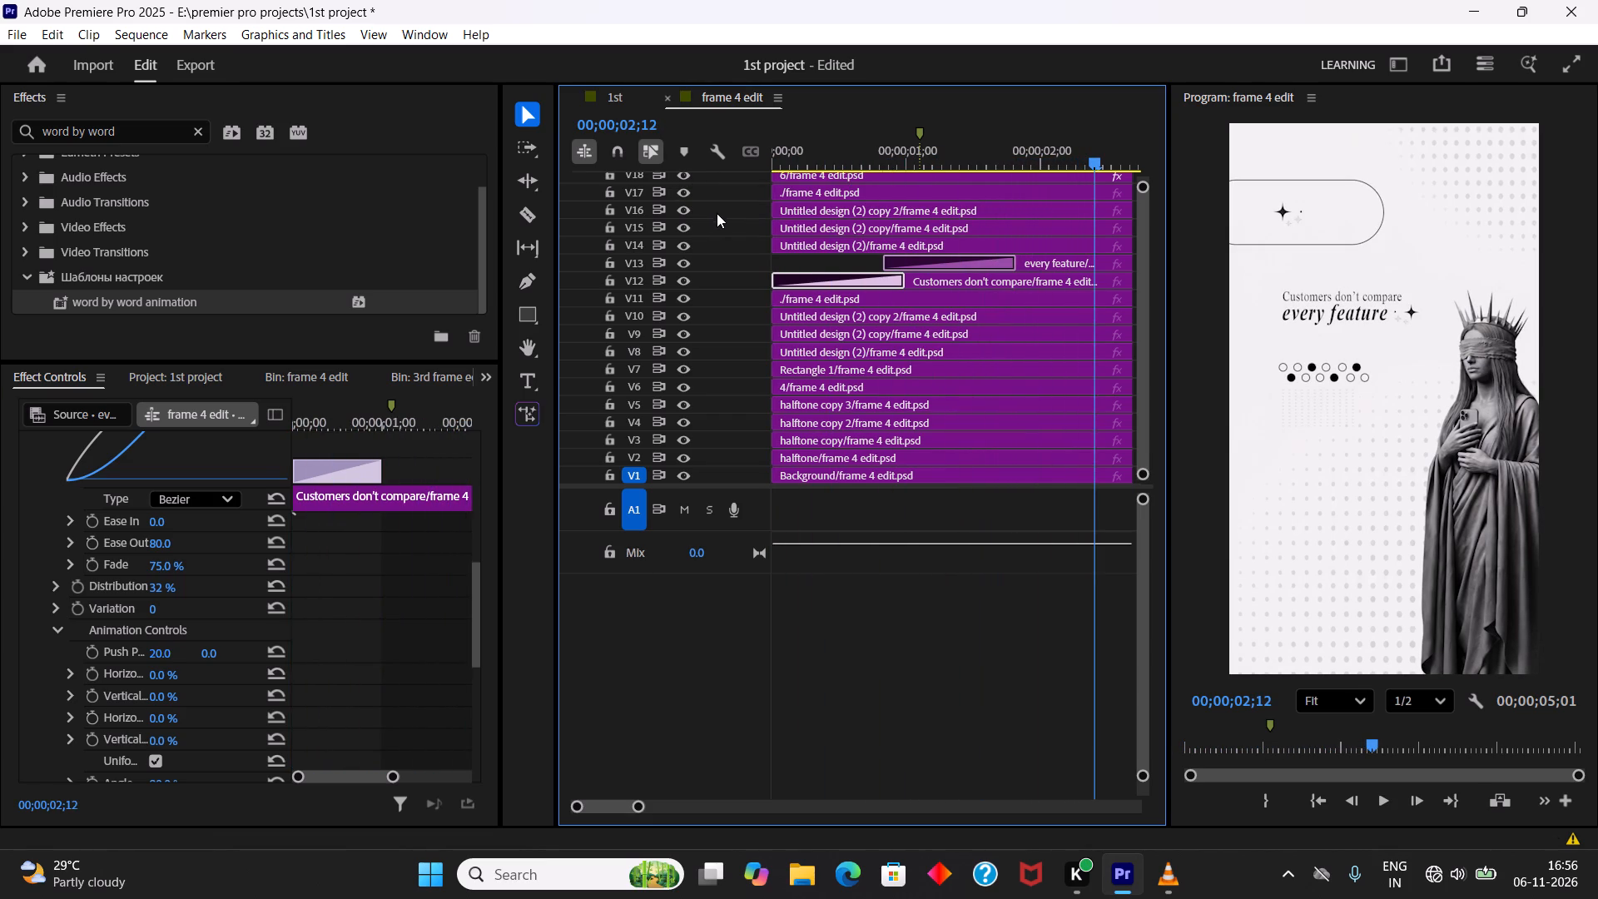
Switch to the 1st sequence, start playback ahead of the frame 4 edit clip, and save the project.
left_click(618, 100)
left_click_drag(964, 163, 943, 163)
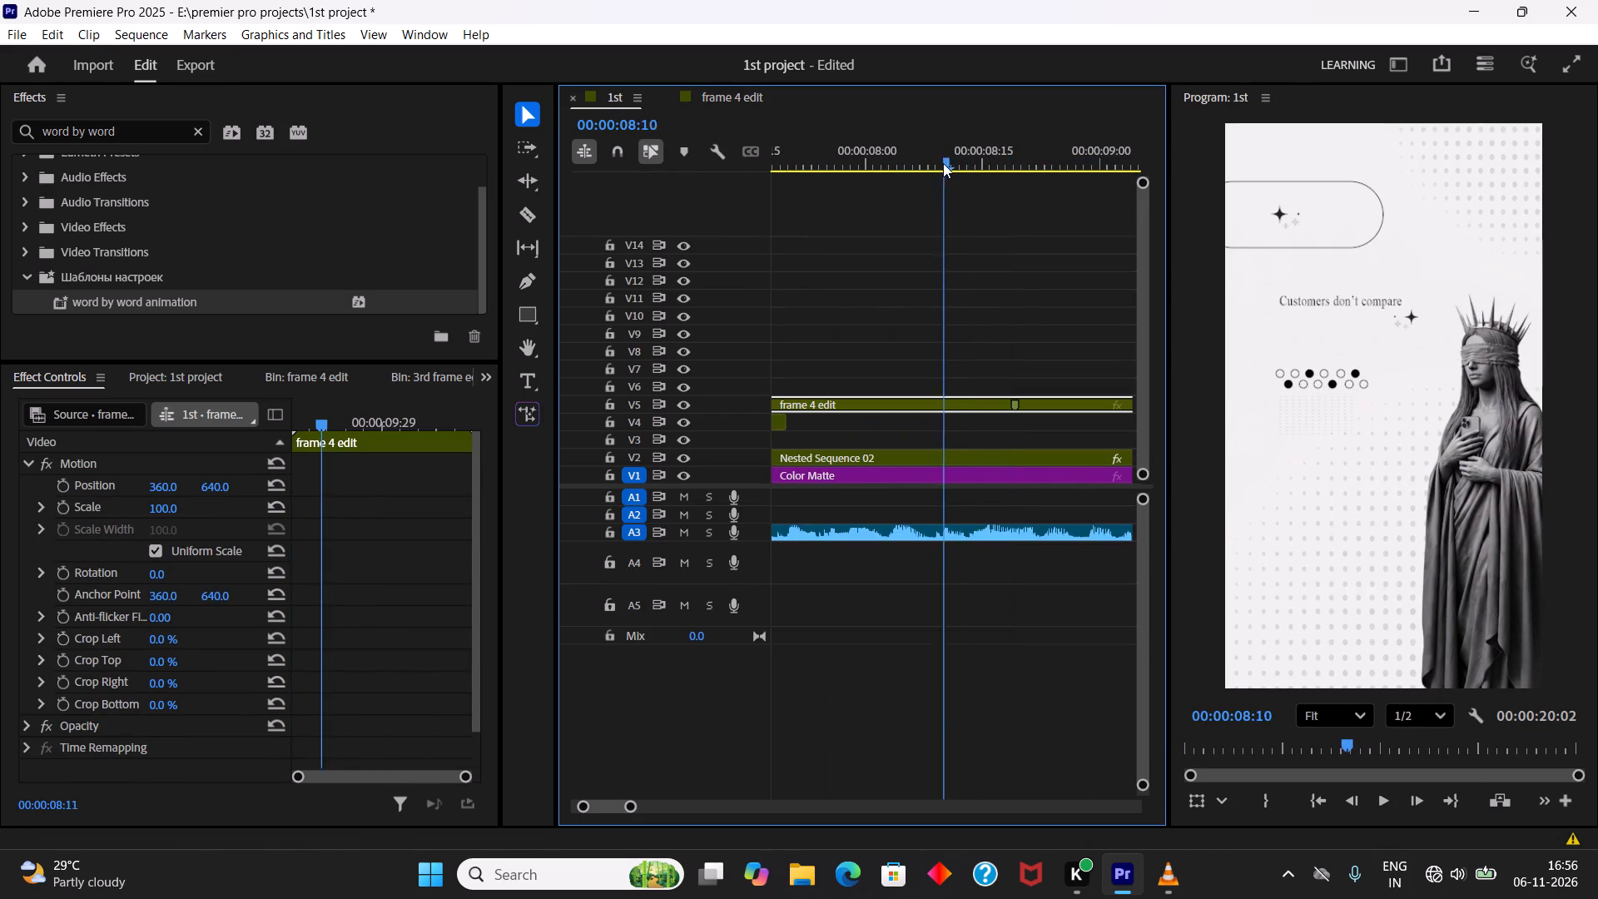
left_click_drag(943, 163, 725, 169)
key("space")
key("ctrl+s")
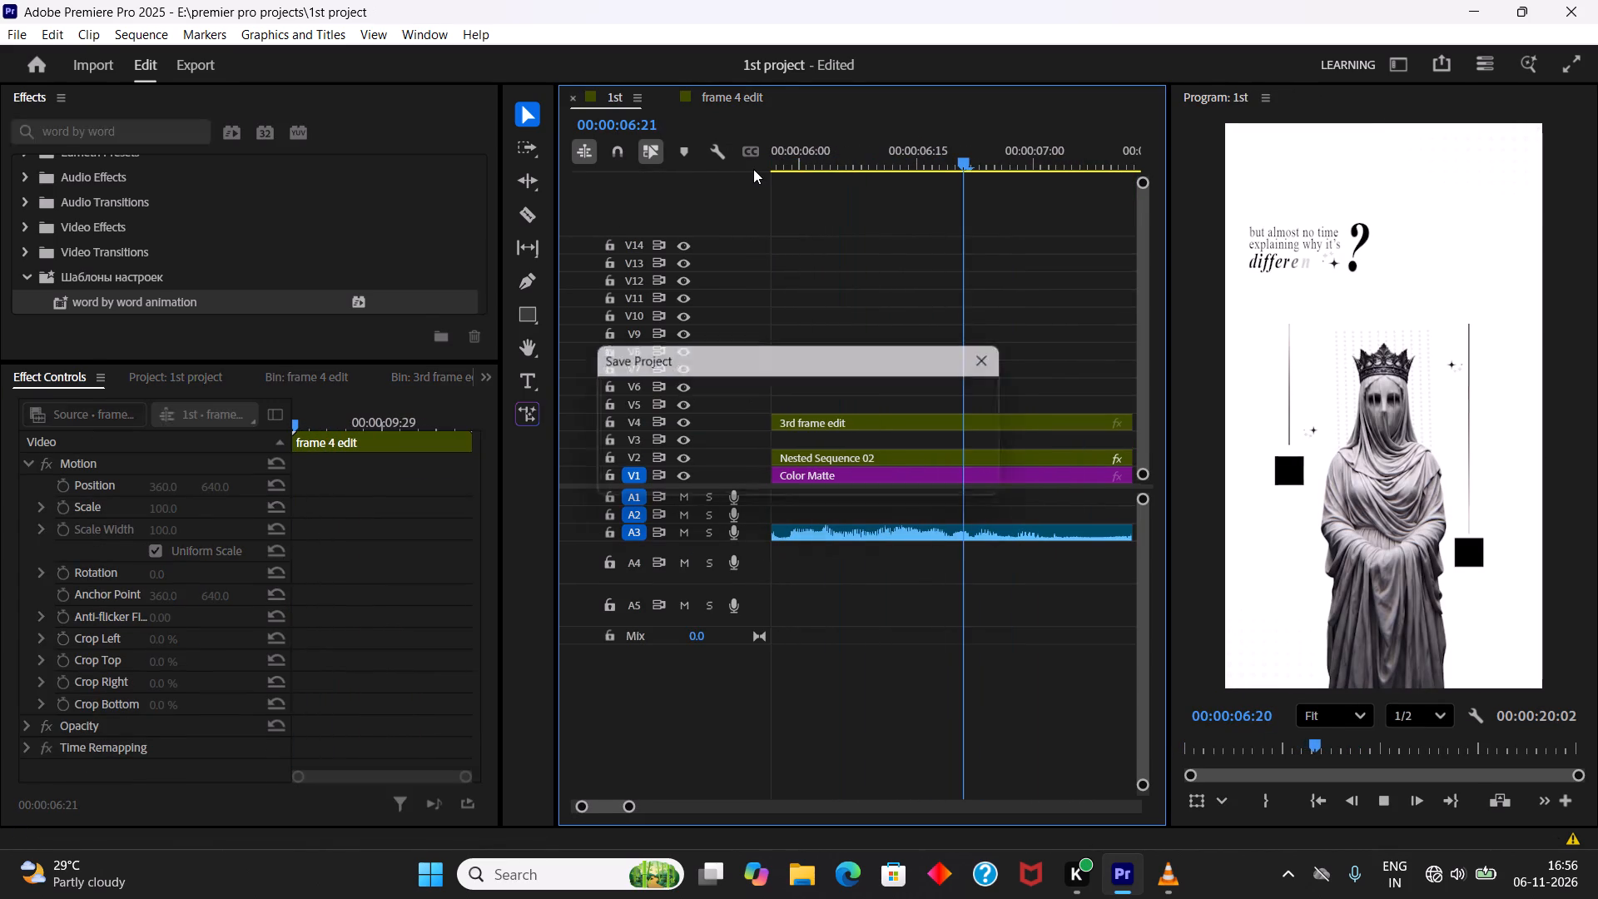
Play the 1st sequence repeatedly from before the frame 4 edit clip to examine its text timing against the audio.
left_click_drag(806, 167, 755, 167)
key("space")
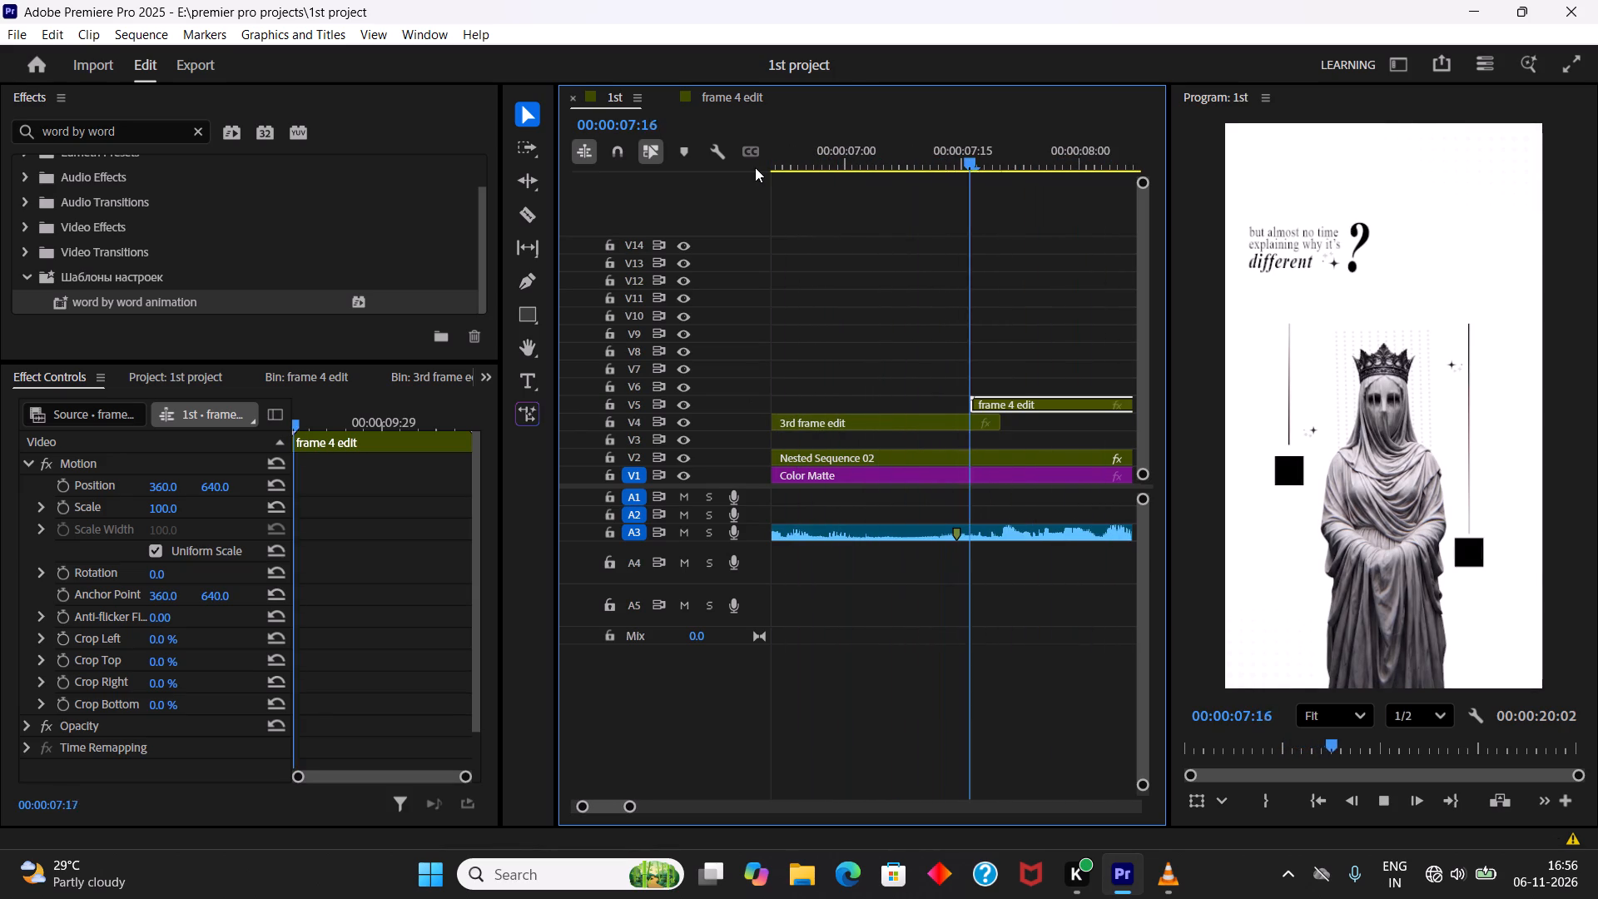
key("space")
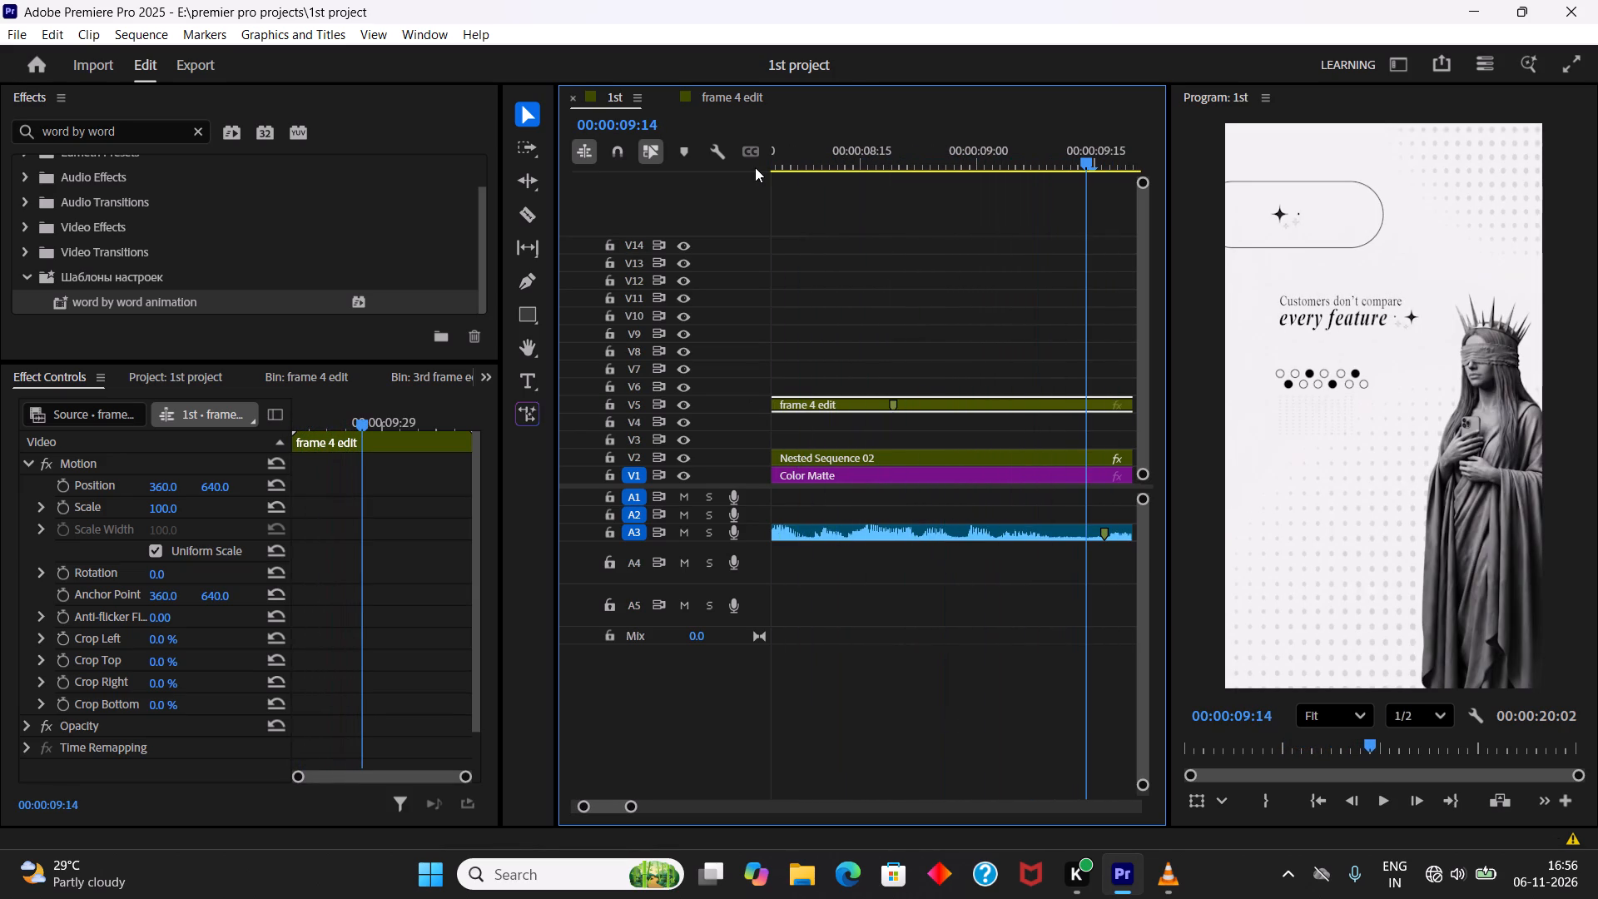
left_click_drag(806, 168, 744, 170)
key("space")
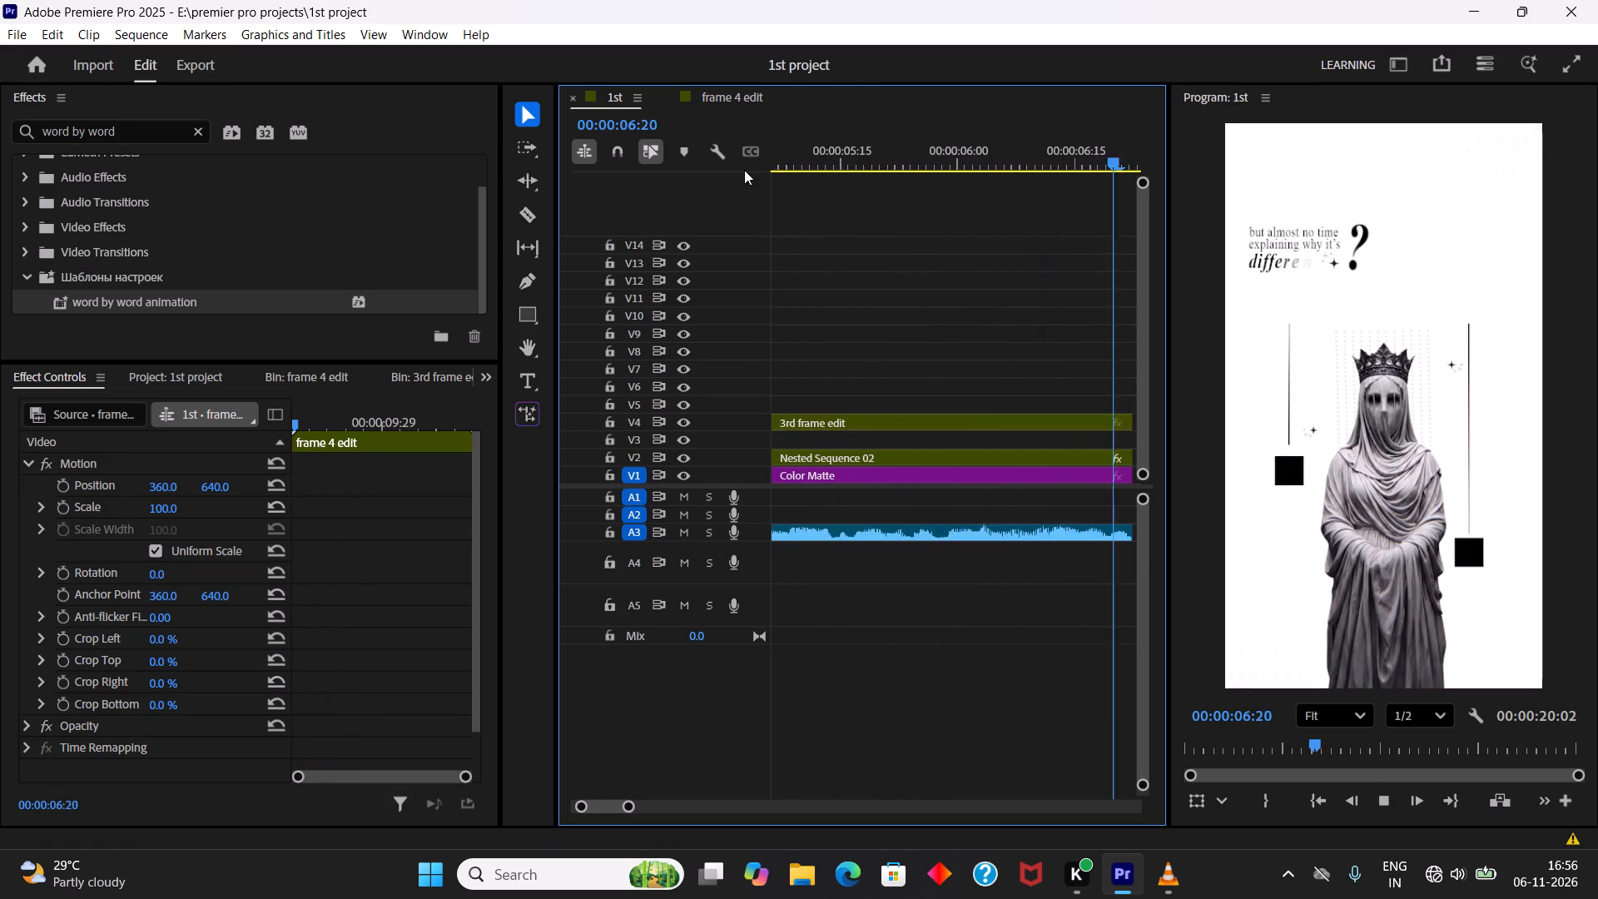
right_click_drag(1085, 0, 1078, 0)
left_click(992, 0)
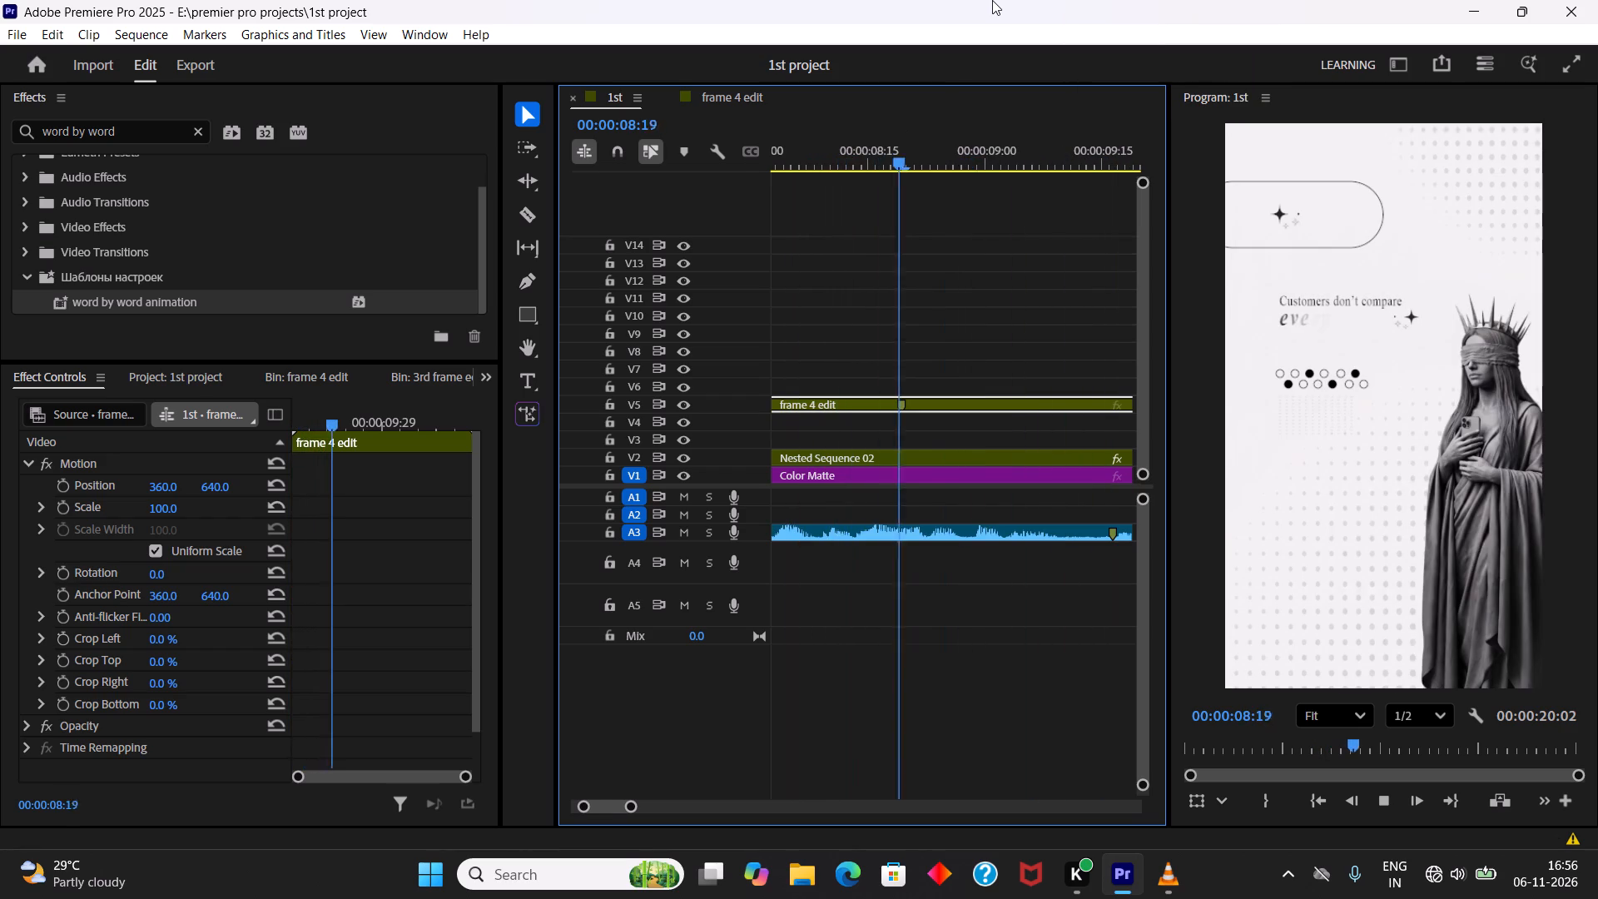
key("space")
left_click_drag(896, 164, 777, 163)
key("space")
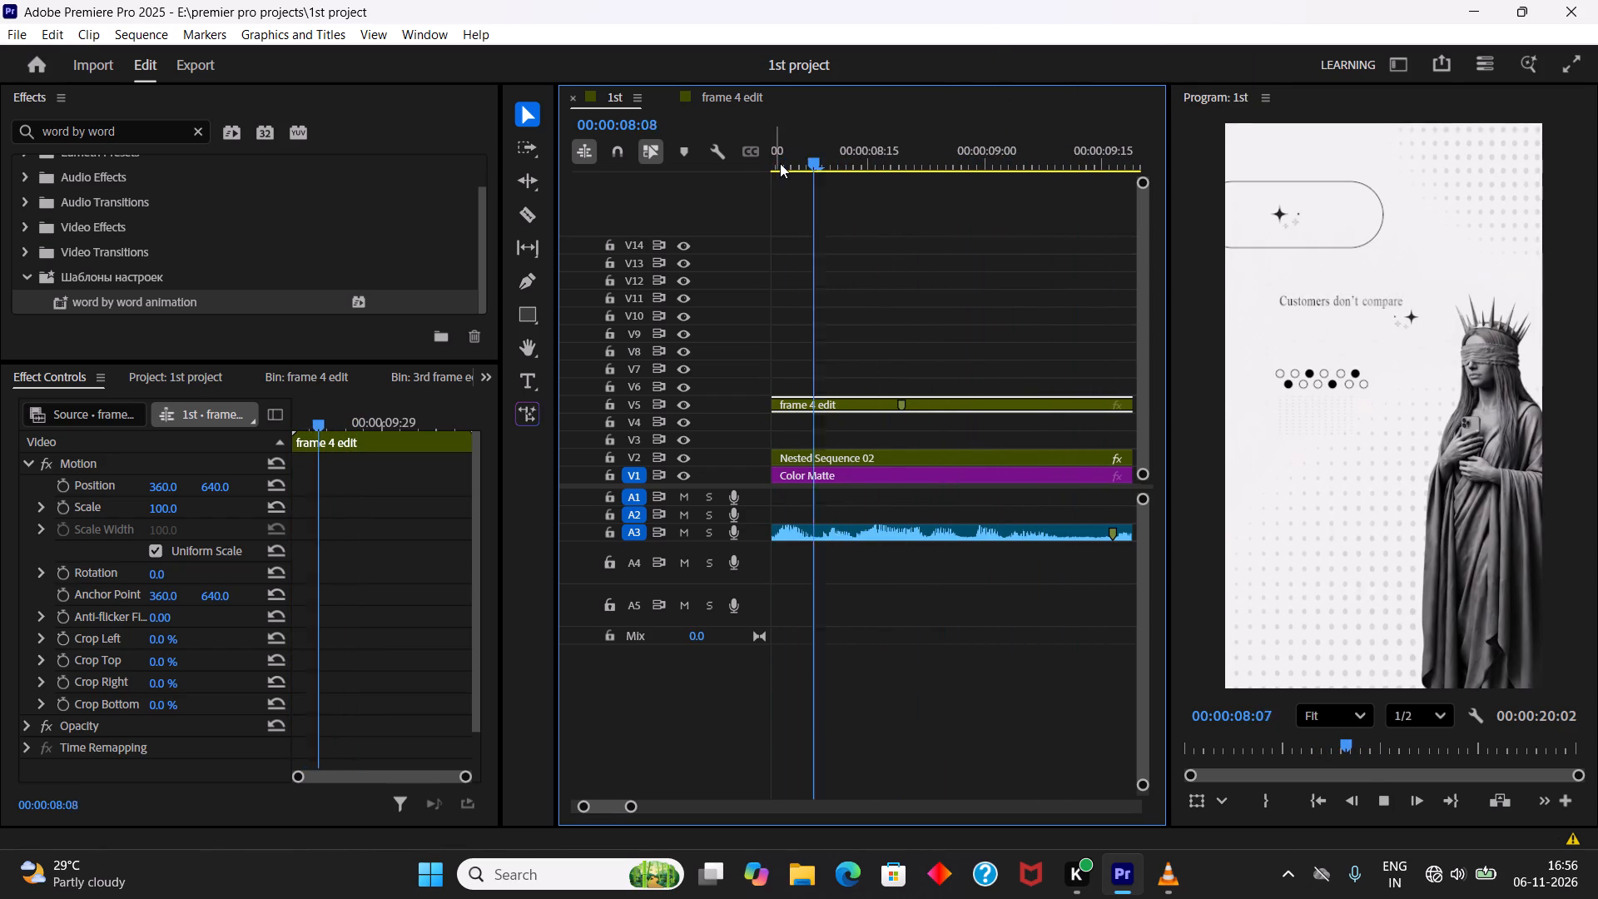
left_click_drag(816, 169, 687, 170)
key("space")
right_click_drag(952, 0, 931, 1)
right_click_drag(854, 0, 840, 0)
left_click(780, 0)
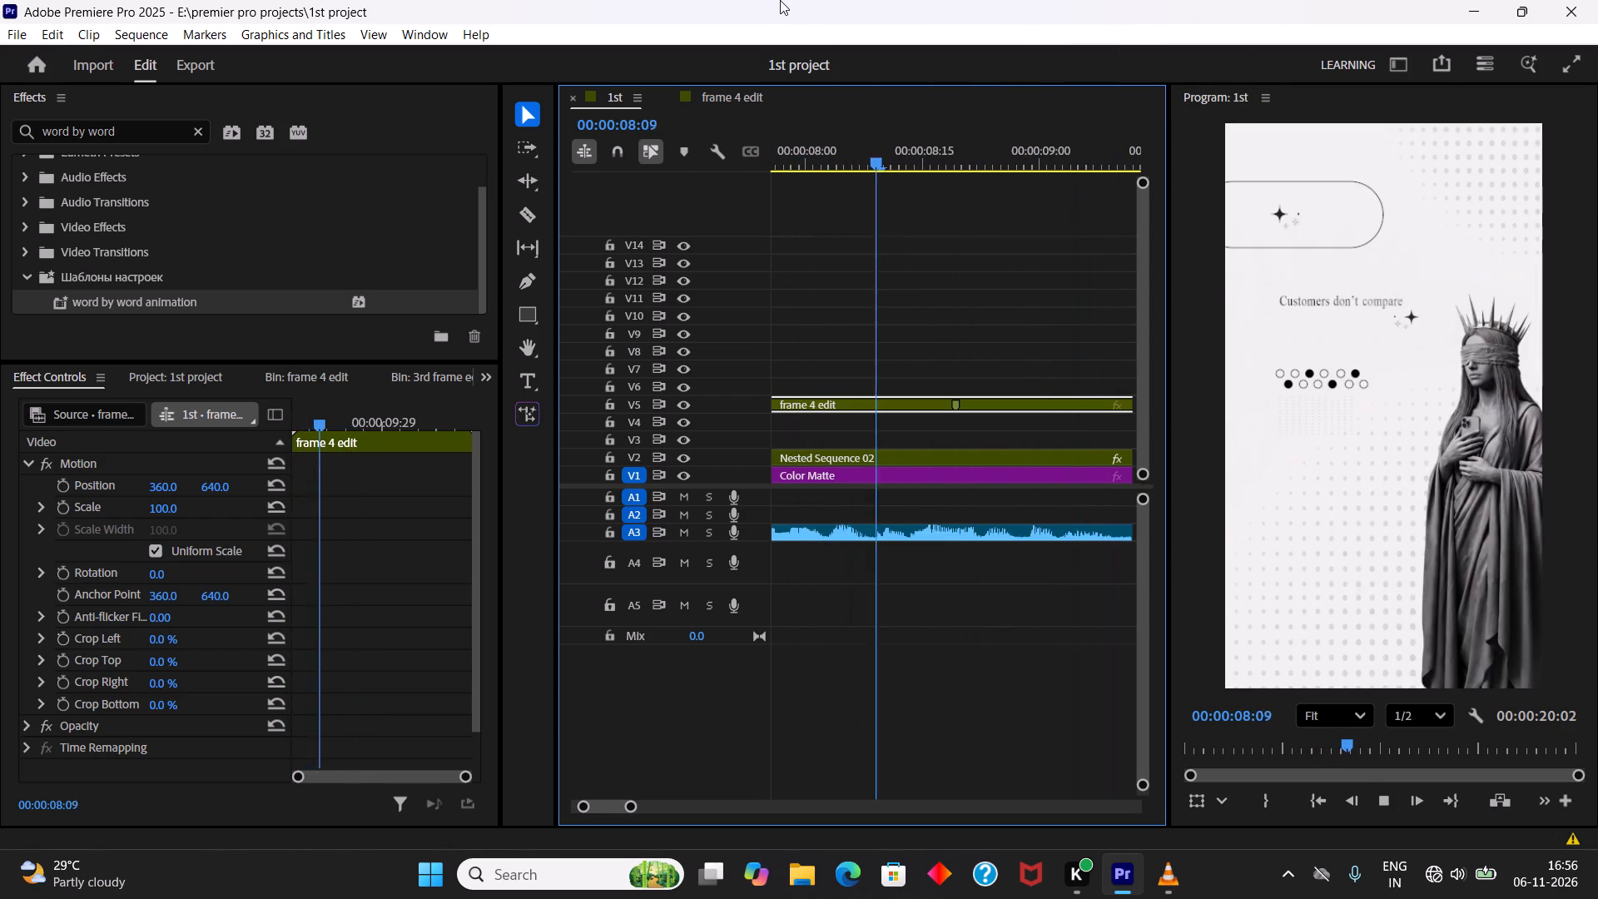
key("space")
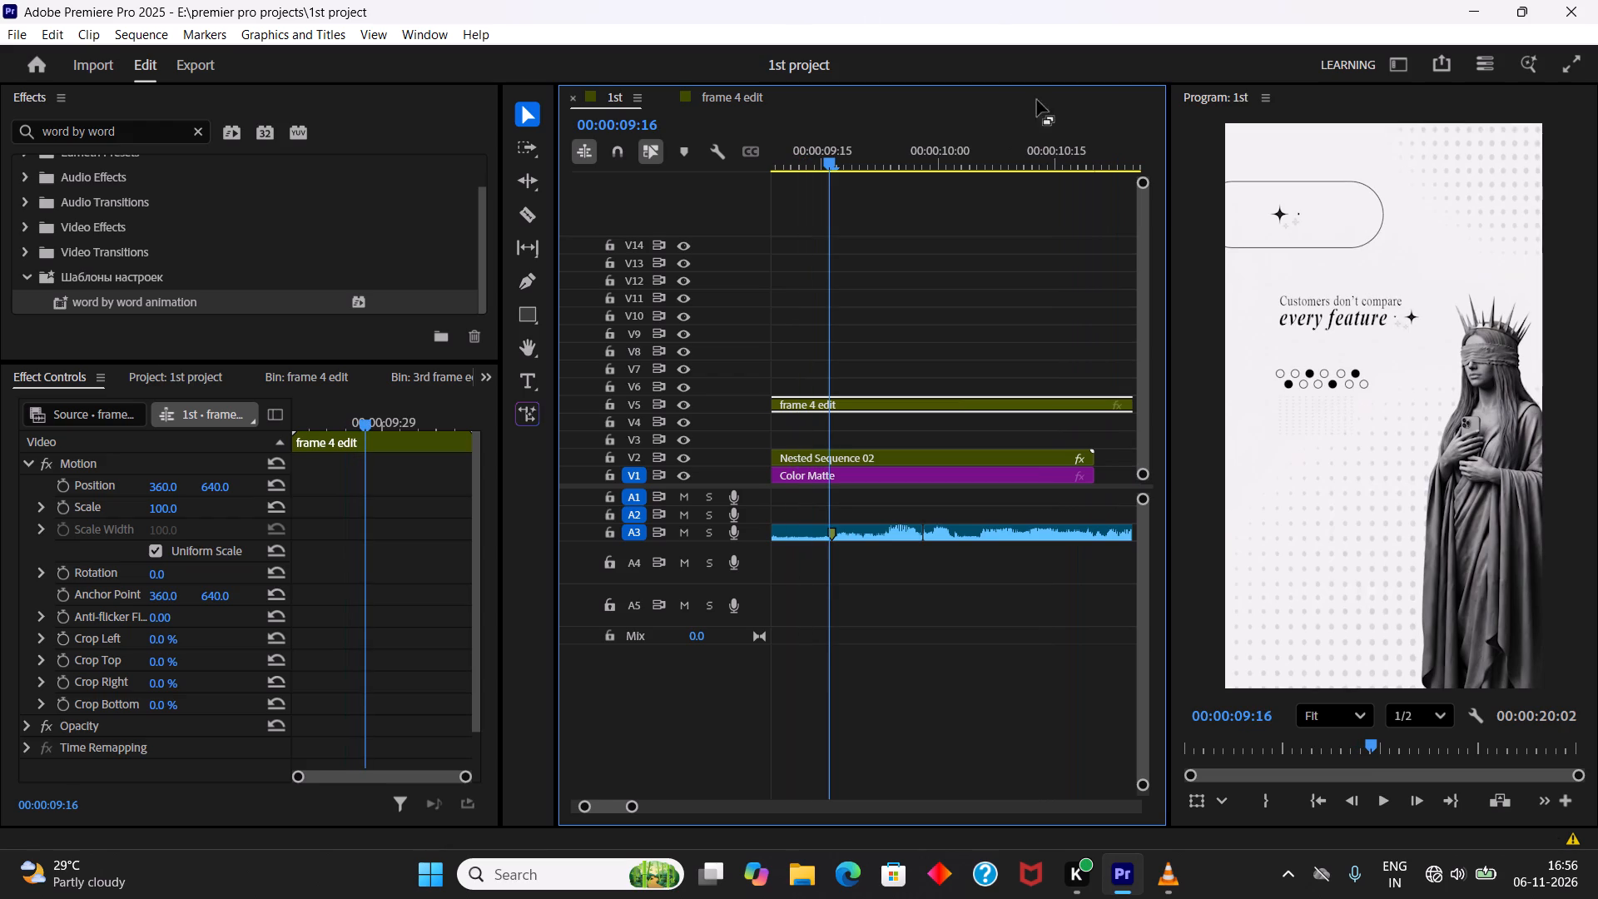
left_click_drag(845, 166, 734, 166)
key("space")
right_click_drag(1035, 0, 967, 0)
left_click(909, 0)
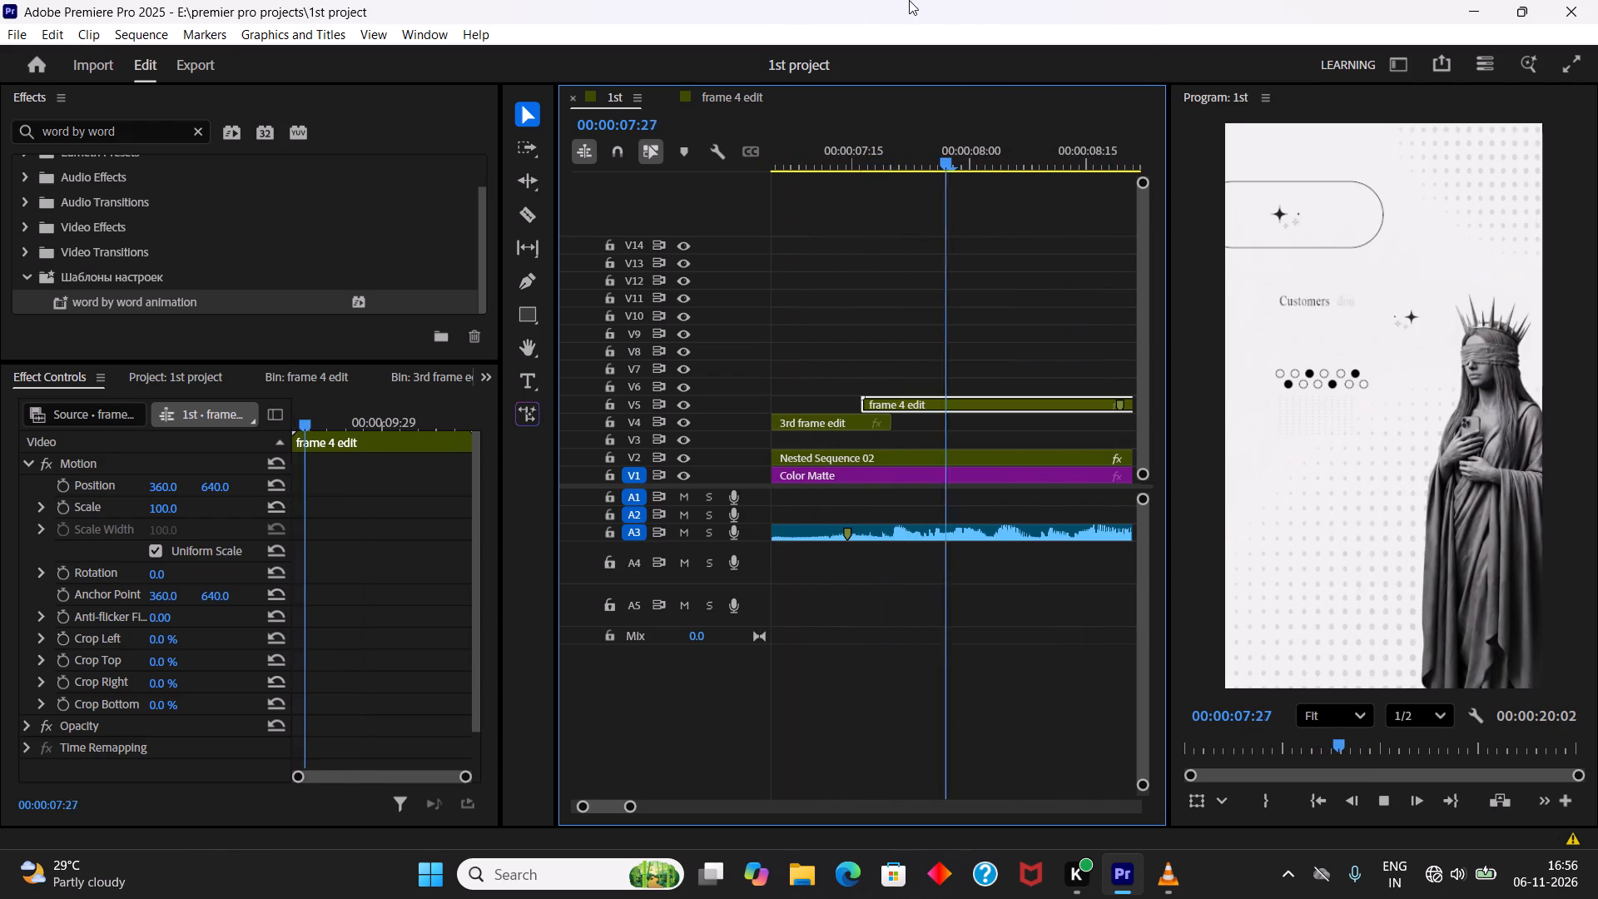
key("space")
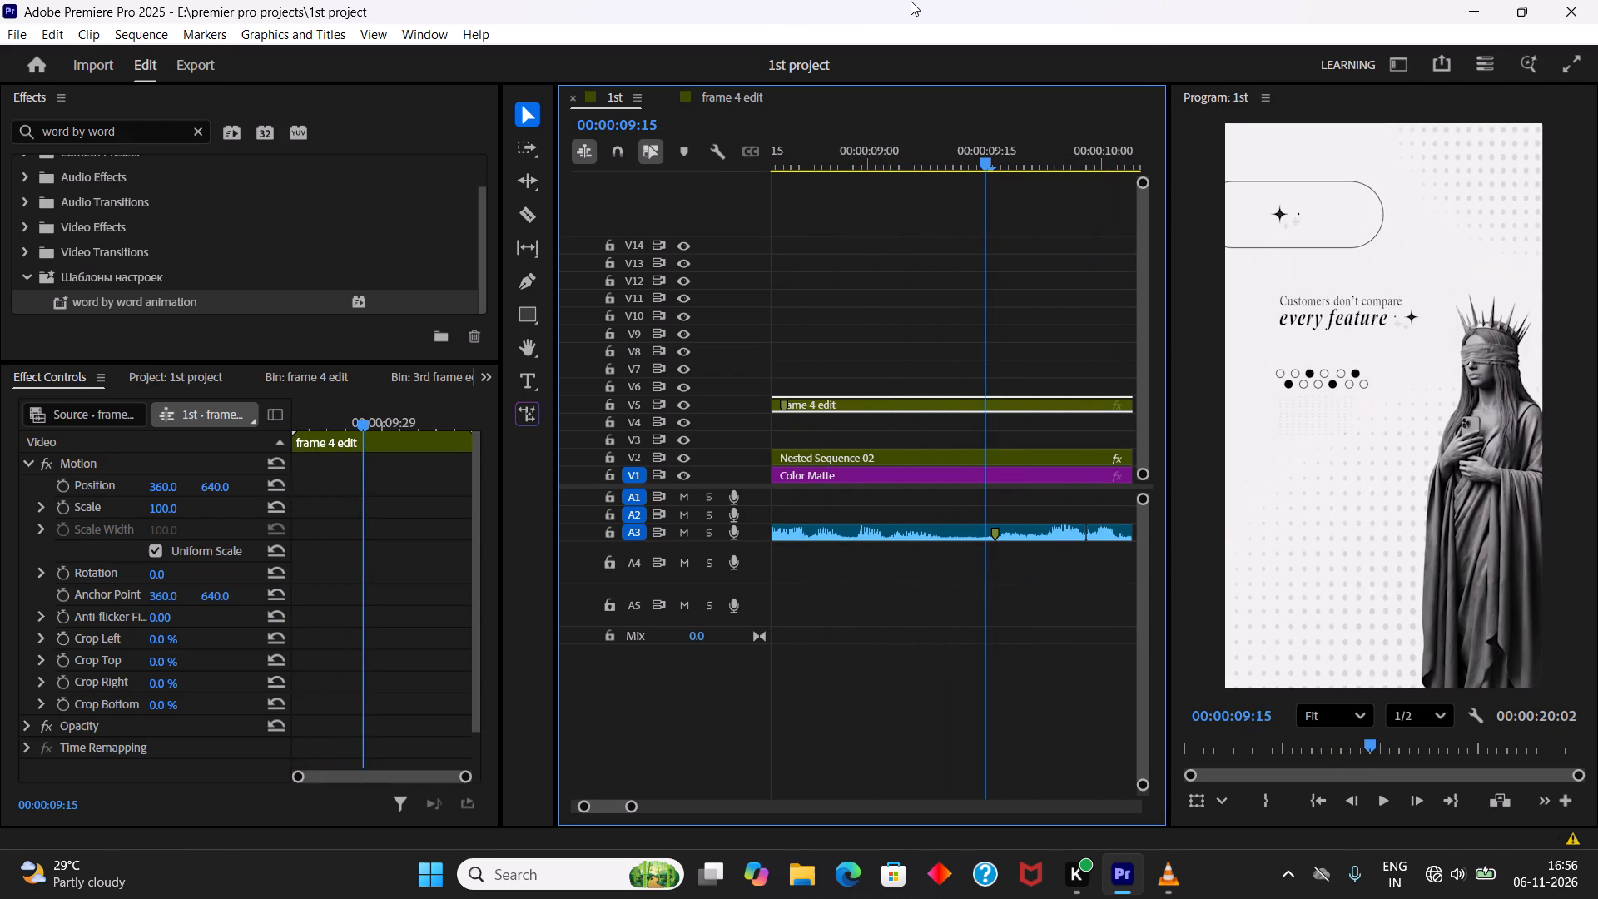
Save the project.
key("ctrl+s")
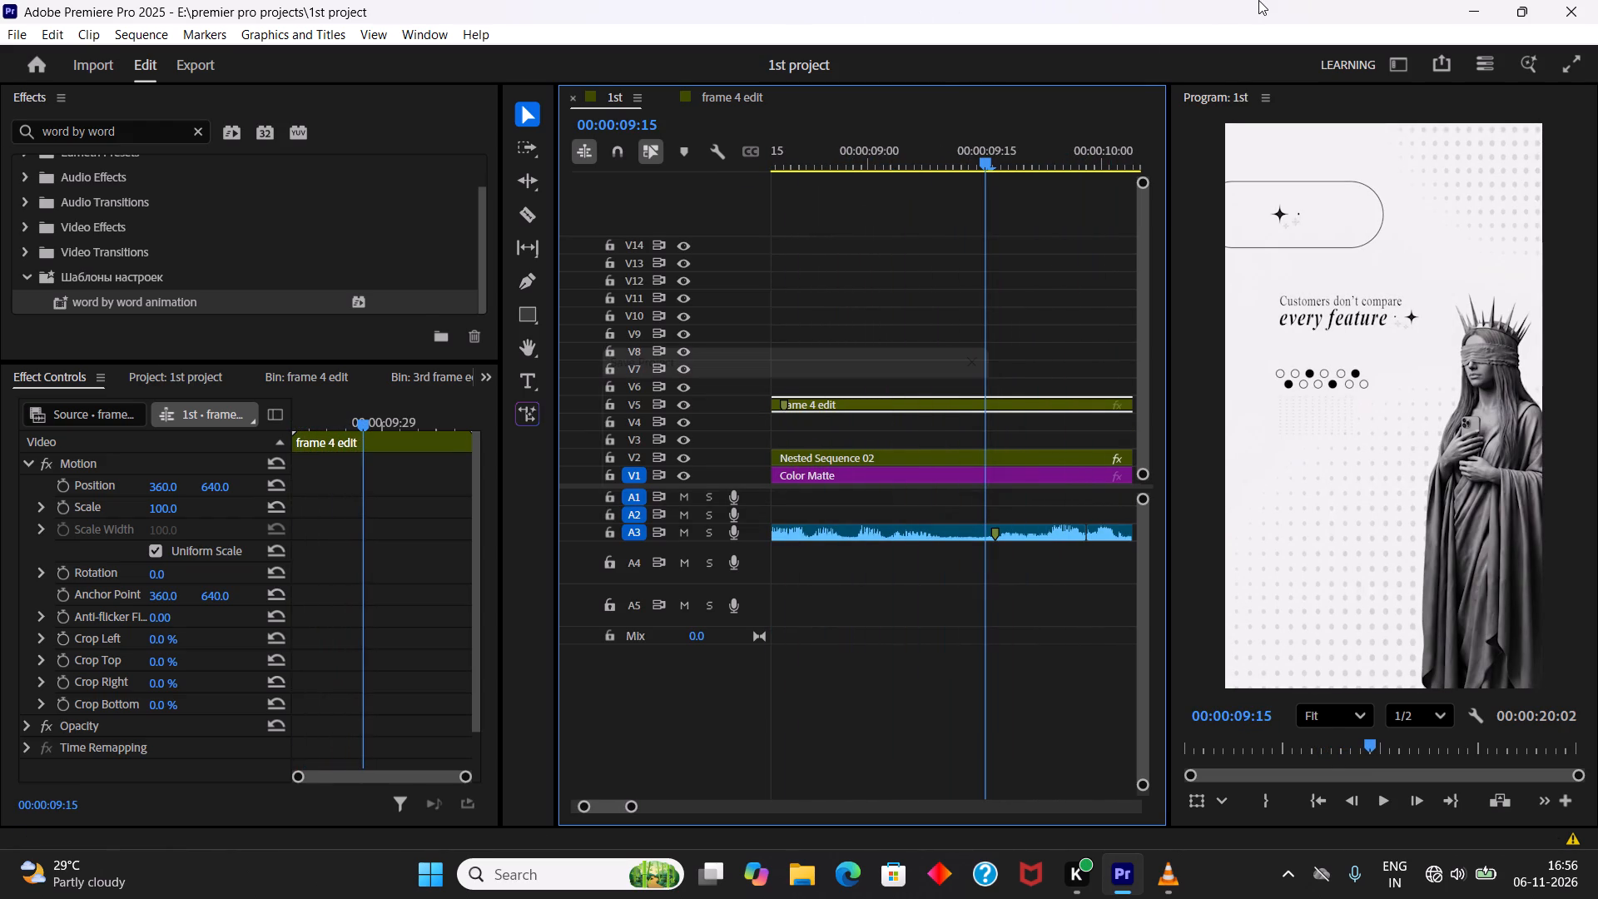
Play the 1st sequence from the beginning through the frame 4 edit clip to review the whole edit so far.
left_click_drag(884, 164, 286, 173)
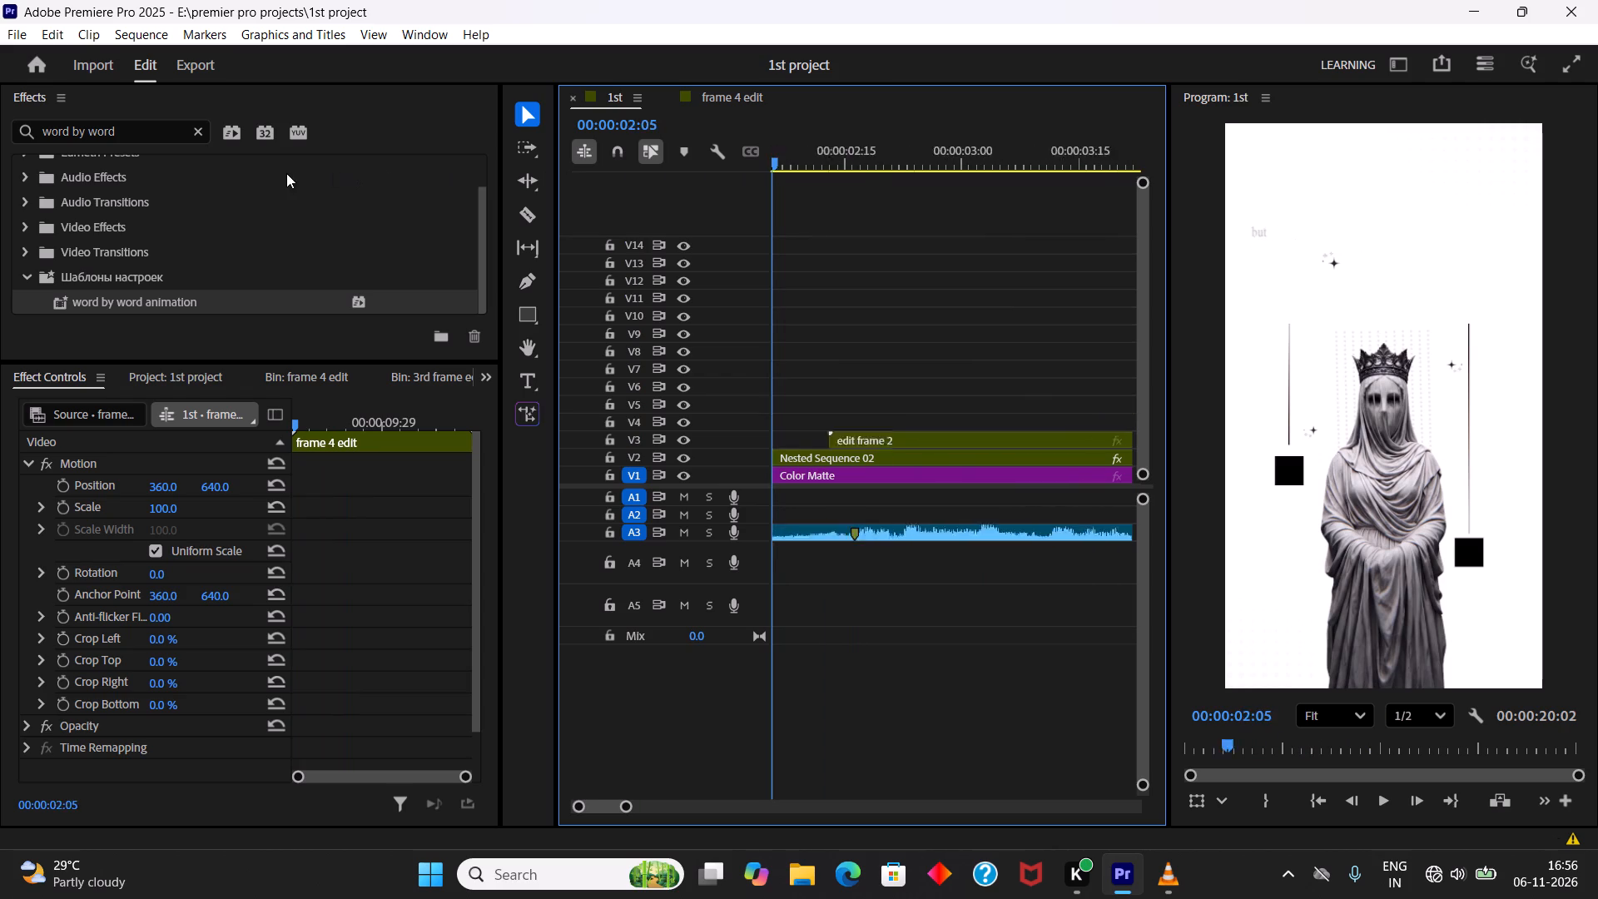
left_click_drag(286, 173, 226, 176)
key("space")
right_click(806, 0)
left_click(669, 0)
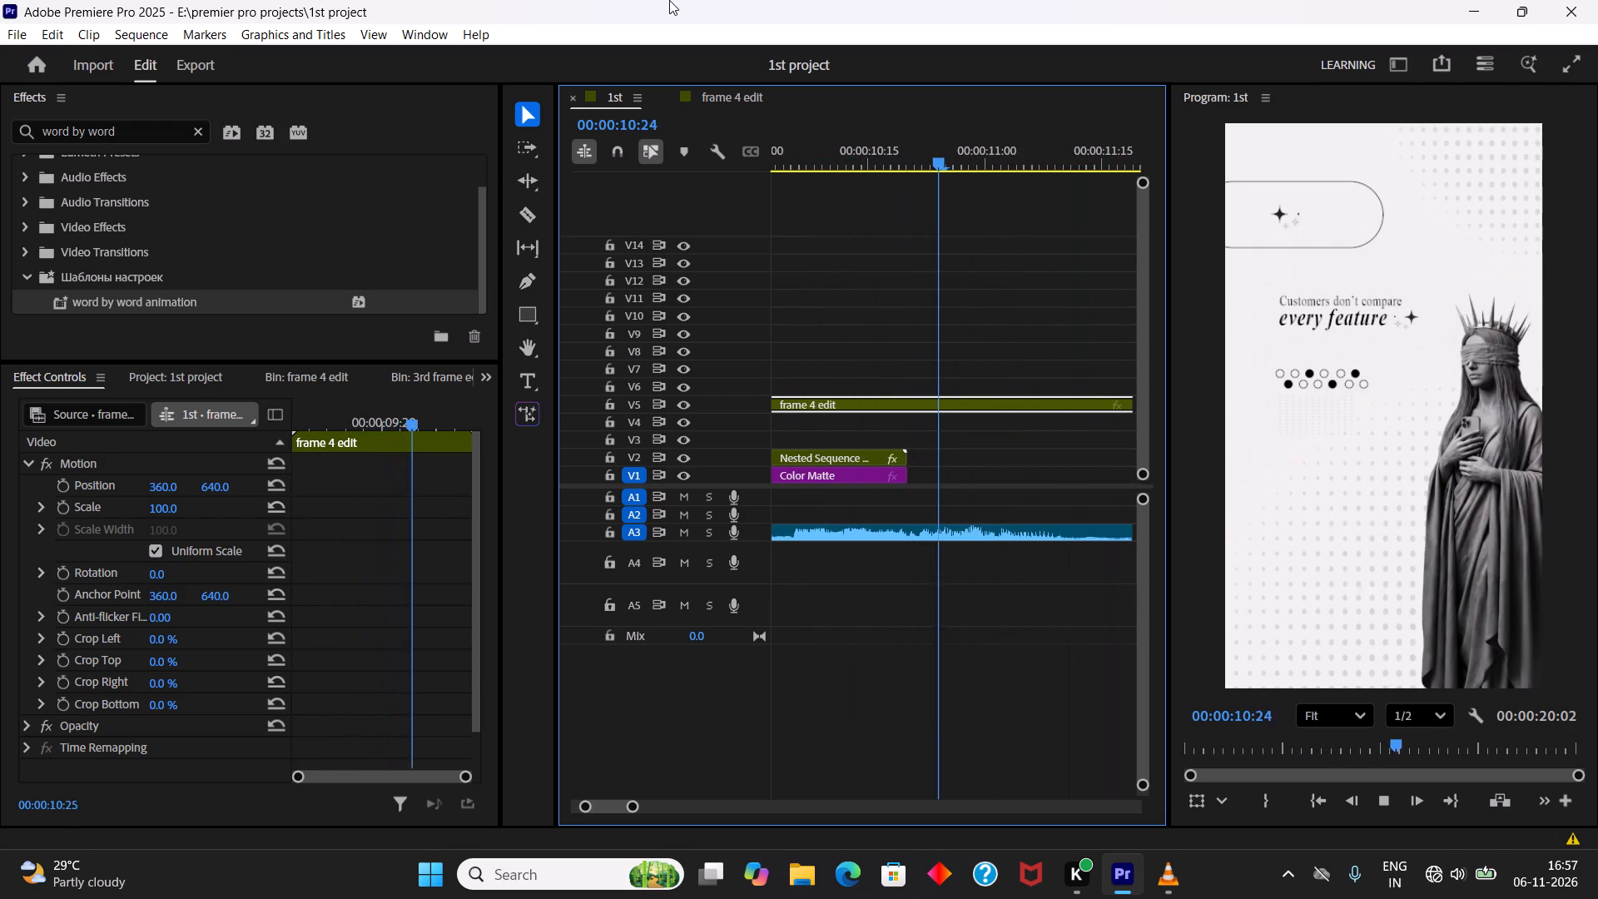
key("space")
Save the project.
key("ctrl+s")
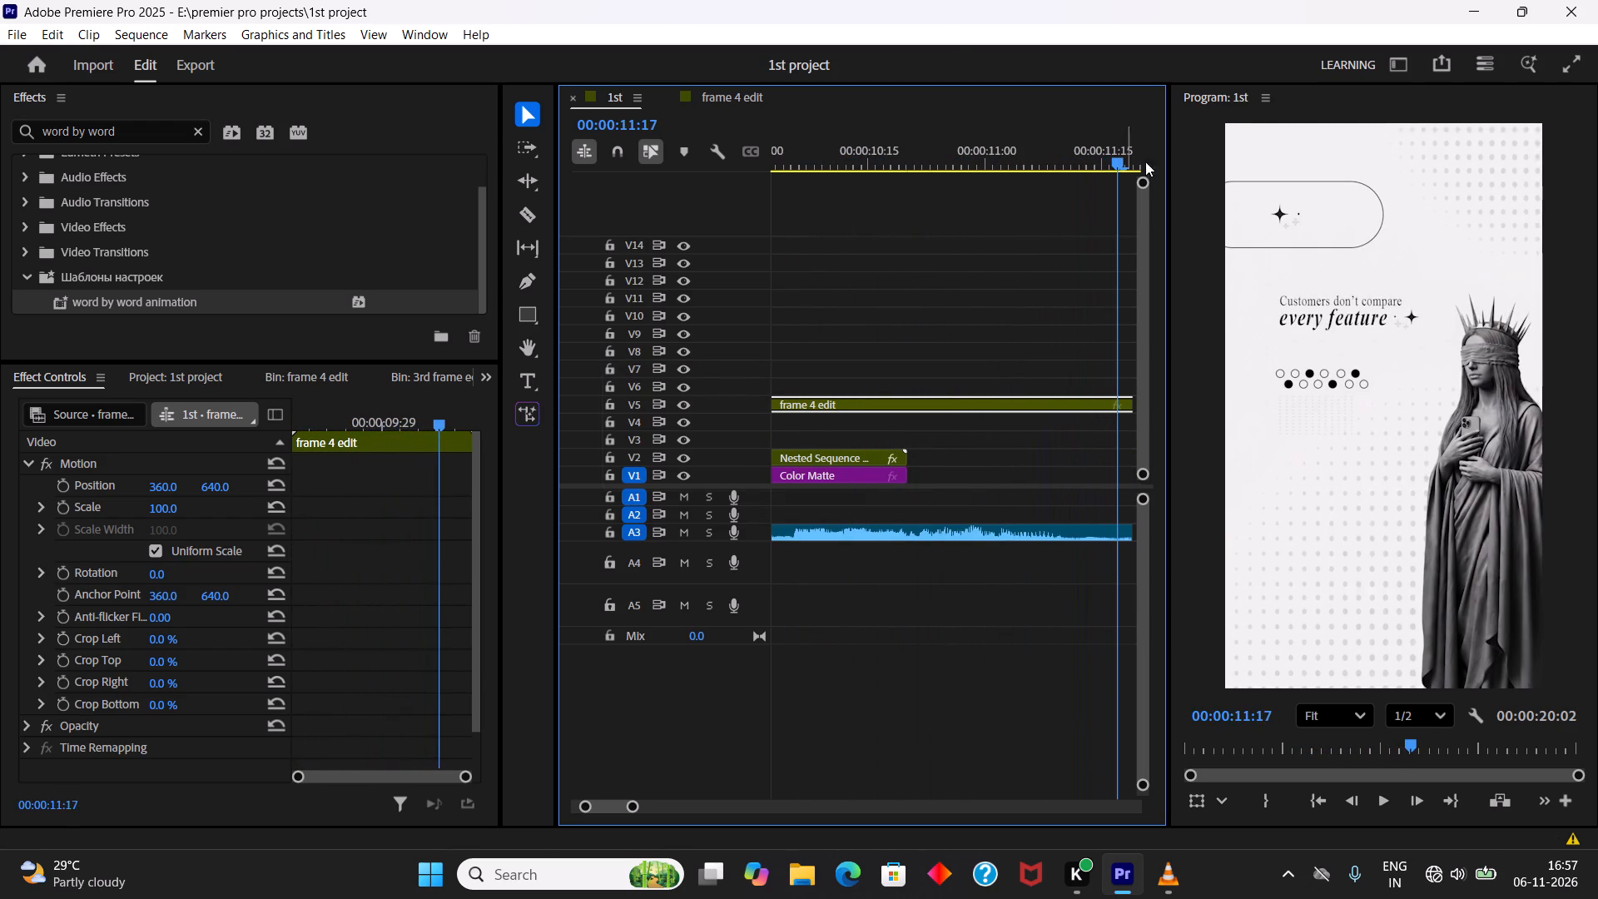